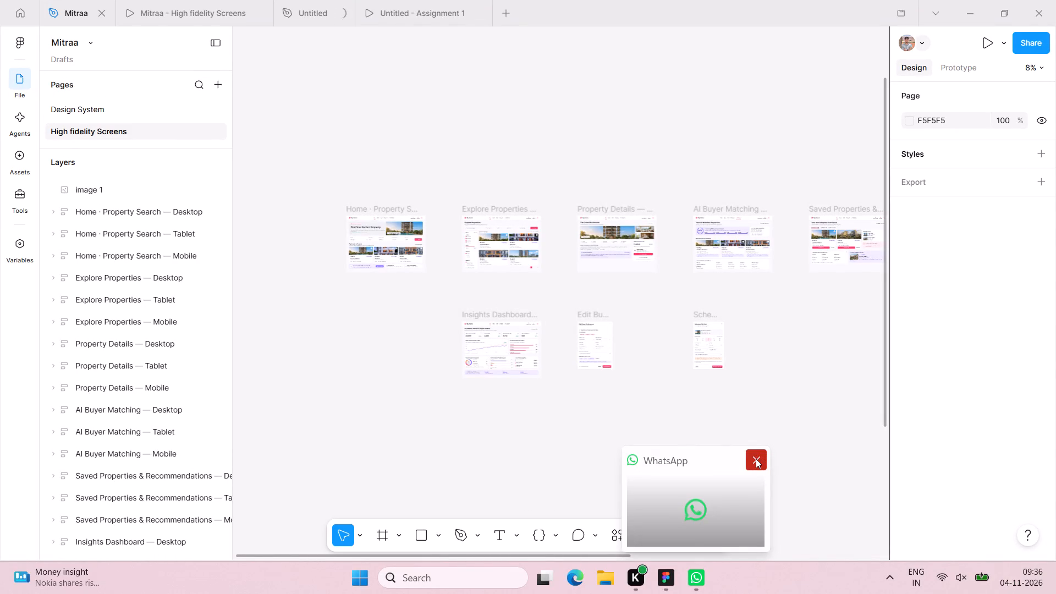
Close the open WhatsApp window.
left_click(756, 459)
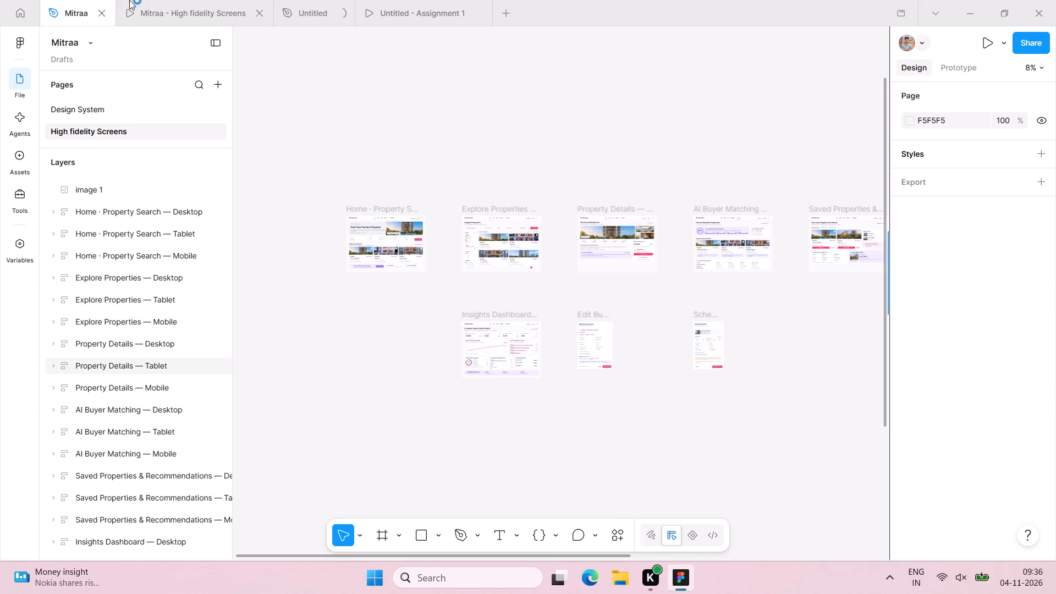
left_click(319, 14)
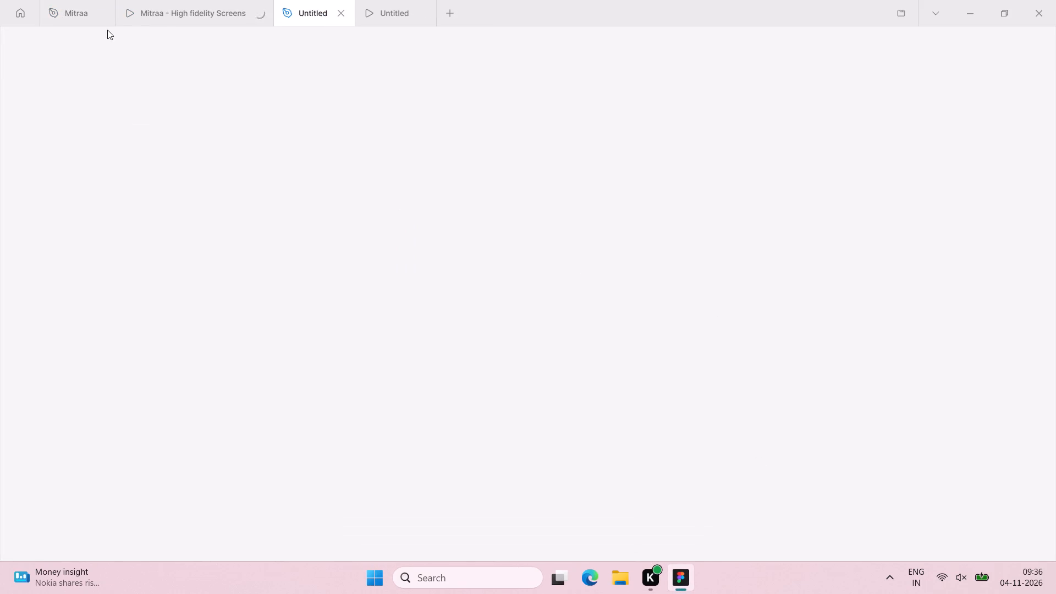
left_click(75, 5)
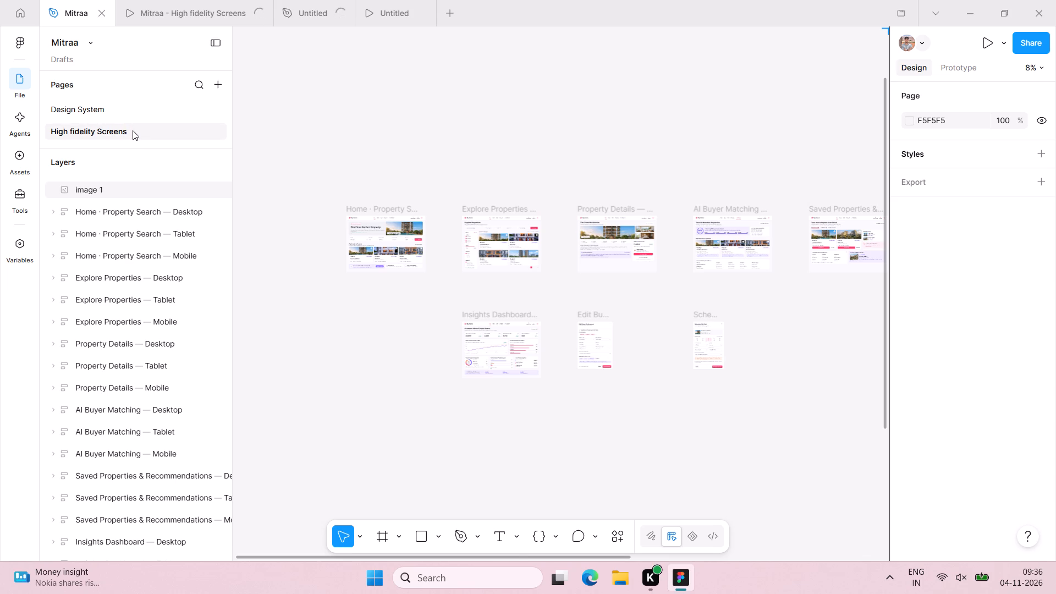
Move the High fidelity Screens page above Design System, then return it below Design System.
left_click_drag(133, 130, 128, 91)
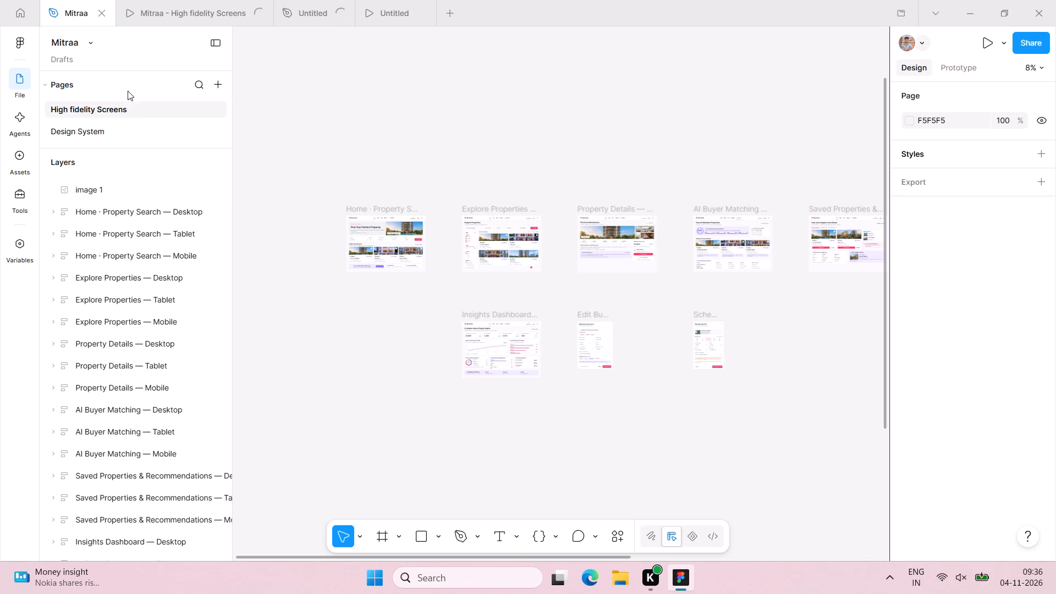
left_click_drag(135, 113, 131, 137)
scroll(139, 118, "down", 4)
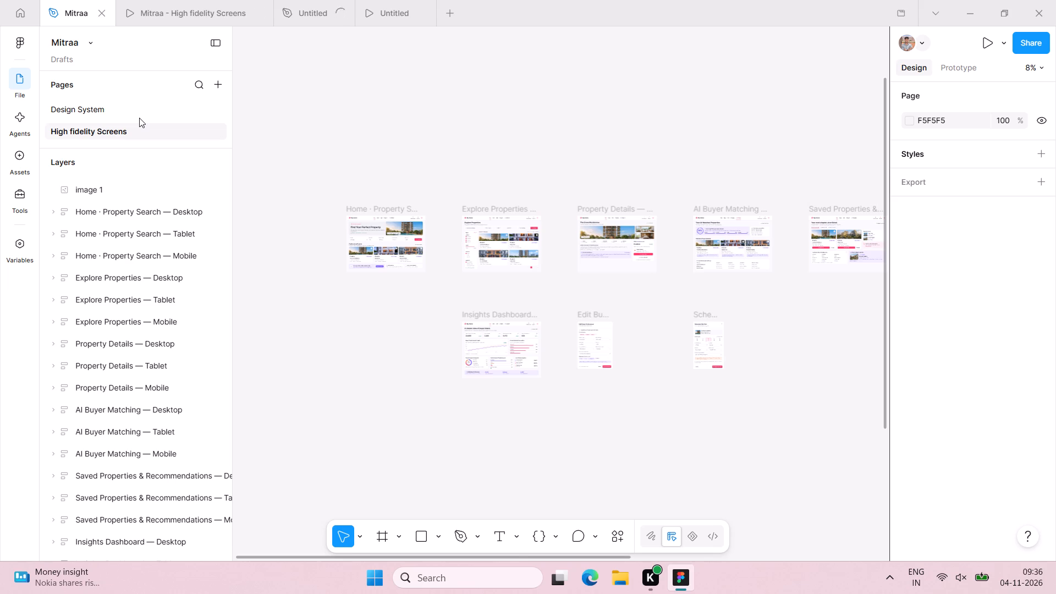
Add a new page to the Mitraa file, keeping its default name.
left_click(215, 78)
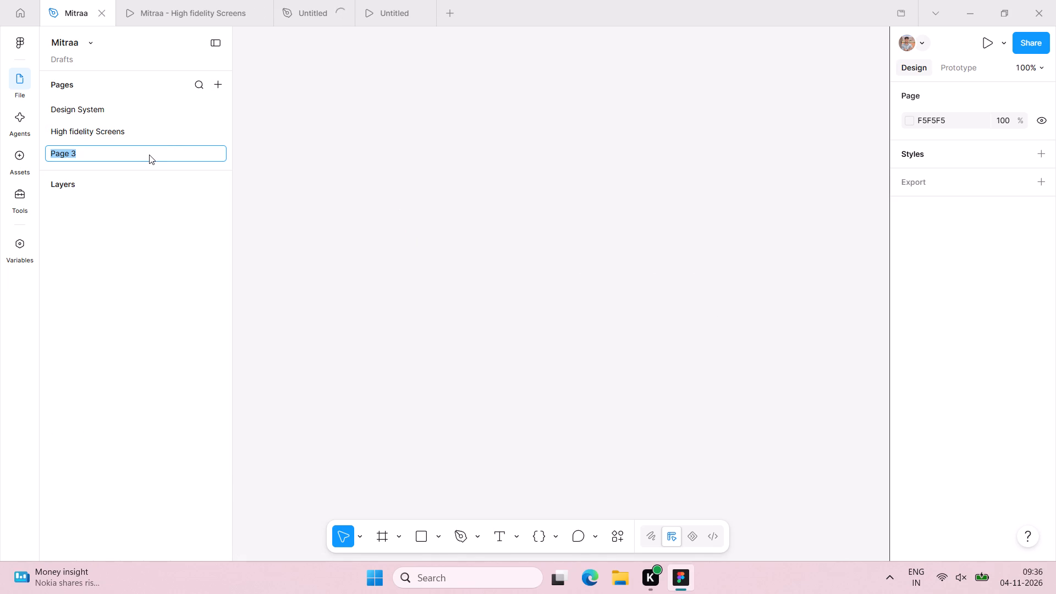
Search the computer for "gmail" and open the Gmail app.
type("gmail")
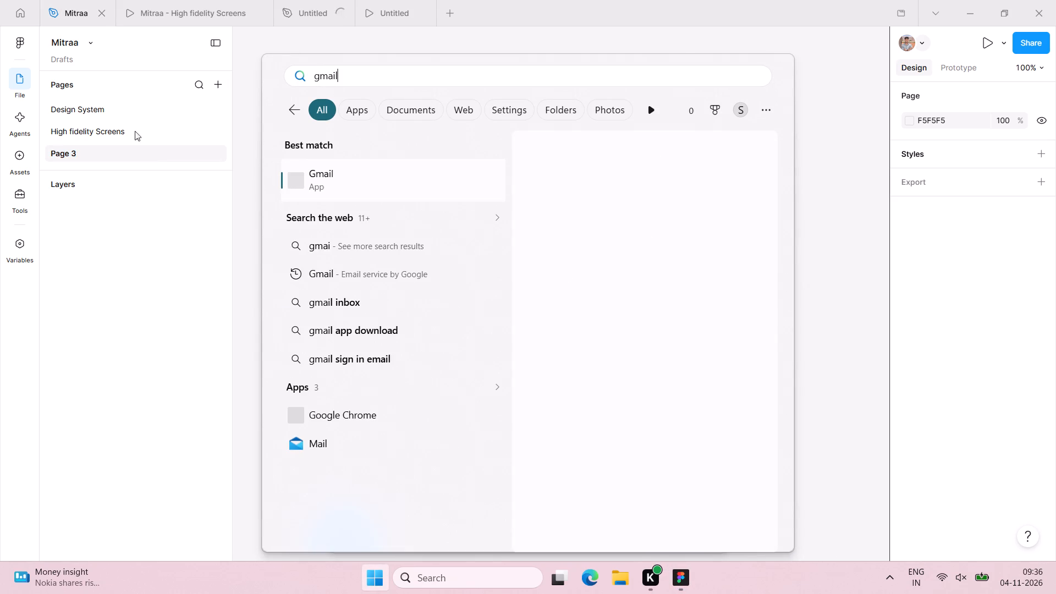
left_click(634, 182)
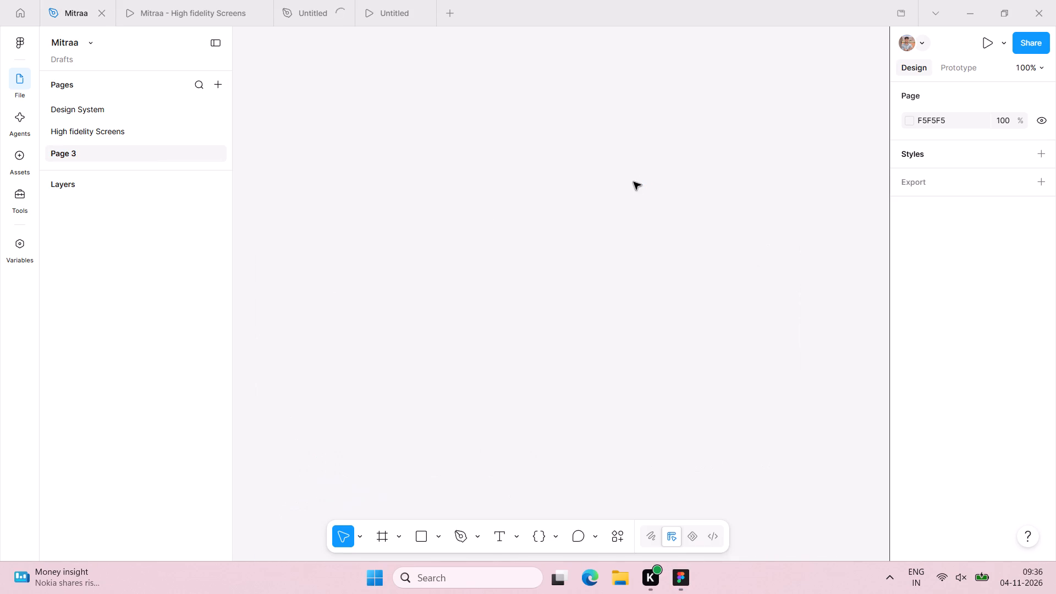
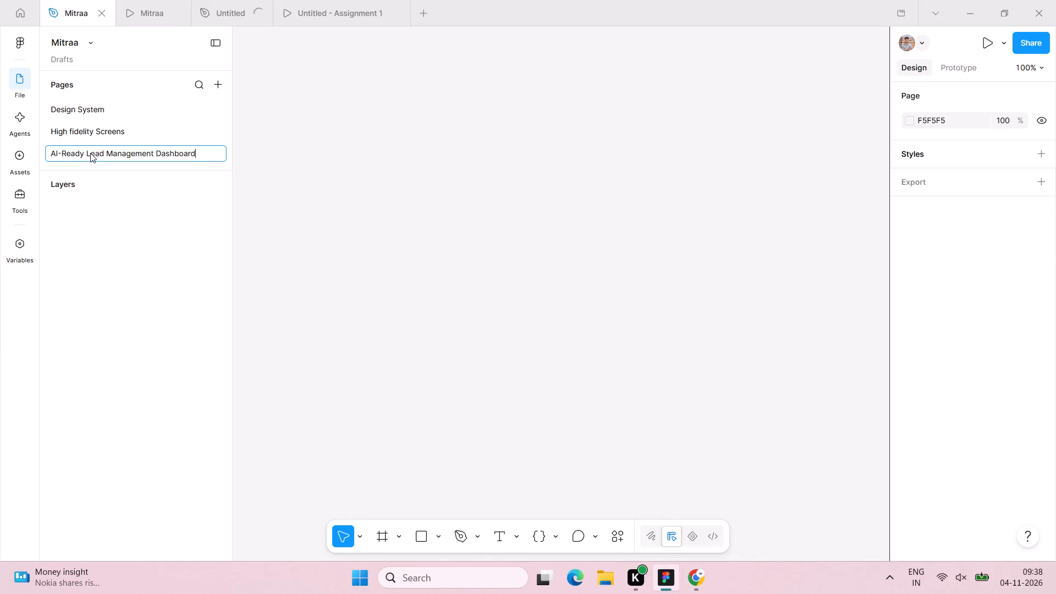
Apply the name AI-Ready Lead Management Dashboard to the new page.
key("Return")
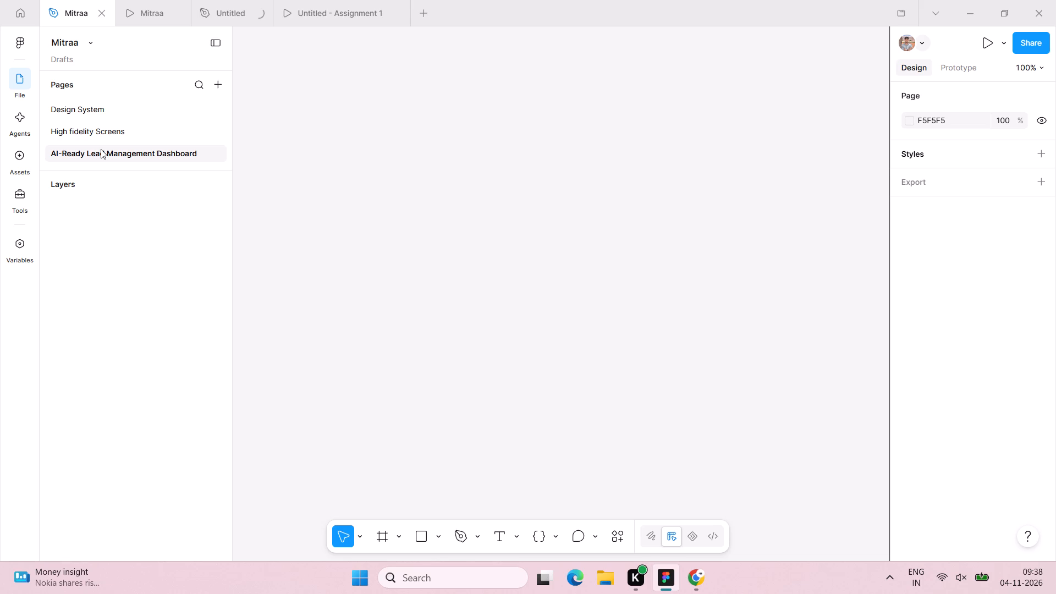
Reorder the pages to AI-Ready Lead Management Dashboard first, High fidelity Screens second and Design System last.
left_click_drag(144, 152, 143, 98)
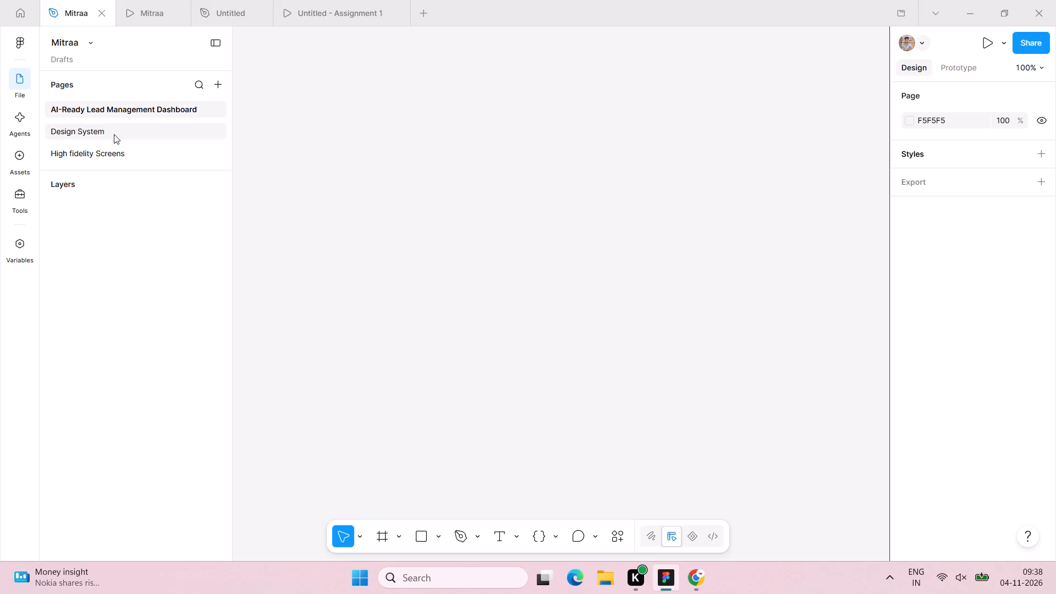
left_click_drag(116, 150, 125, 117)
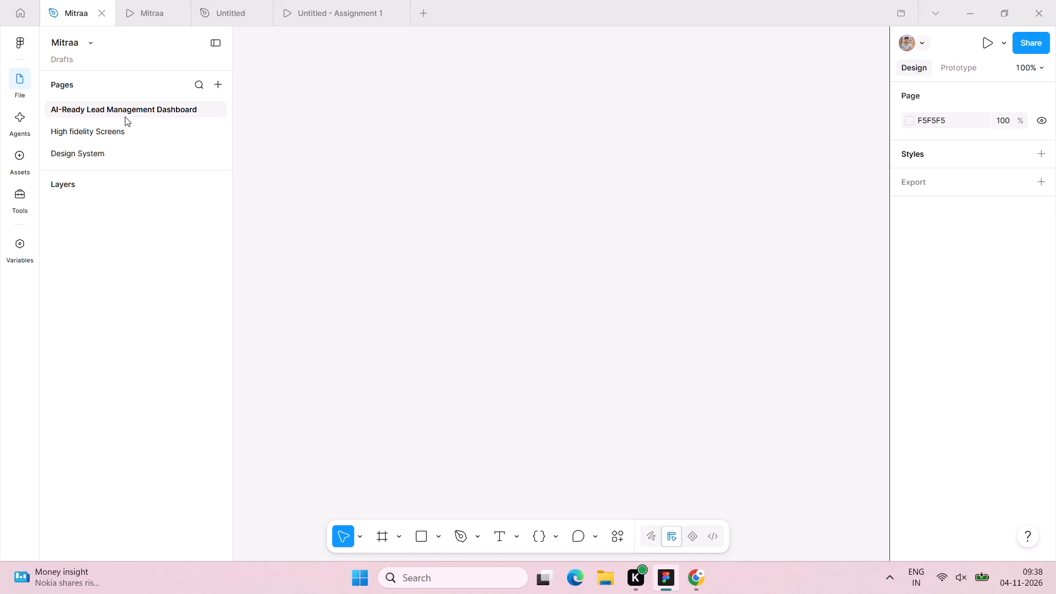
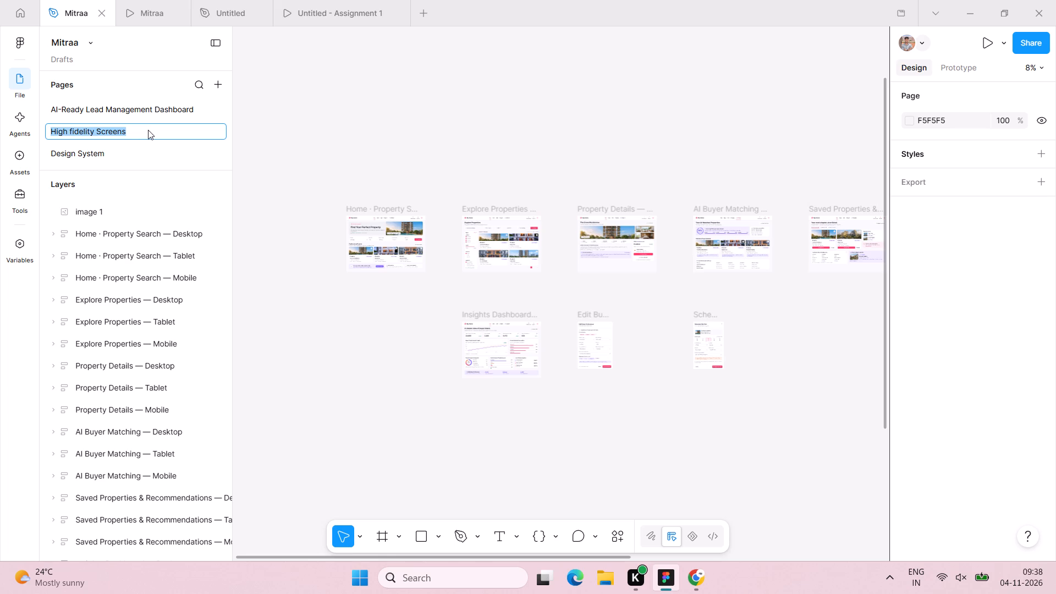
Rename the High fidelity Screens page with the copied title beginning "Intelligent Property Search &amp; Buyer".
key("ctrl+v")
left_click(324, 135)
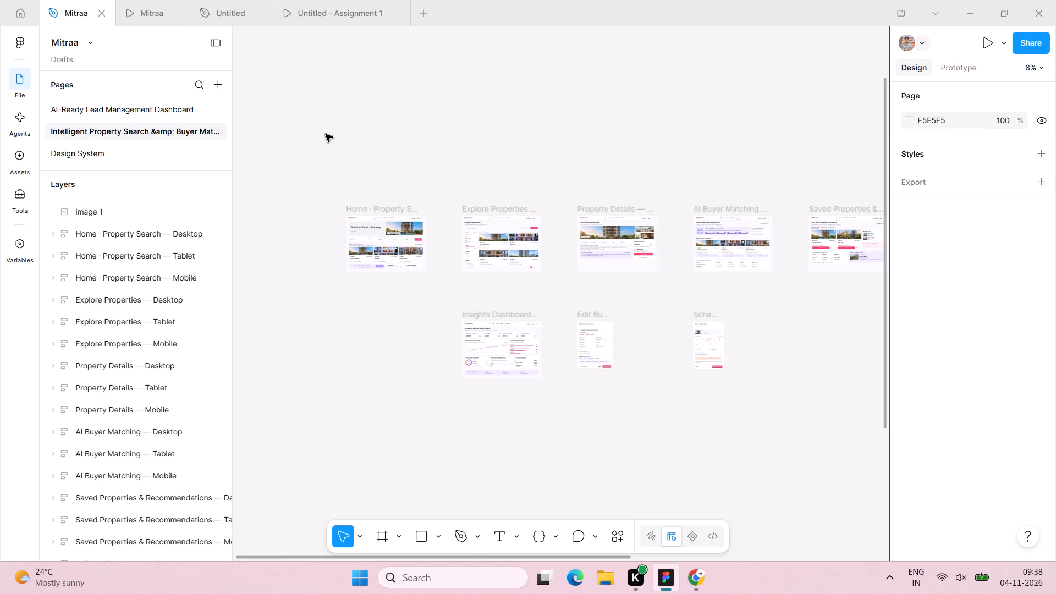
left_click(296, 133)
Copy all screen frames from 01 Dashboard to 16 Agent Details on the Untitled file's Assignment 1 page, leaving out the reusable components section.
left_click(150, 109)
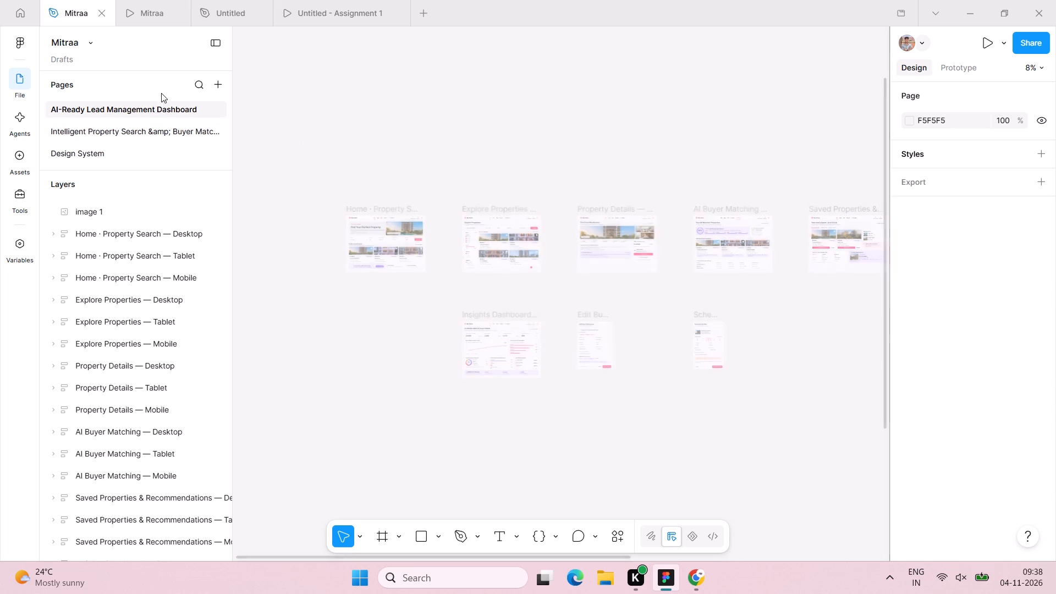
left_click(240, 1)
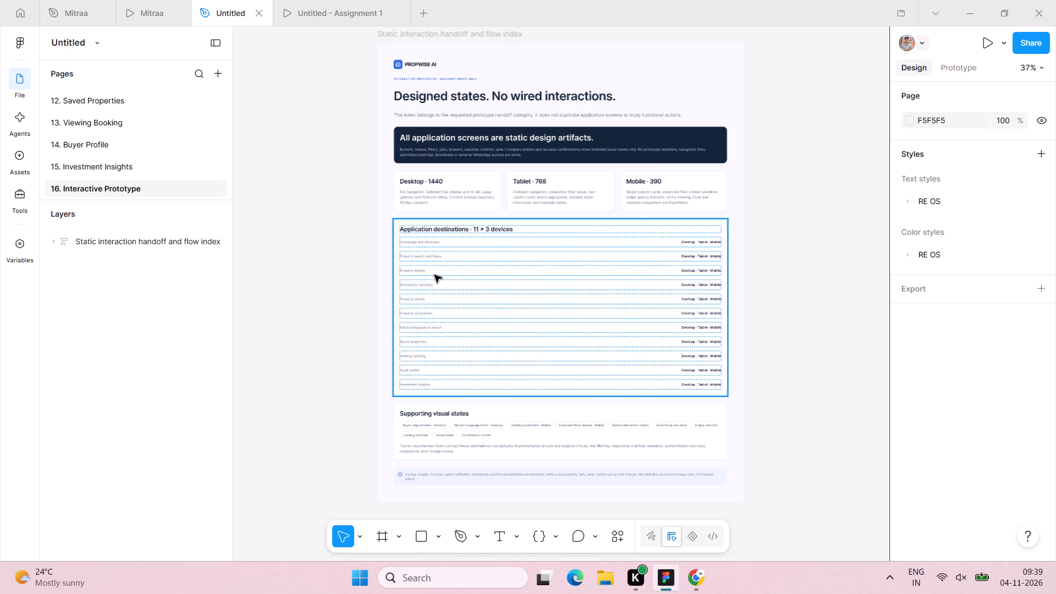
scroll(127, 135, "up", 13)
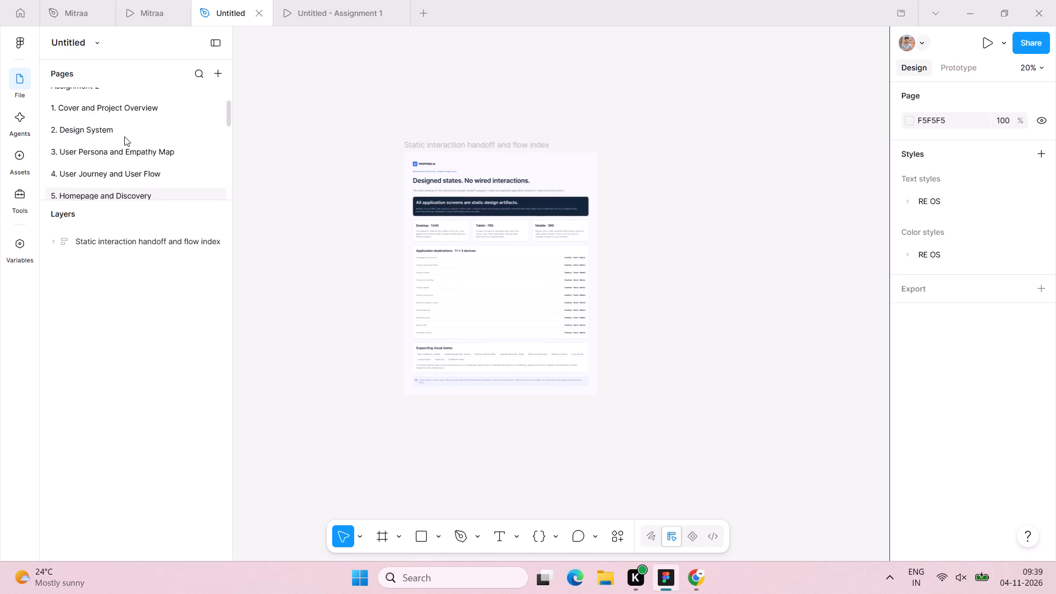
scroll(124, 136, "up", 4)
left_click(119, 92)
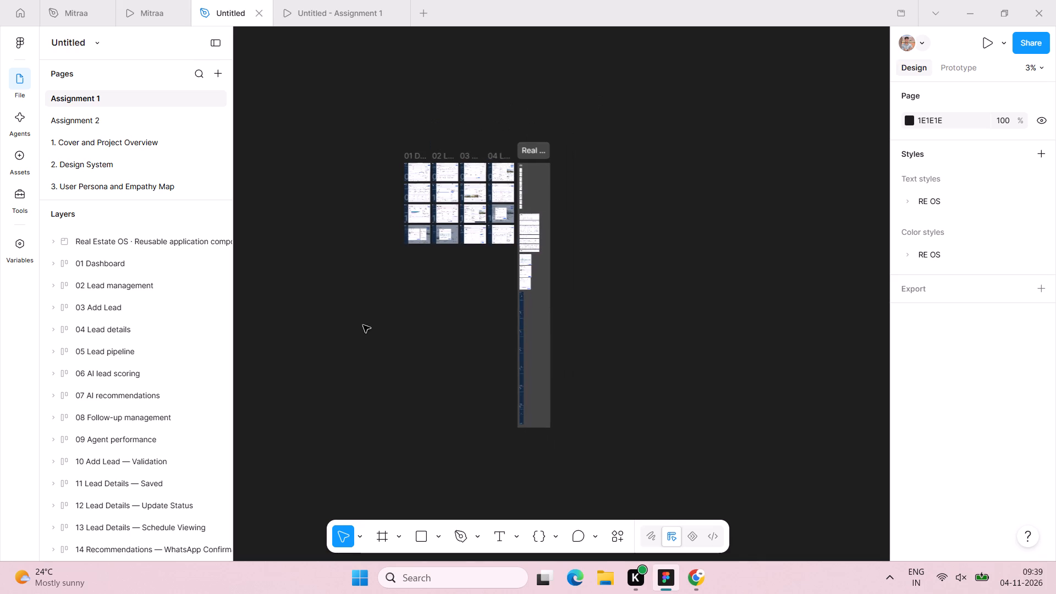
left_click_drag(366, 127, 369, 127)
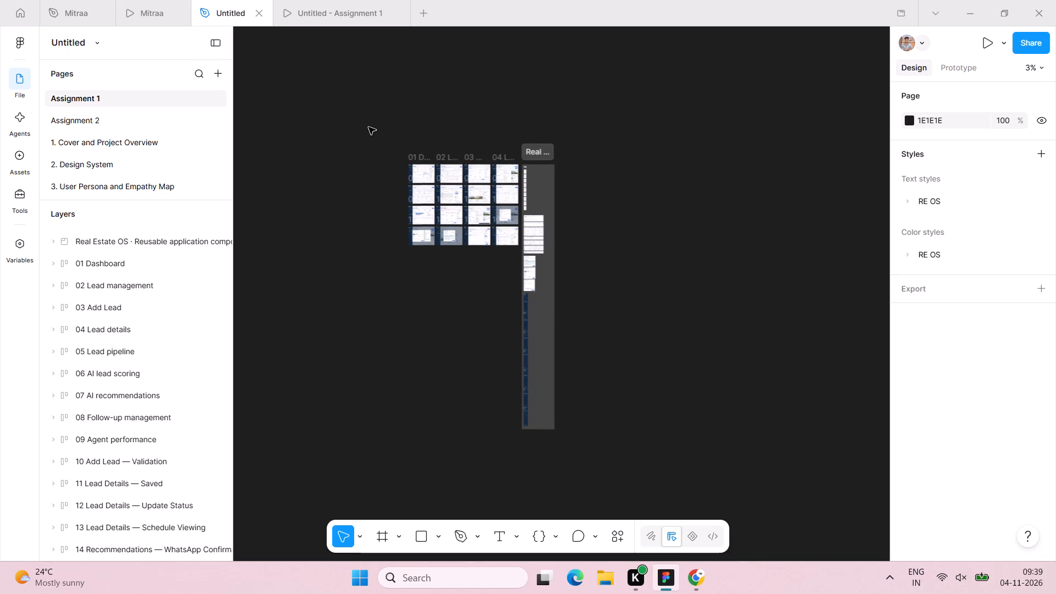
left_click_drag(369, 127, 502, 262)
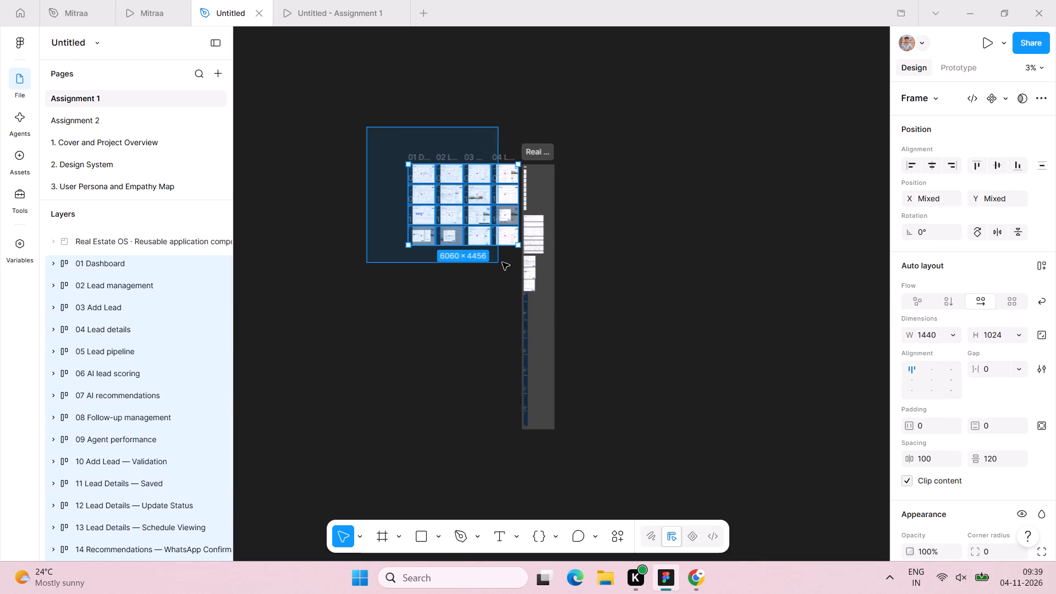
left_click_drag(502, 262, 504, 262)
key("ctrl+c")
key("ctrl+c")
key("ctrl+c")
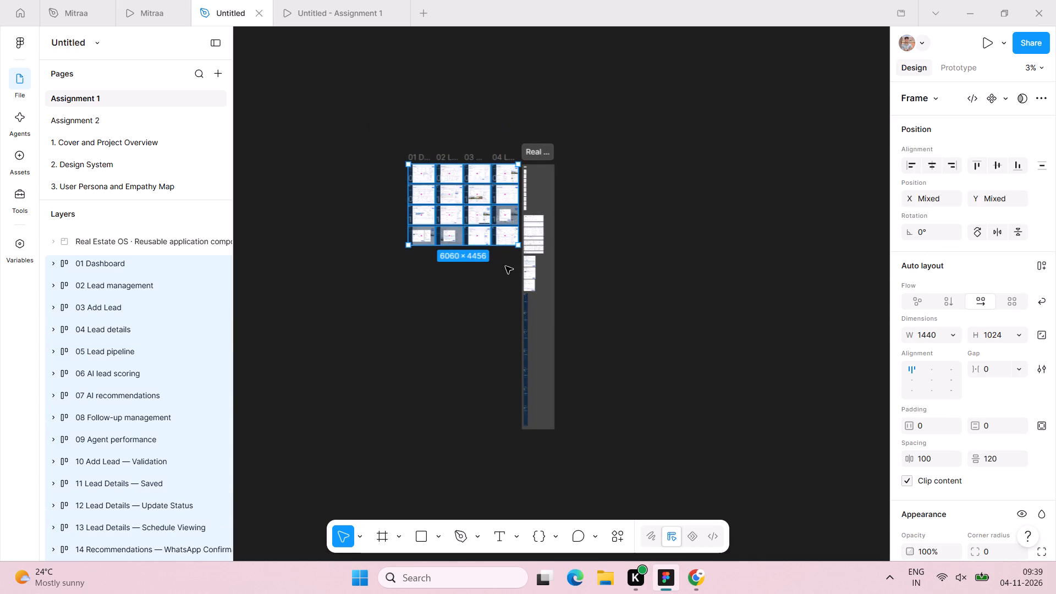
key("ctrl+c")
key("ctrl+c")
key("ctrl+c")
Paste the copied screen frames onto the Mitraa file's AI-Ready Lead Management Dashboard page.
left_click(74, 7)
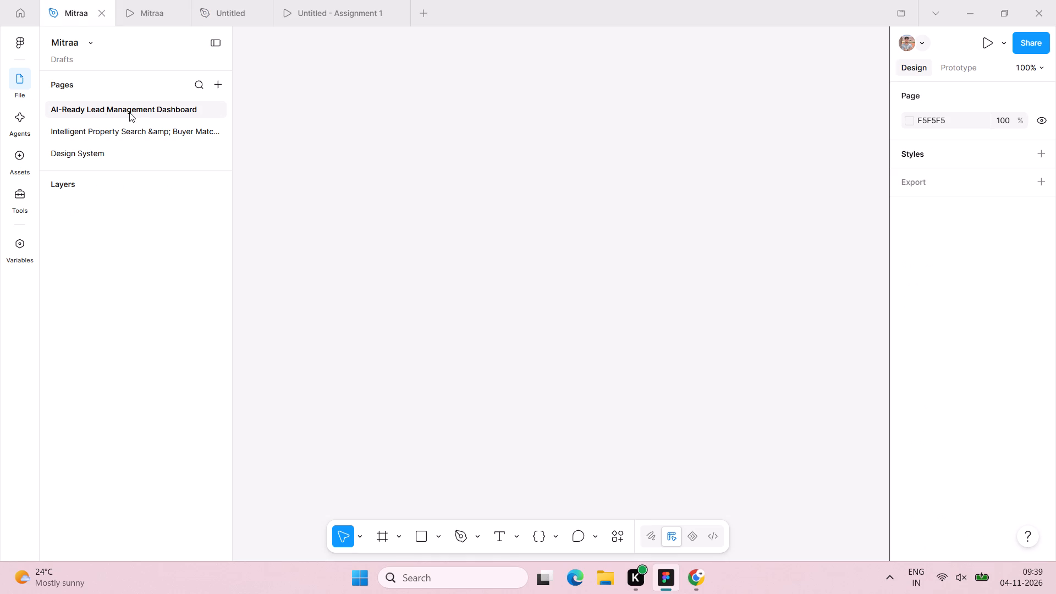
left_click(134, 109)
right_click(378, 174)
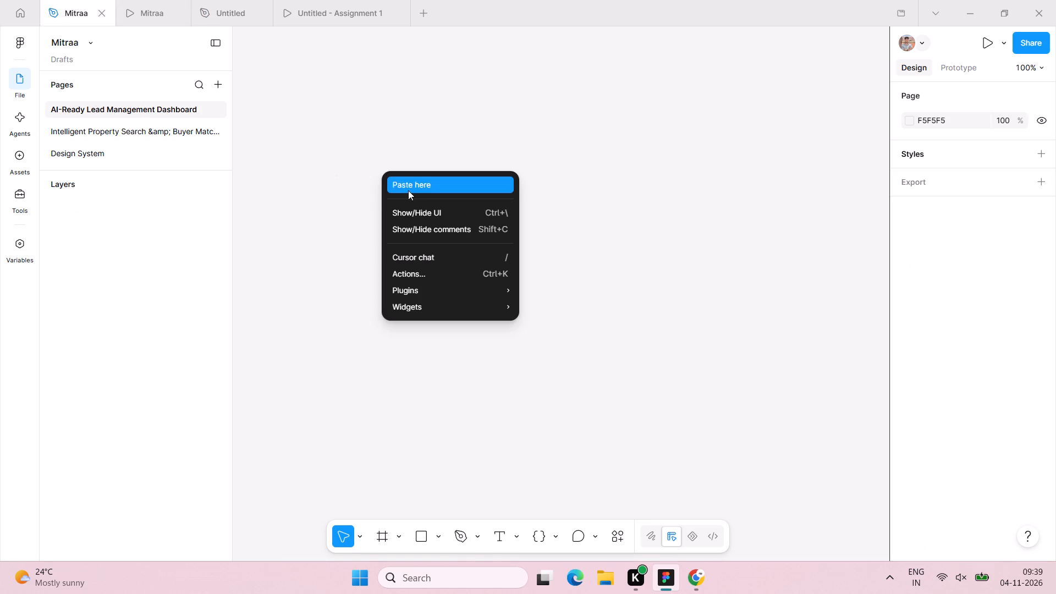
left_click(412, 190)
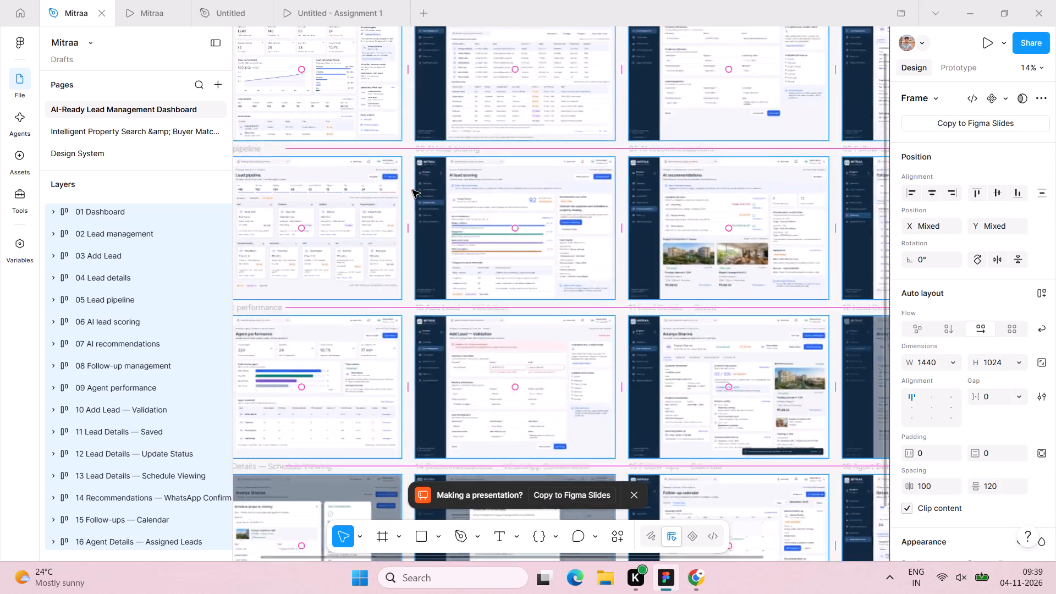
scroll(413, 190, "right", 2)
scroll(413, 190, "up", 1)
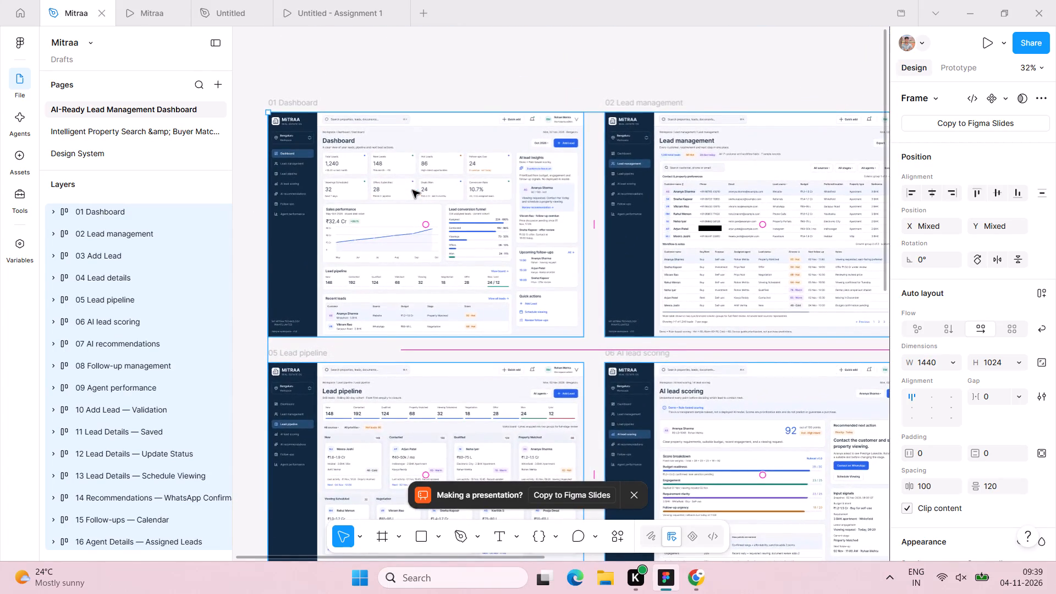
left_click(529, 94)
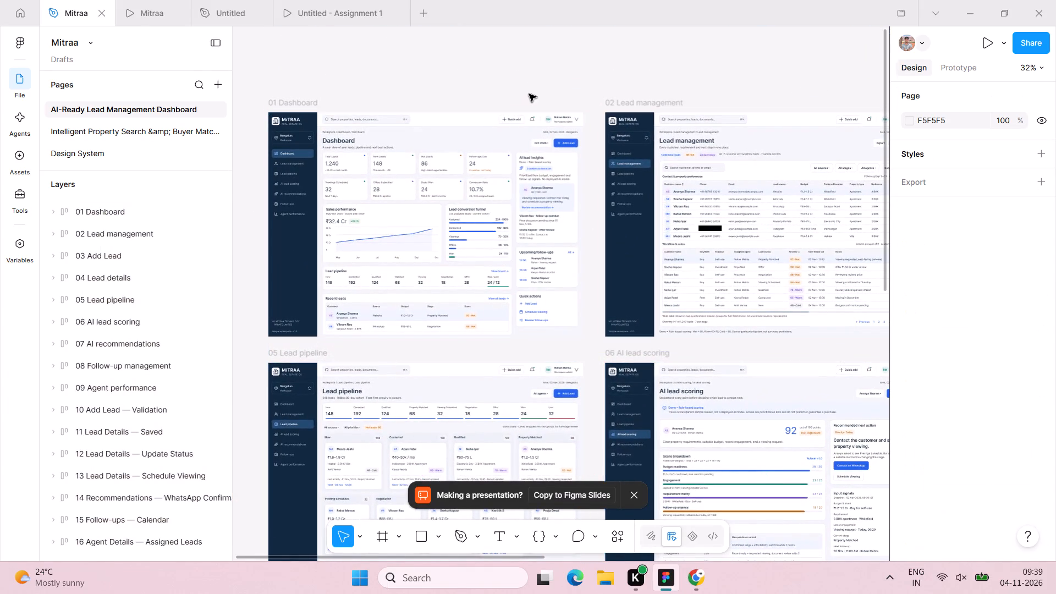
Select the 01 Dashboard frame.
left_click(279, 101)
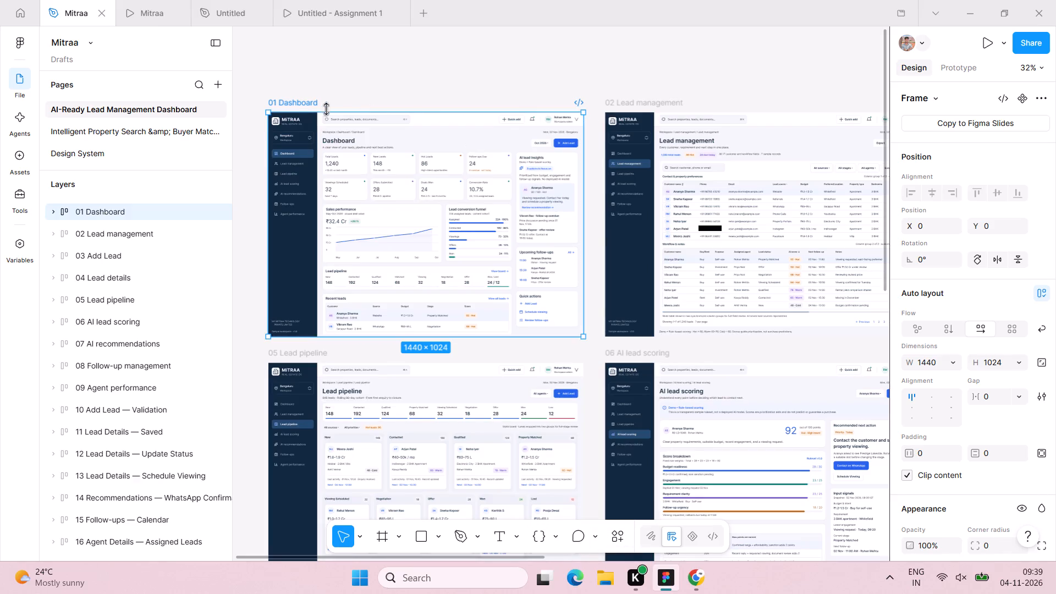
left_click(302, 104)
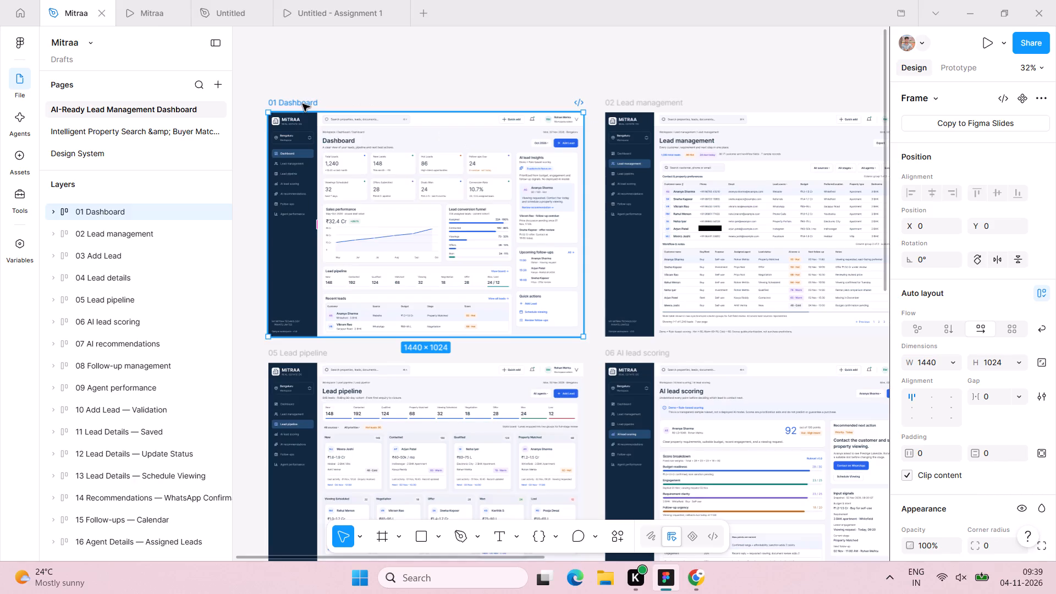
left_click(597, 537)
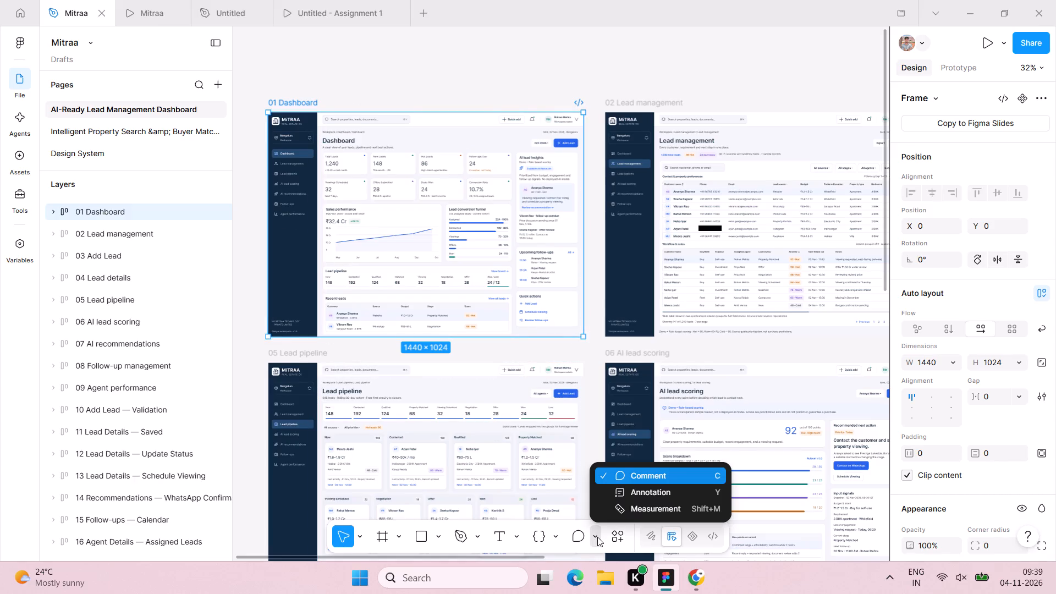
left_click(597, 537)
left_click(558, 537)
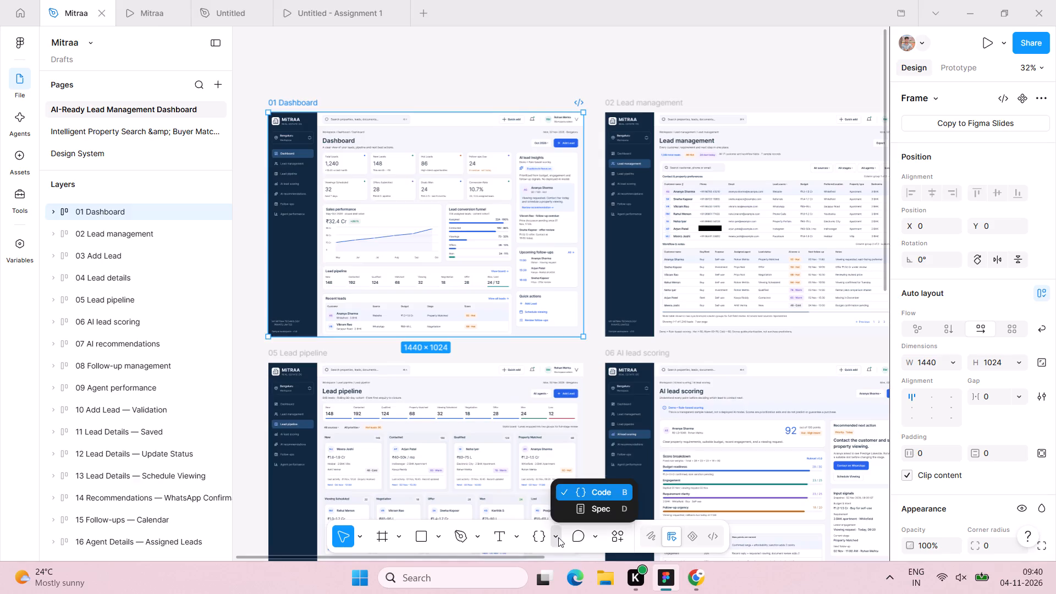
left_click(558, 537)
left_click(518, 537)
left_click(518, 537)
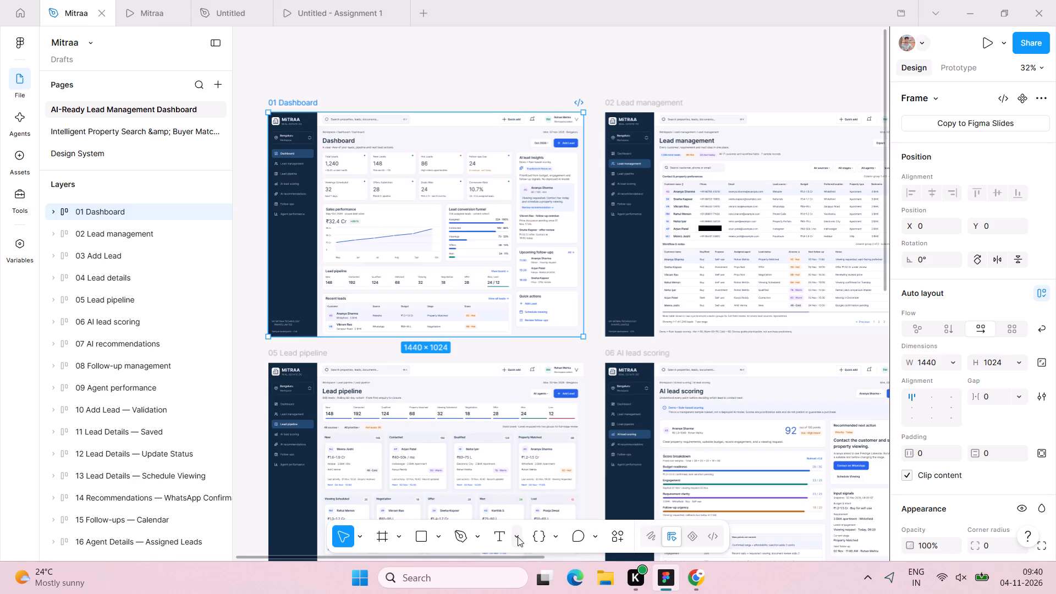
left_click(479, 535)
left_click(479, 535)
Send the AI agent the request "change the colour of side bar blue" for the 01 Dashboard frame.
left_click(592, 124)
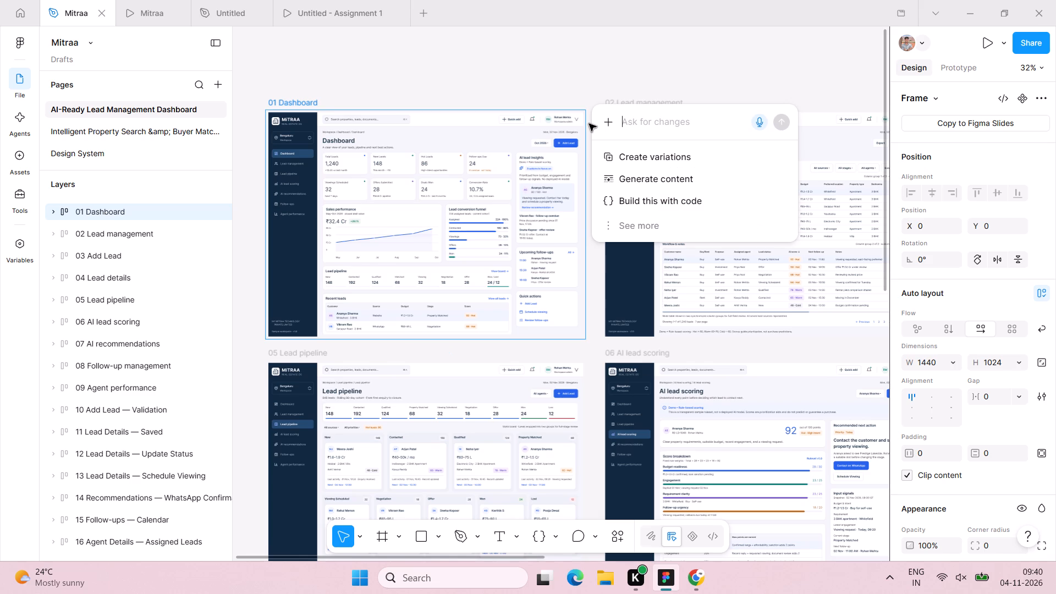
key("c")
type("ha")
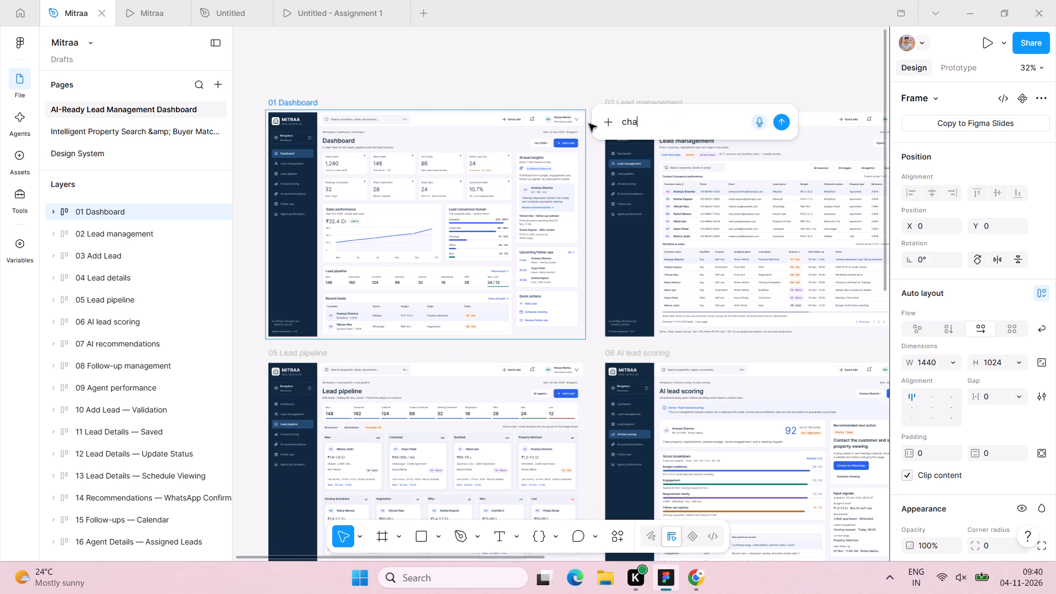
key("BackSpace")
type("ange the coli")
key("BackSpace")
type("our of side bar")
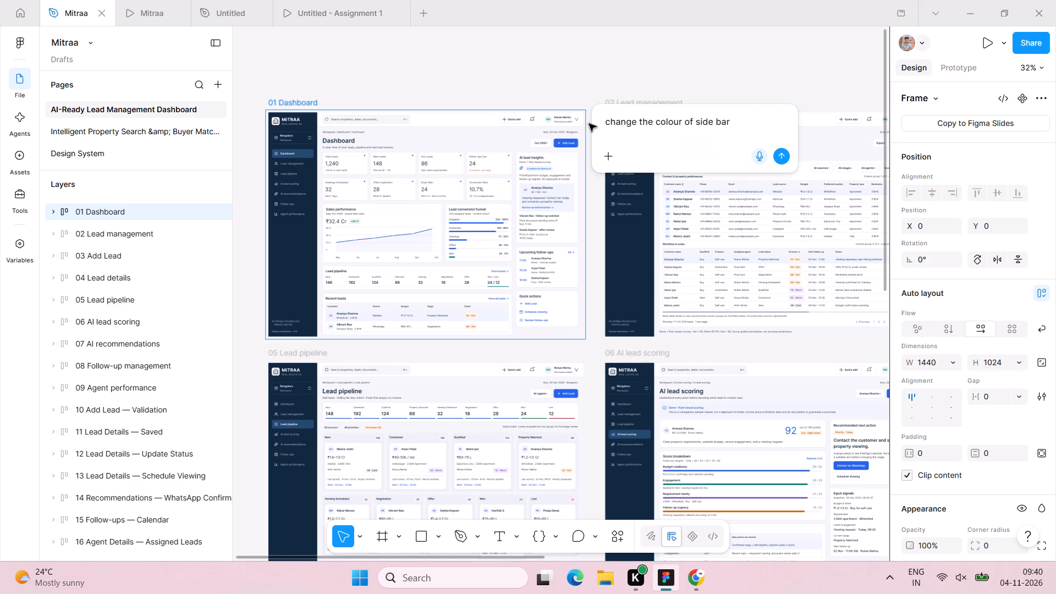
key("space")
type("blue")
key("Return")
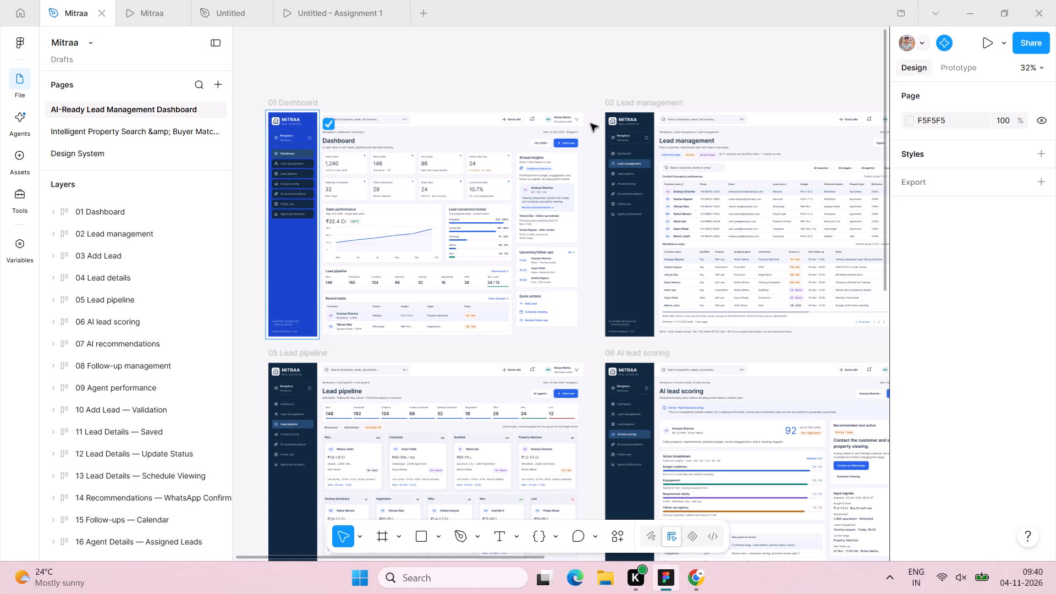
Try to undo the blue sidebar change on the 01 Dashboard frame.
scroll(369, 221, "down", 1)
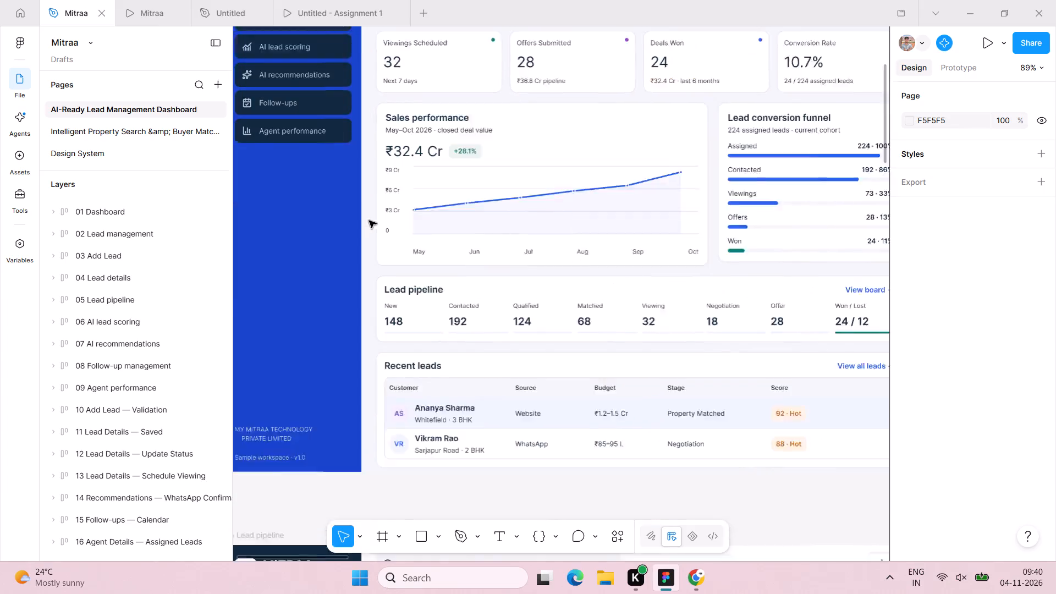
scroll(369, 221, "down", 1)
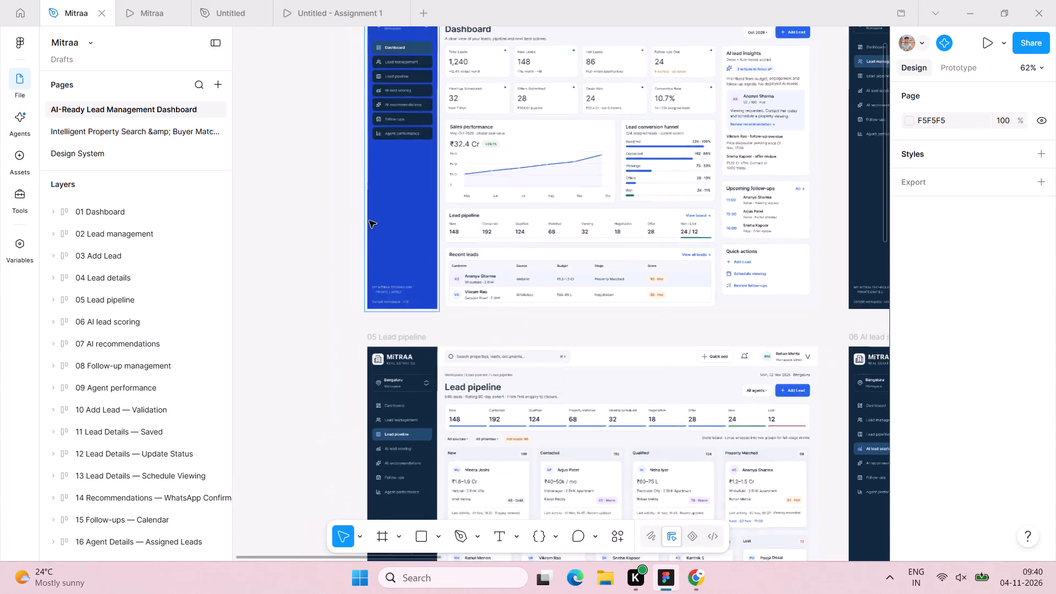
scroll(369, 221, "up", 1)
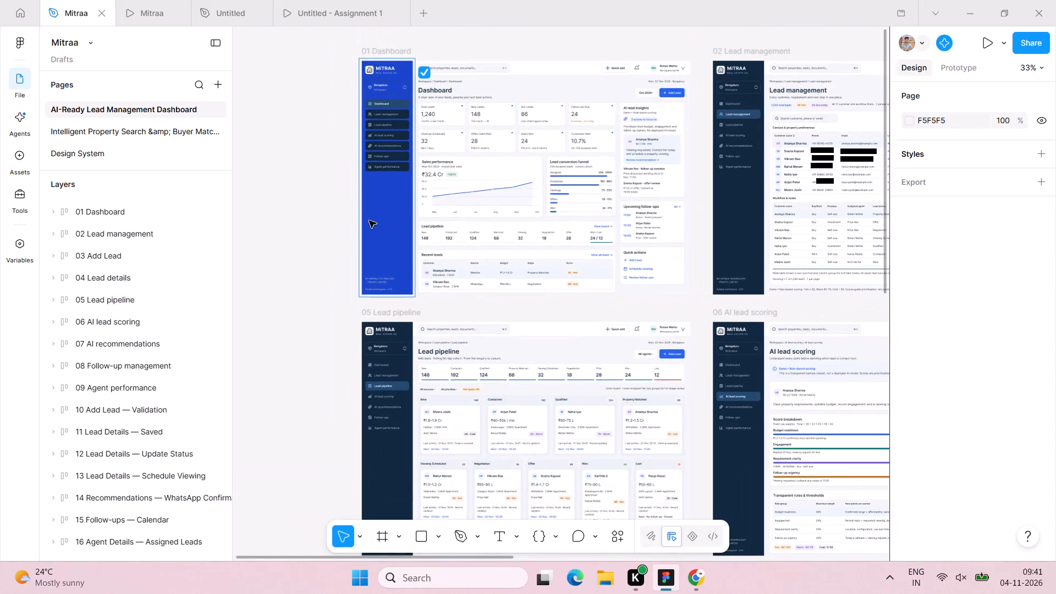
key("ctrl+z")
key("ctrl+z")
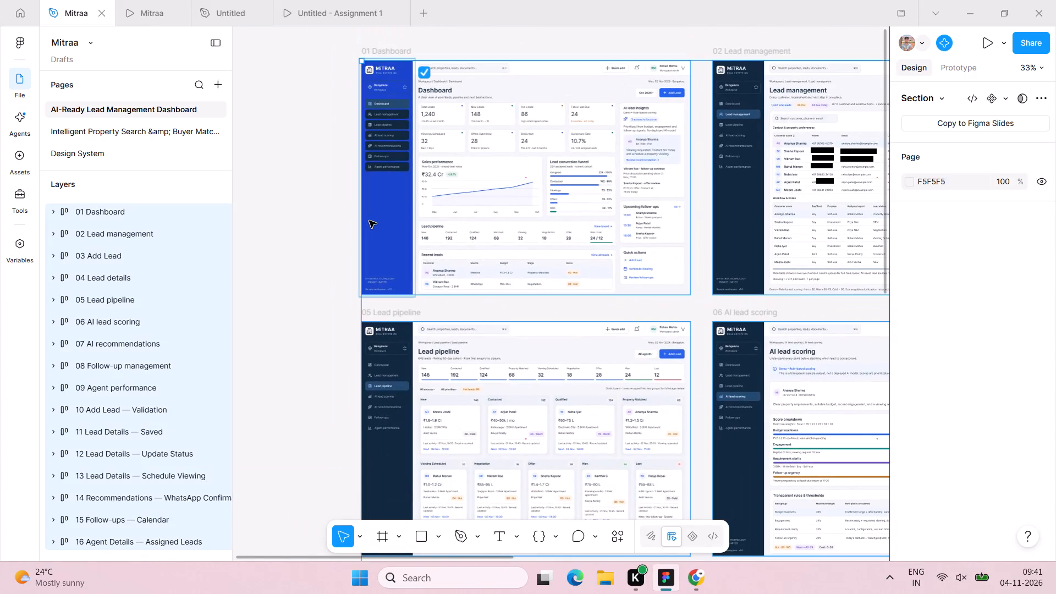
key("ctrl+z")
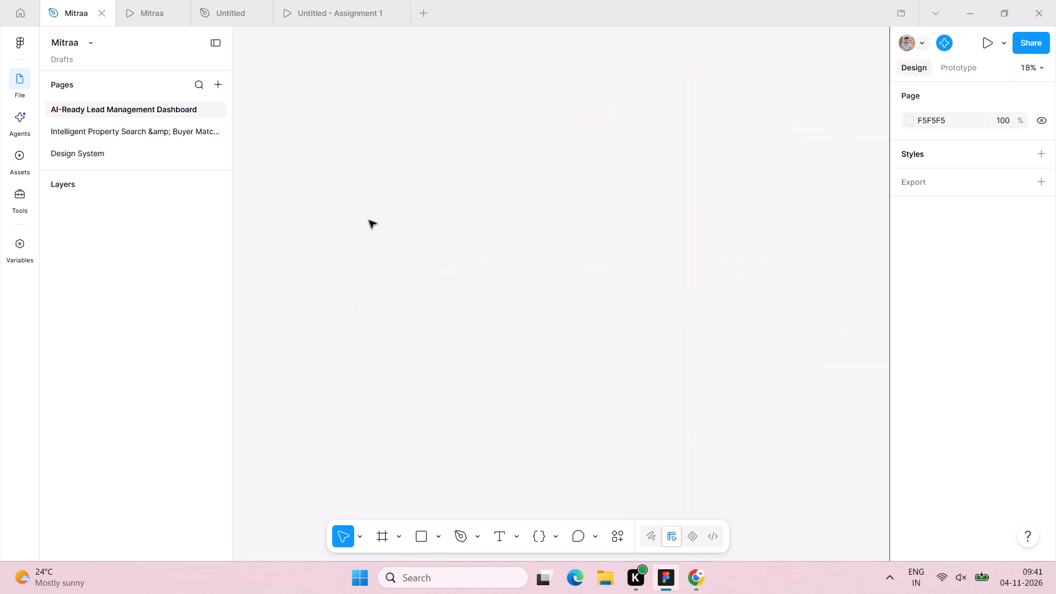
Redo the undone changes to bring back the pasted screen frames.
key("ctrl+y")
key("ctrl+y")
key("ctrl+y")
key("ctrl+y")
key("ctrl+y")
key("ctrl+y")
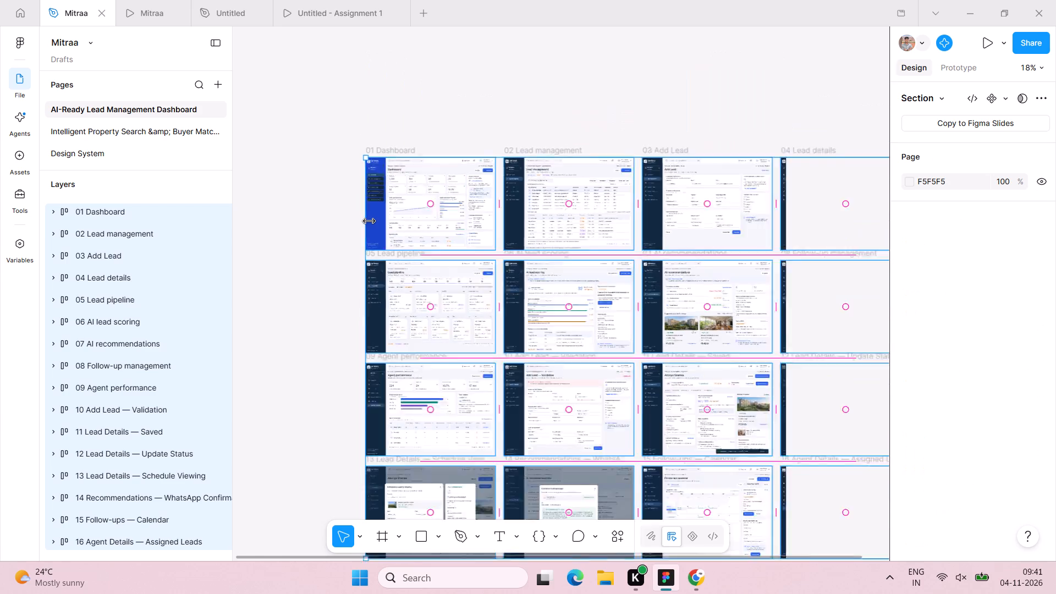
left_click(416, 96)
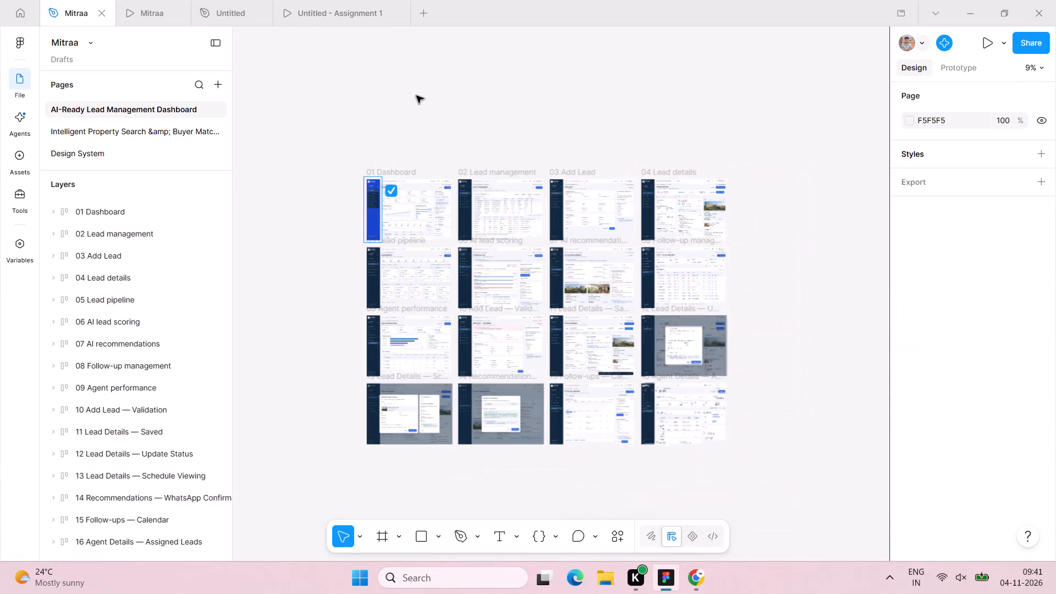
Review the AI agent's response about the sidebar colour change on the 01 Dashboard frame.
scroll(416, 96, "down", 2)
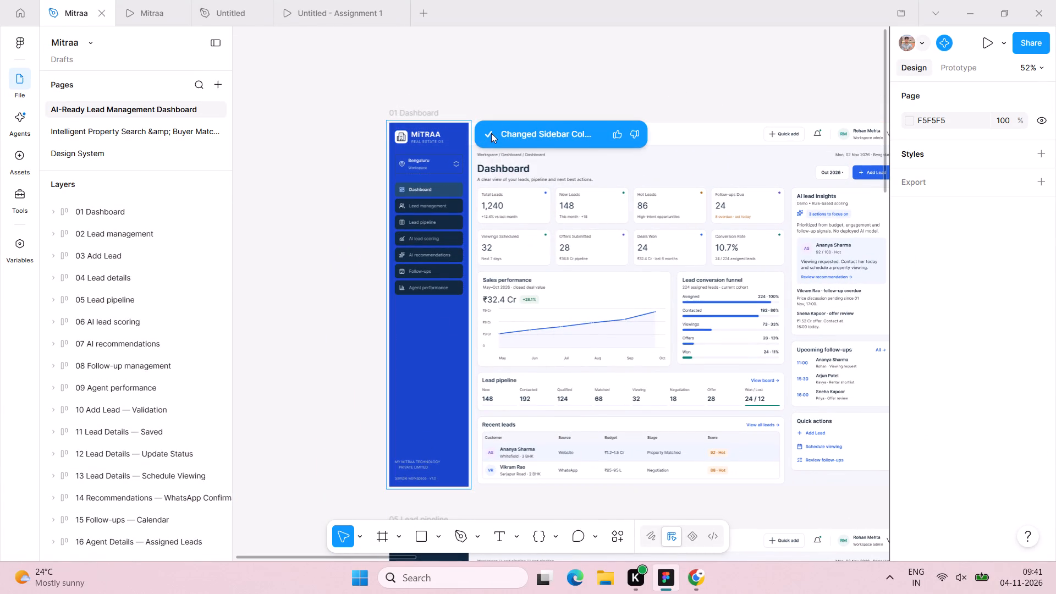
left_click(483, 134)
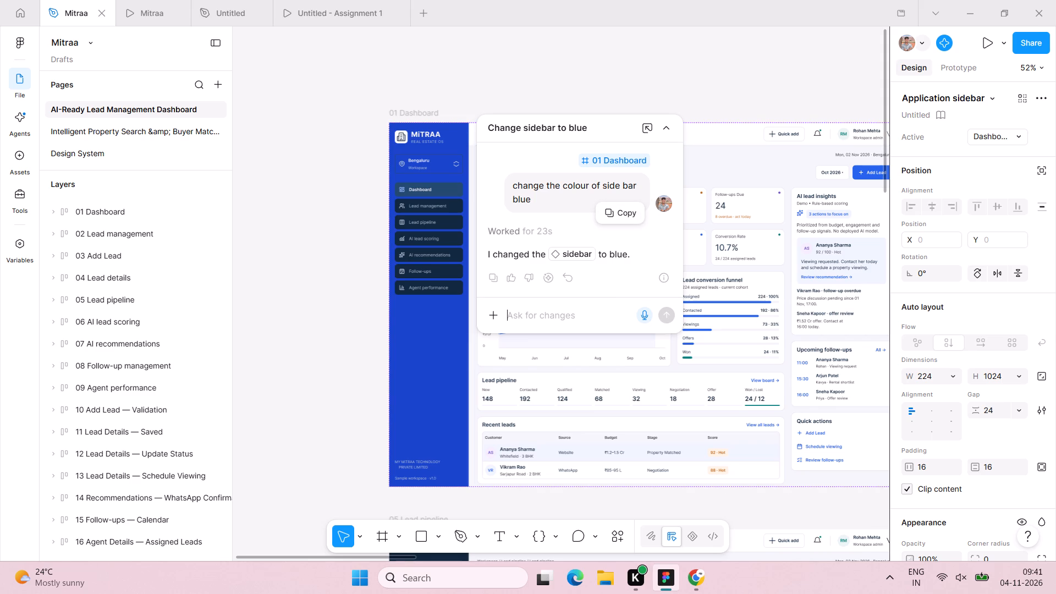
left_click(575, 39)
Change the 01 Dashboard sidebar fill to the navy 10283F sampled from the 02 Lead management sidebar.
scroll(575, 38, "left", 1)
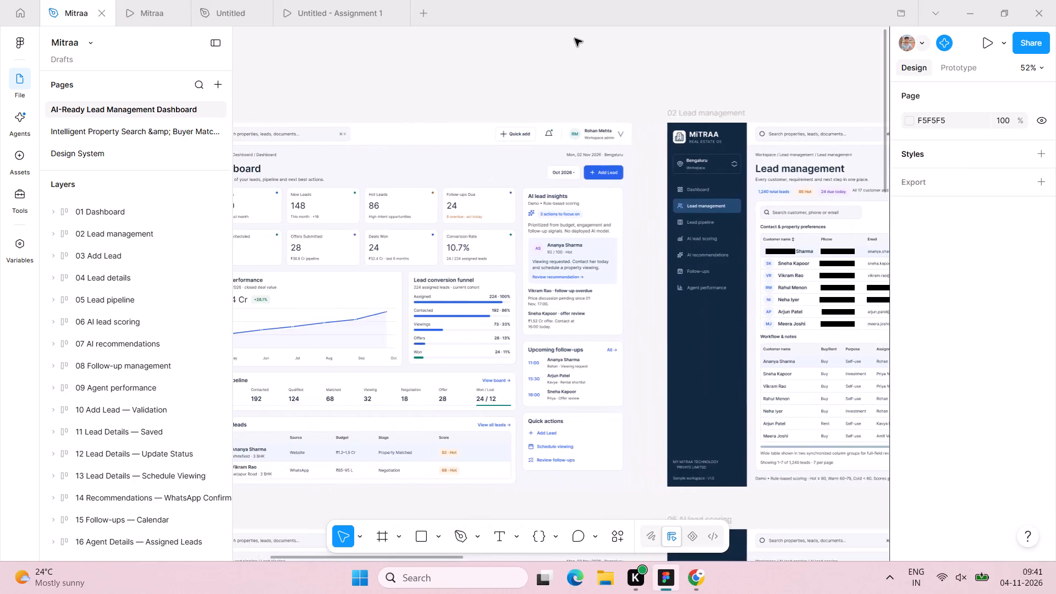
scroll(575, 38, "right", 1)
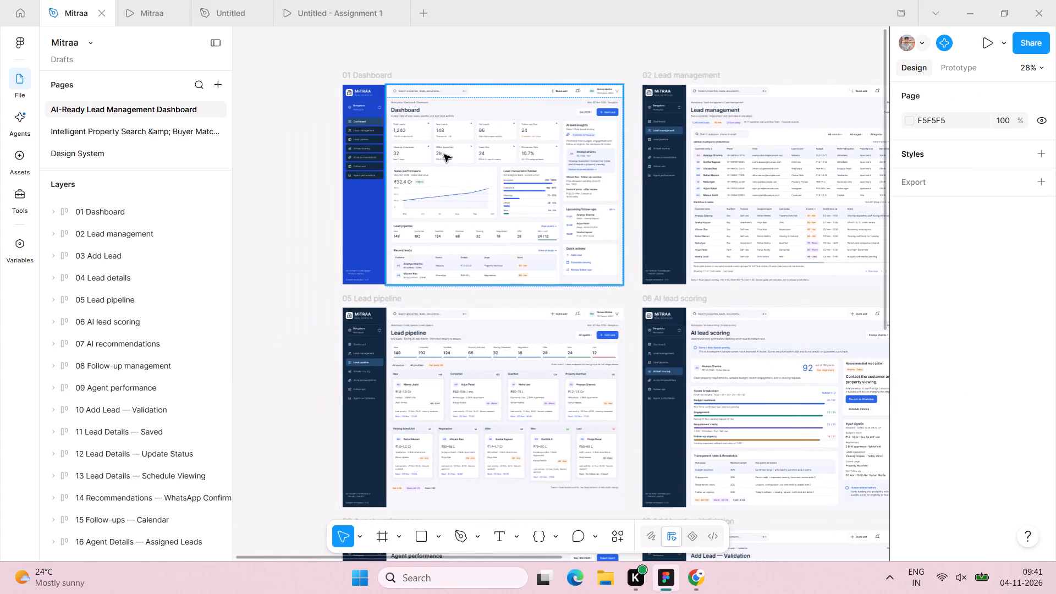
left_click(356, 75)
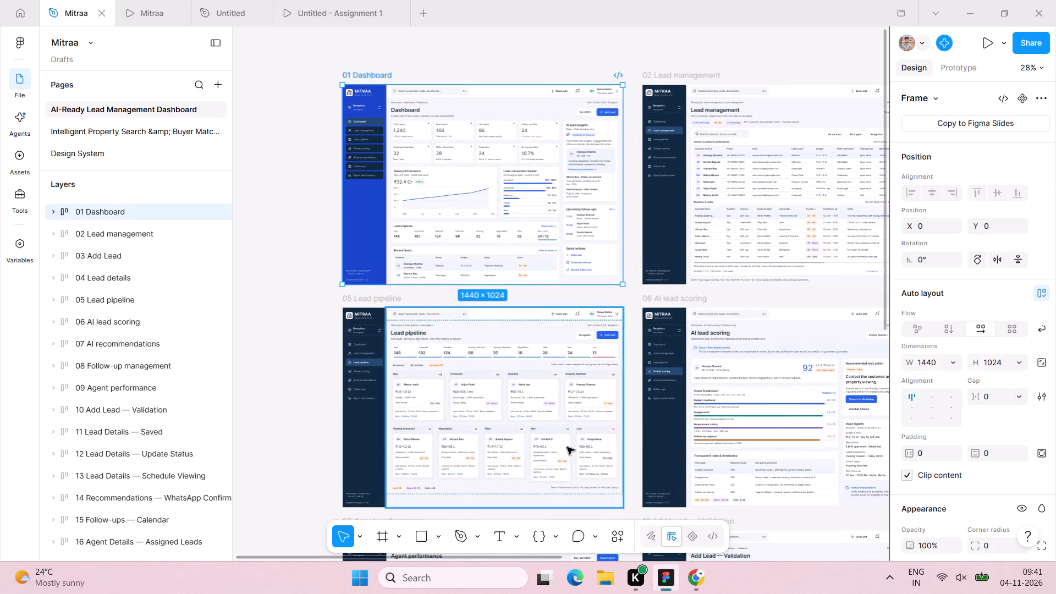
scroll(932, 448, "down", 5)
left_click(365, 119)
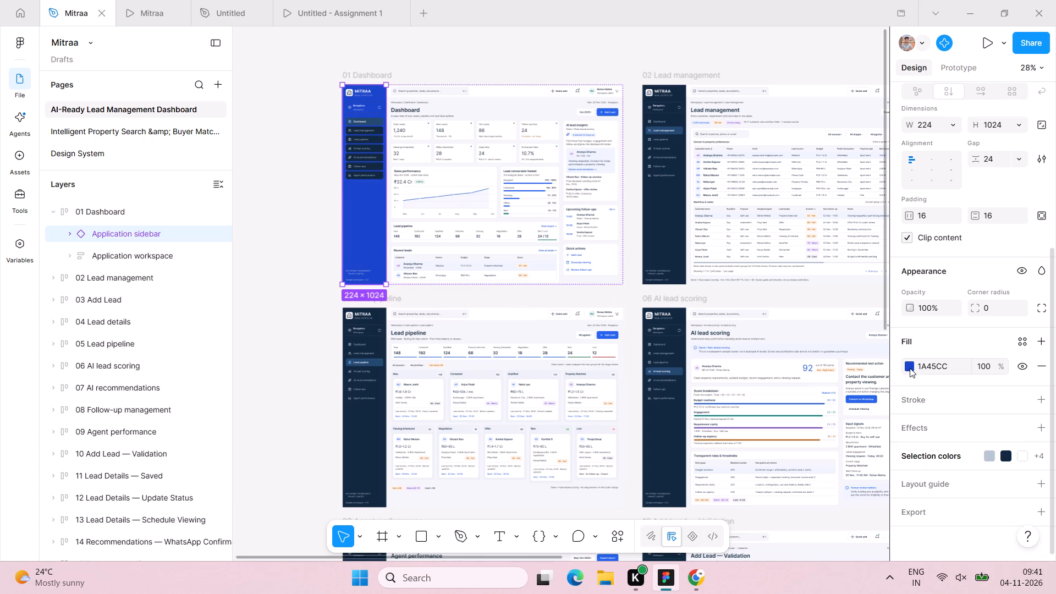
left_click(910, 368)
left_click(744, 449)
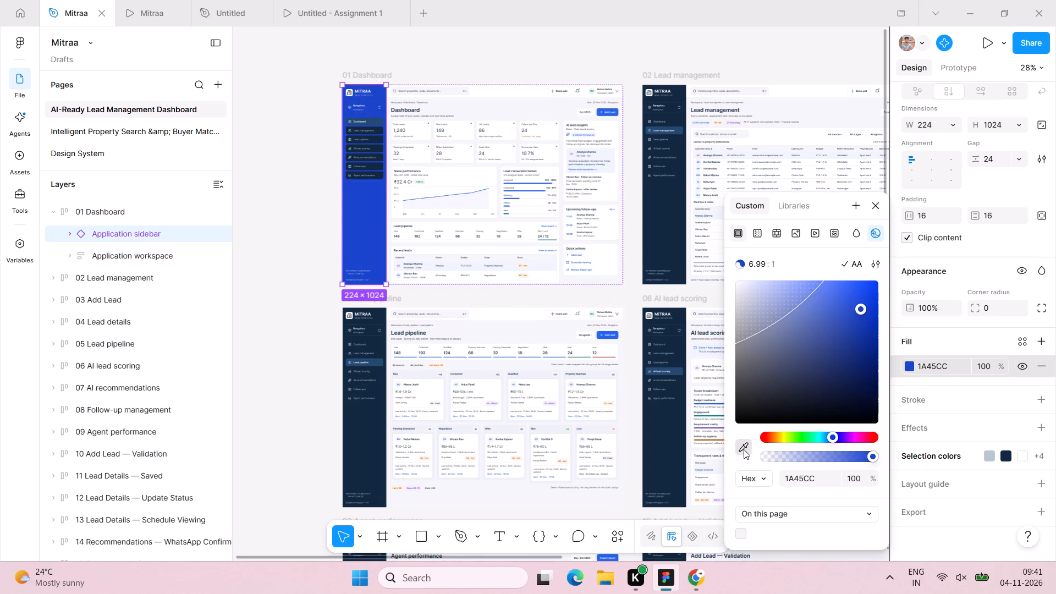
left_click(659, 235)
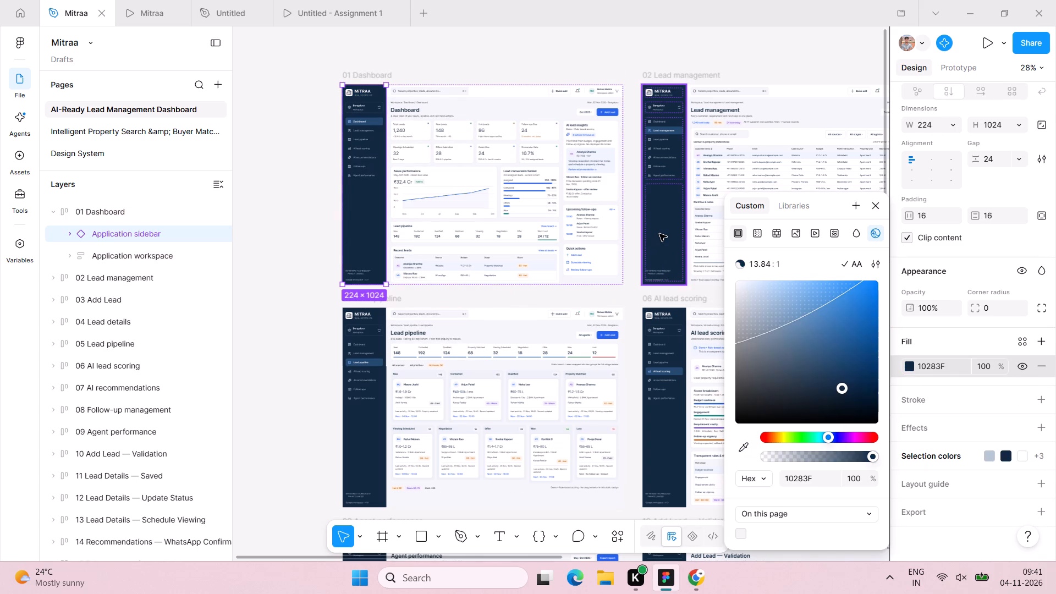
left_click(763, 20)
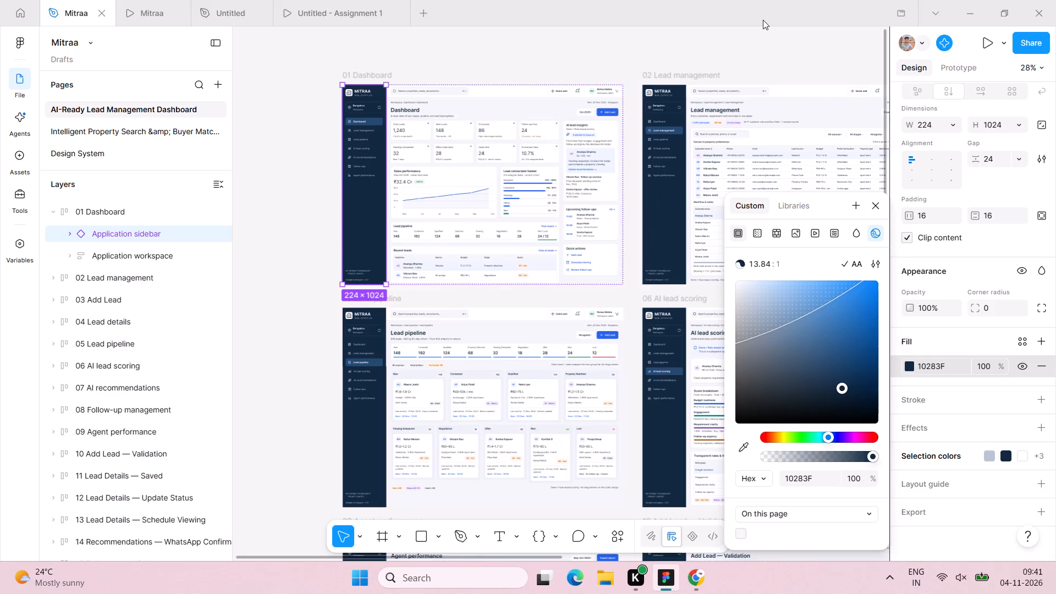
left_click(871, 203)
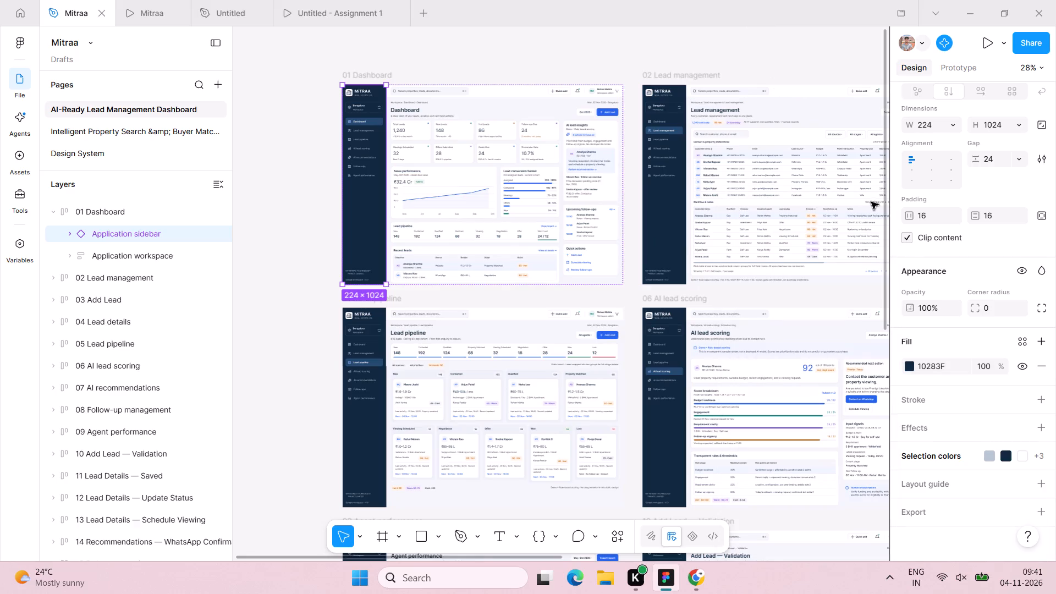
left_click(505, 59)
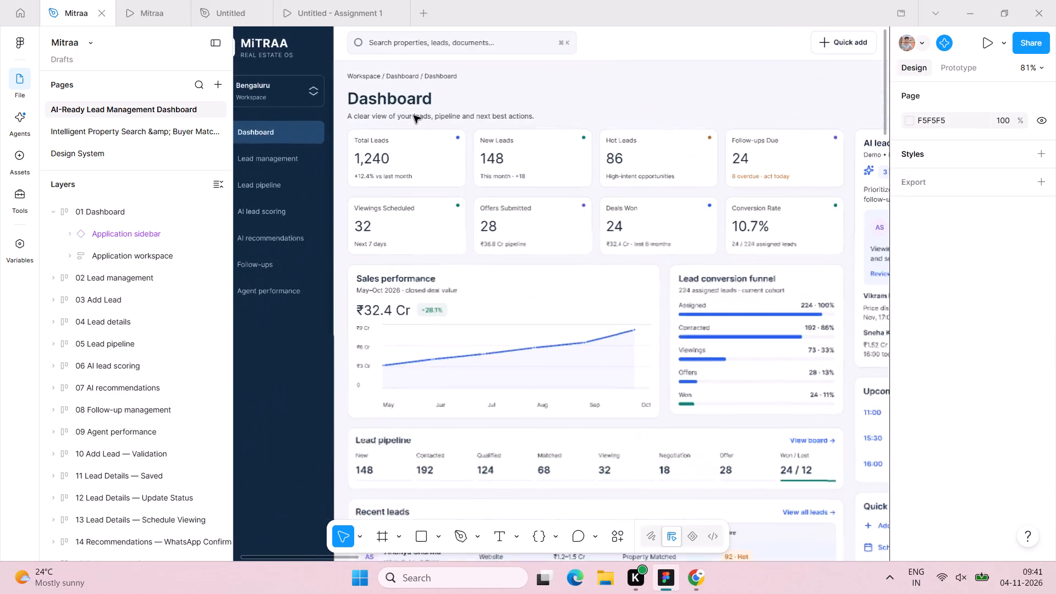
Remove the chevron icon beside the user profile in the 01 Dashboard top bar.
scroll(414, 116, "up", 1)
scroll(414, 116, "left", 3)
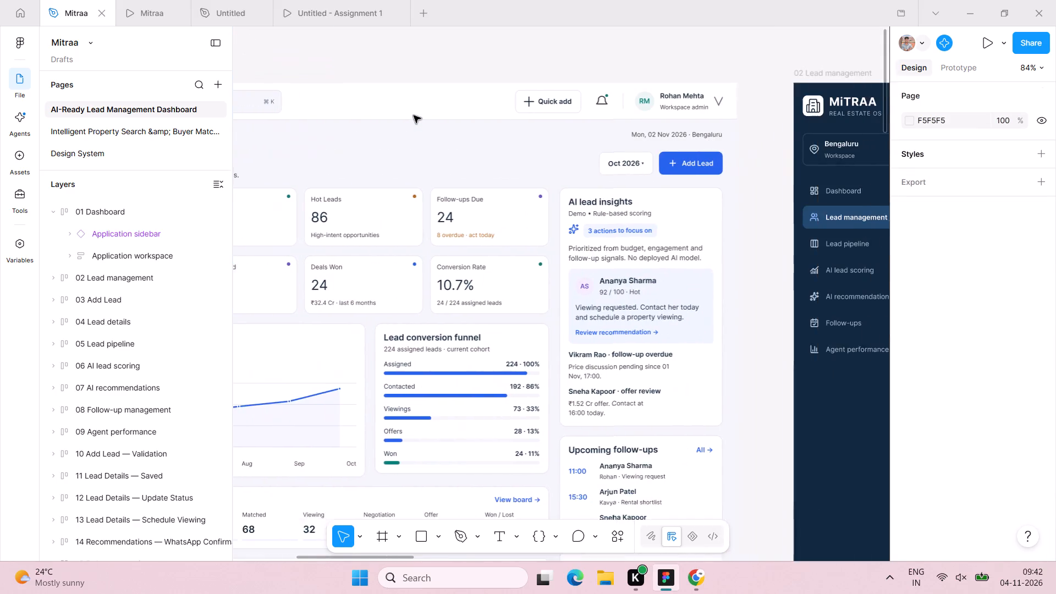
scroll(414, 116, "left", 3)
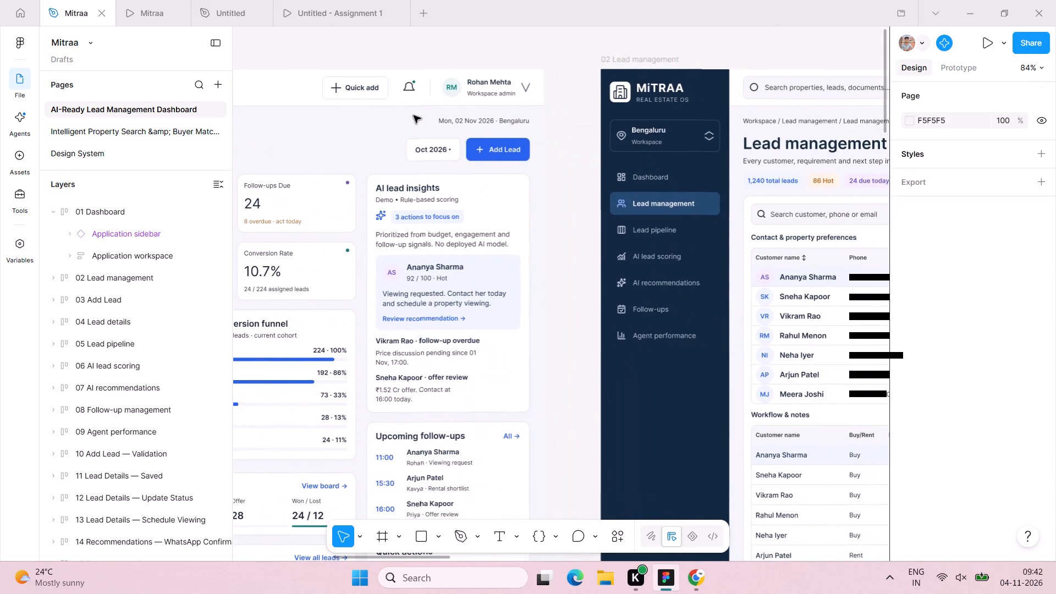
scroll(414, 116, "left", 1)
double_click(520, 82)
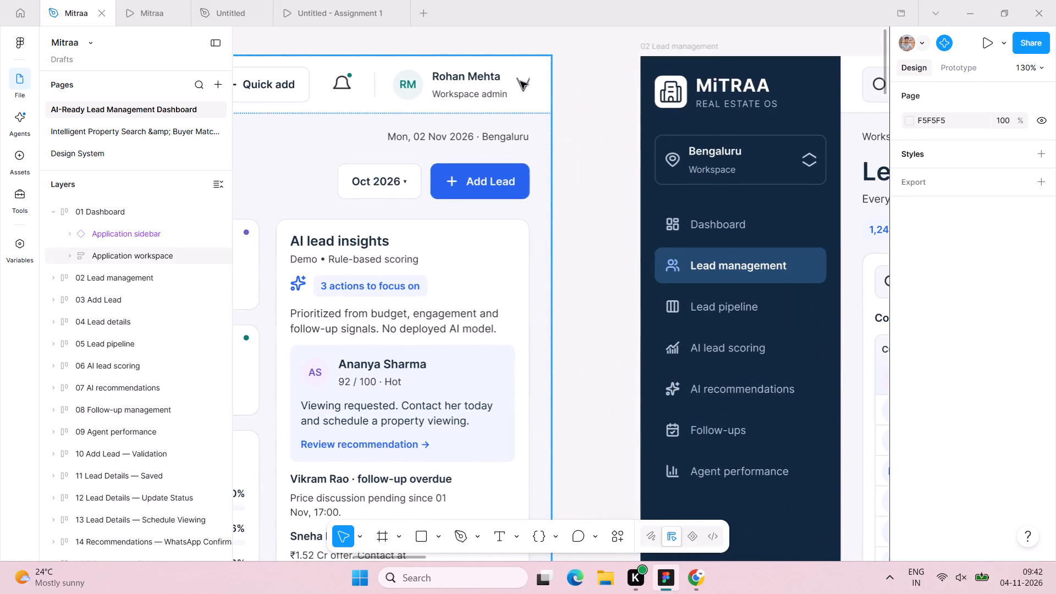
double_click(520, 80)
double_click(519, 78)
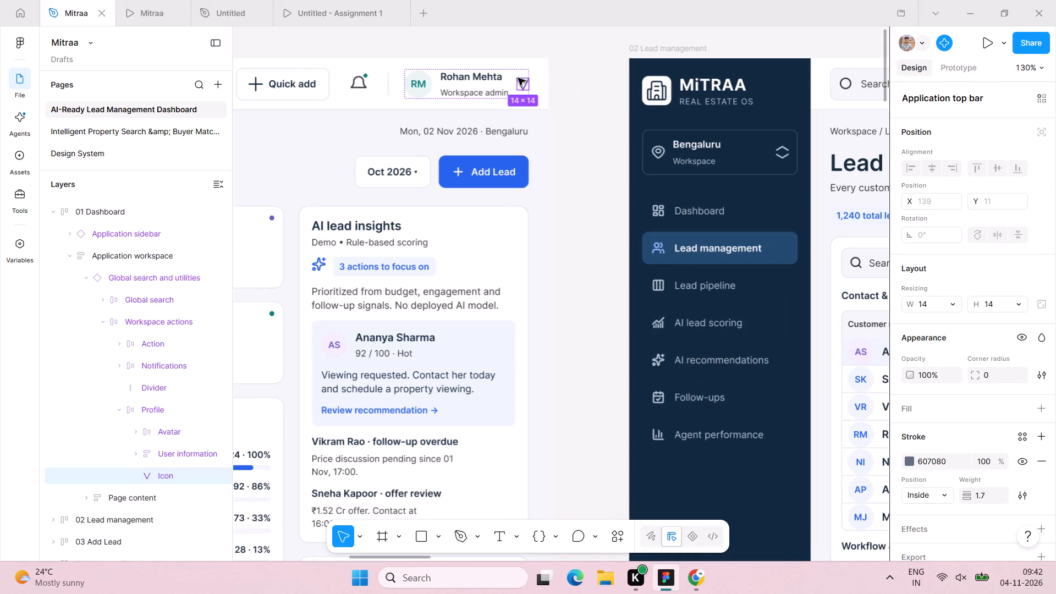
scroll(518, 78, "left", 2)
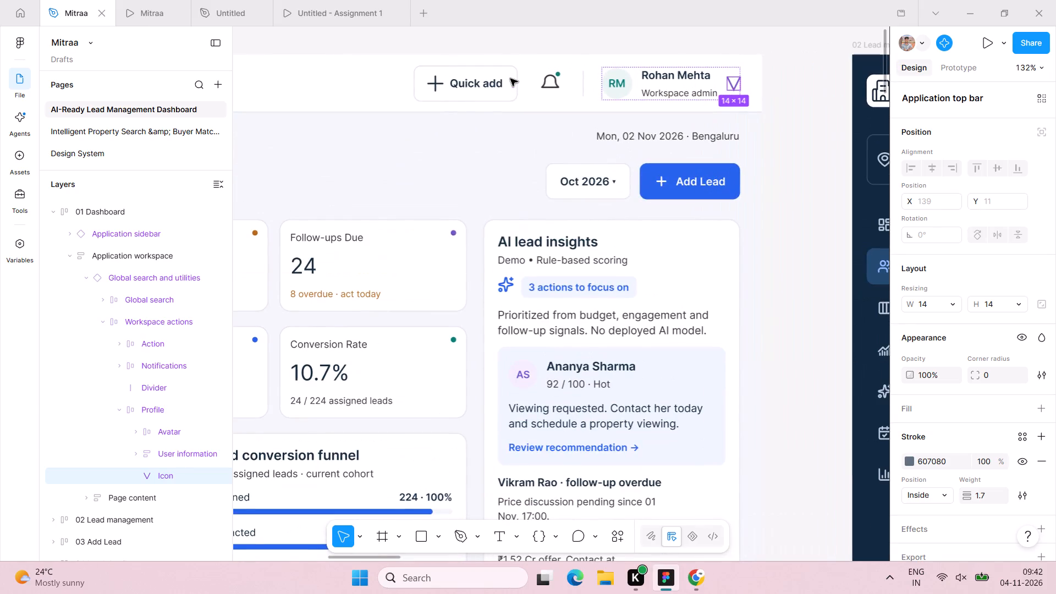
key("BackSpace")
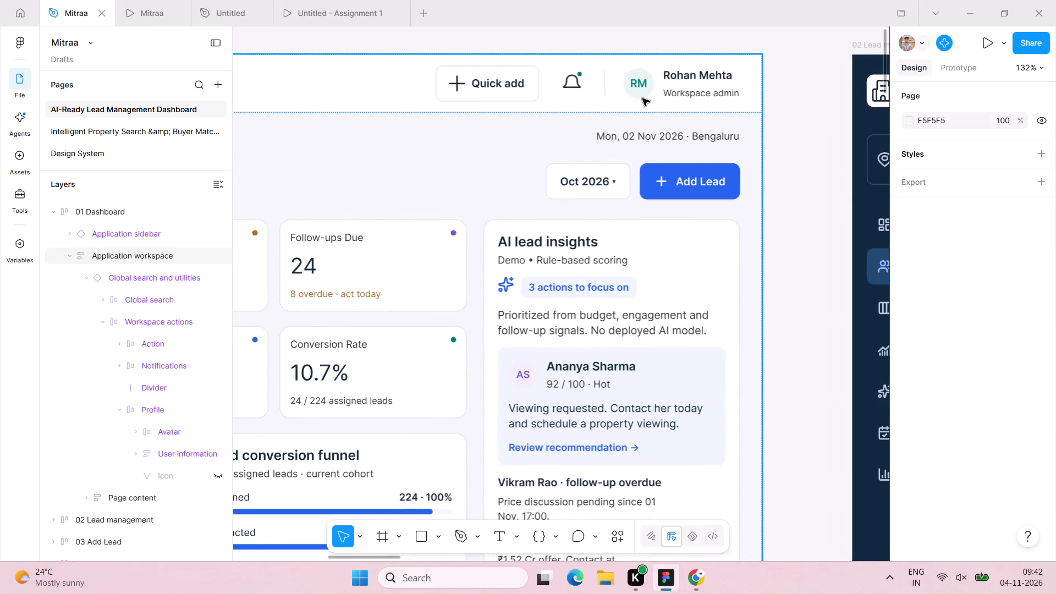
Replace the profile name in the 01 Dashboard top bar with "Sreekanth".
triple_click(696, 77)
double_click(698, 77)
double_click(698, 77)
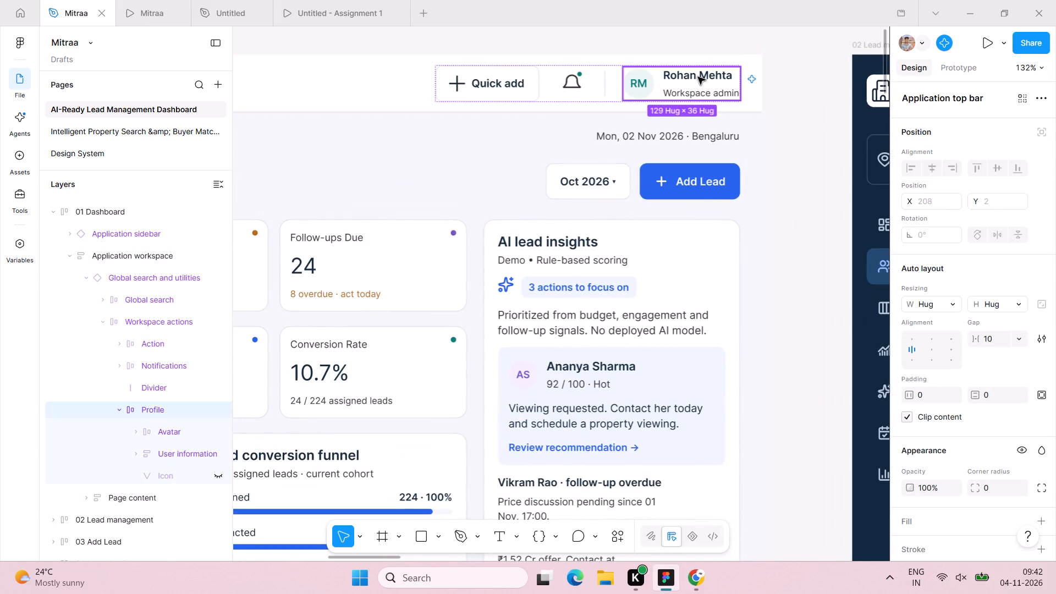
double_click(698, 77)
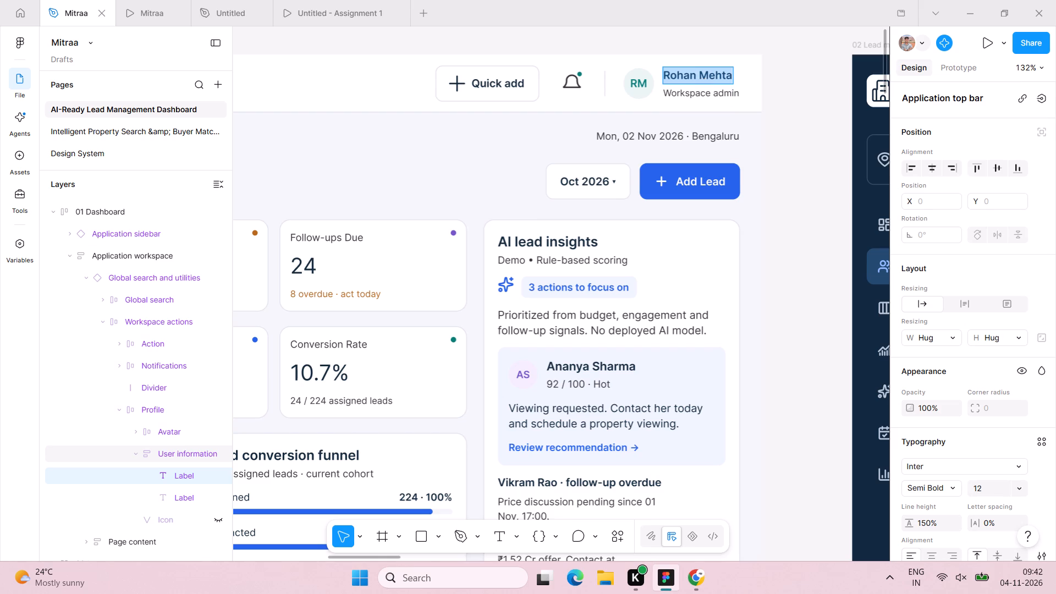
type("Sreekanth")
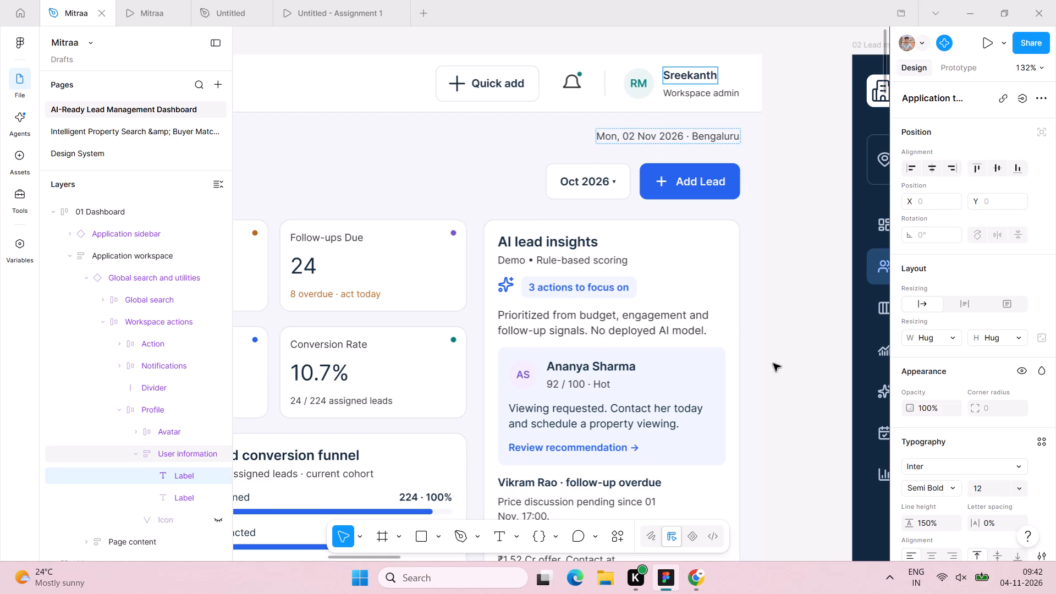
left_click(771, 101)
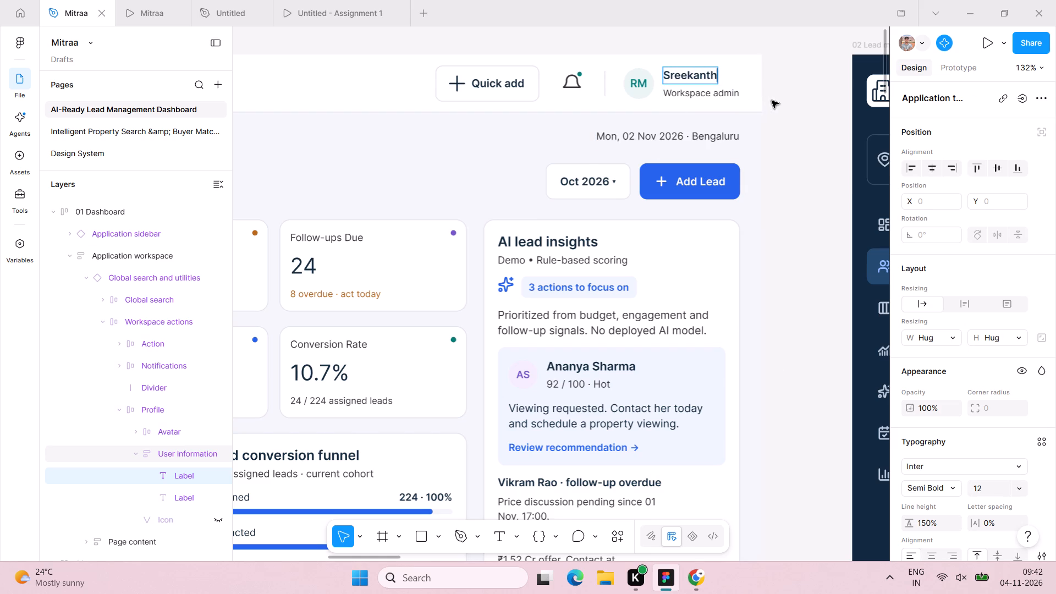
Change the avatar initials beside the profile name in the 01 Dashboard top bar to "S".
double_click(643, 86)
double_click(643, 85)
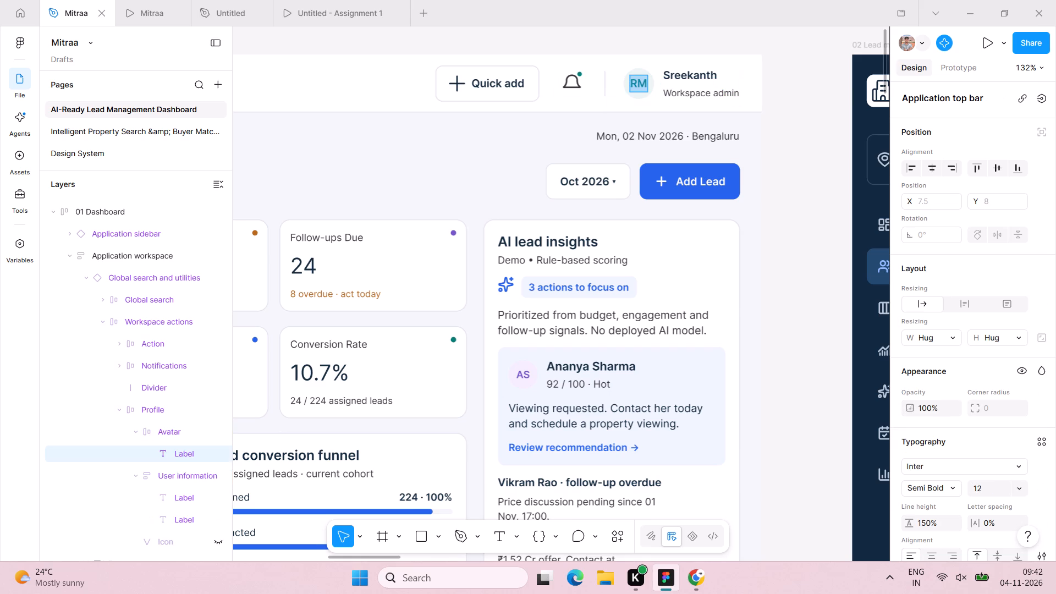
key("shift+s")
left_click(798, 82)
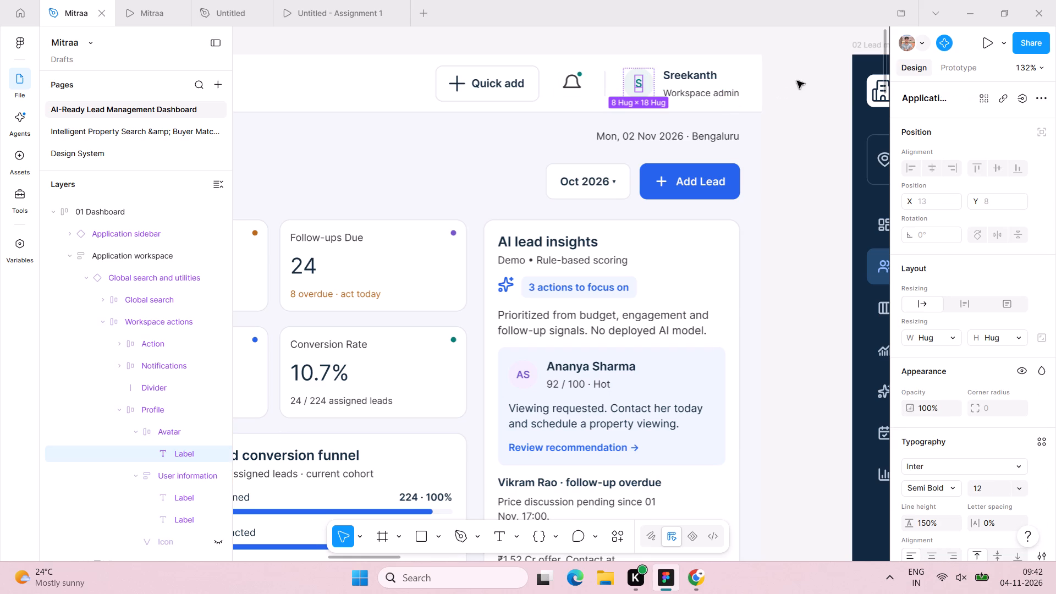
left_click(797, 81)
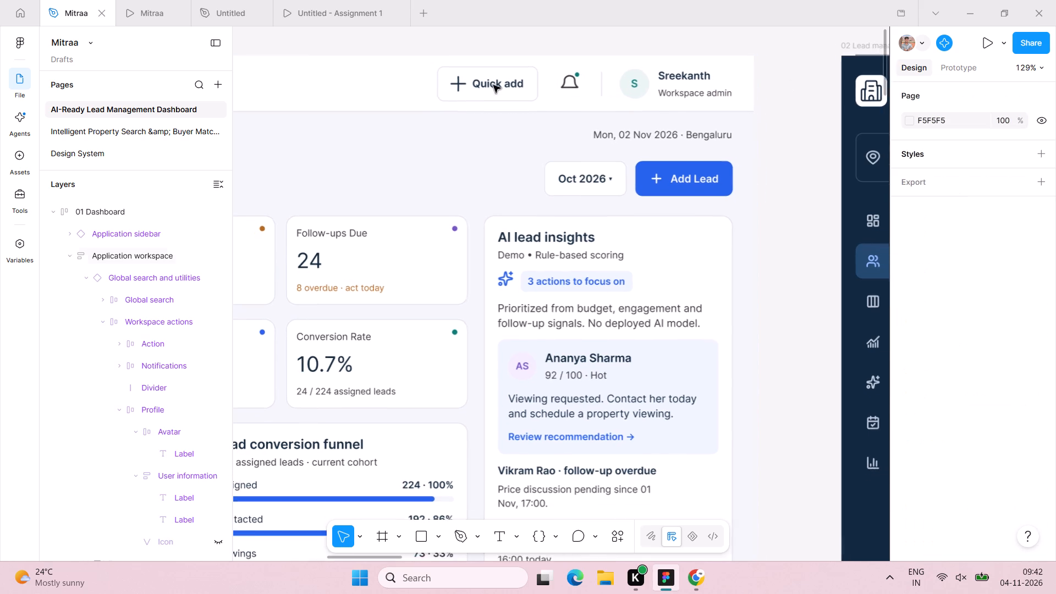
Change the city name in the 01 Dashboard sidebar's workspace selector to "Hyderabad".
scroll(657, 131, "right", 5)
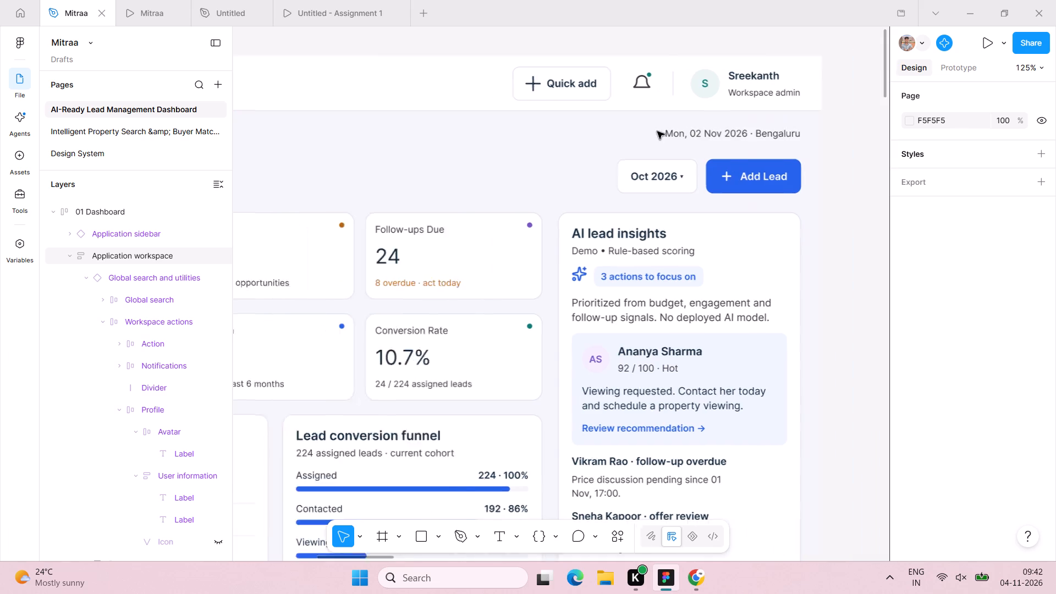
scroll(657, 131, "right", 6)
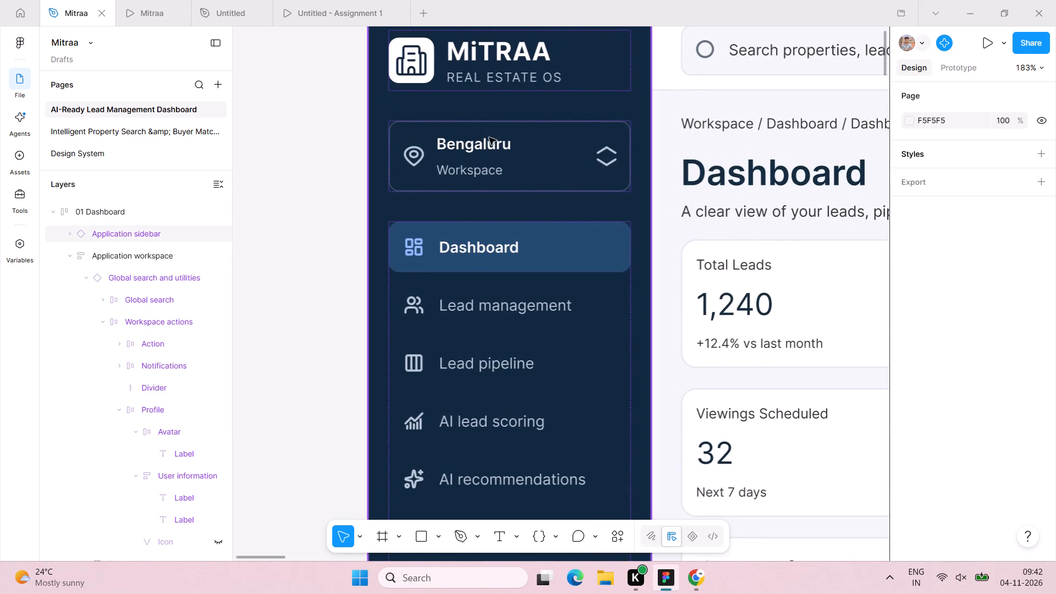
left_click(492, 142)
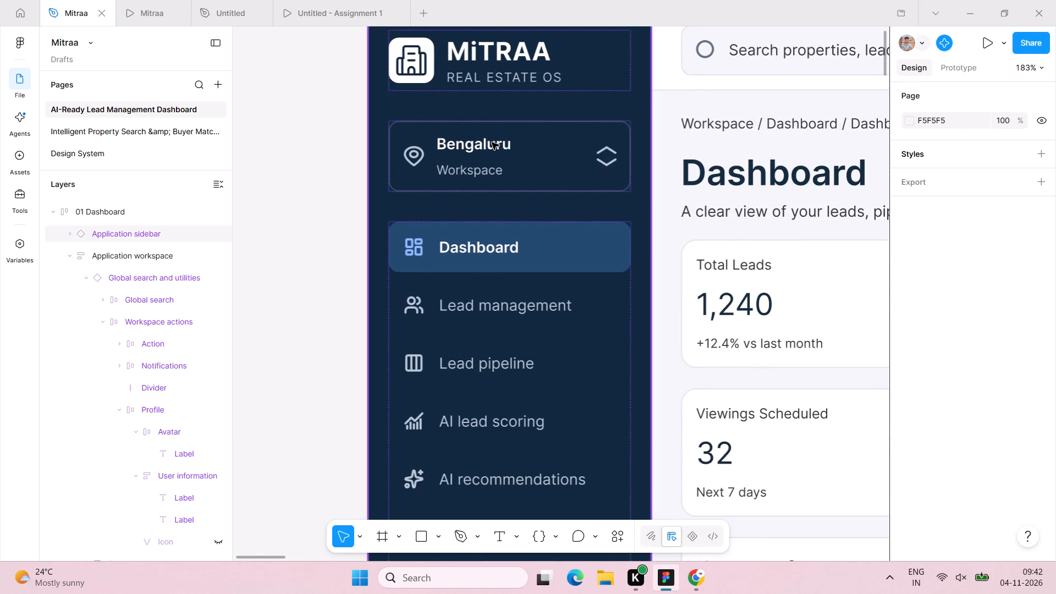
triple_click(490, 146)
double_click(491, 146)
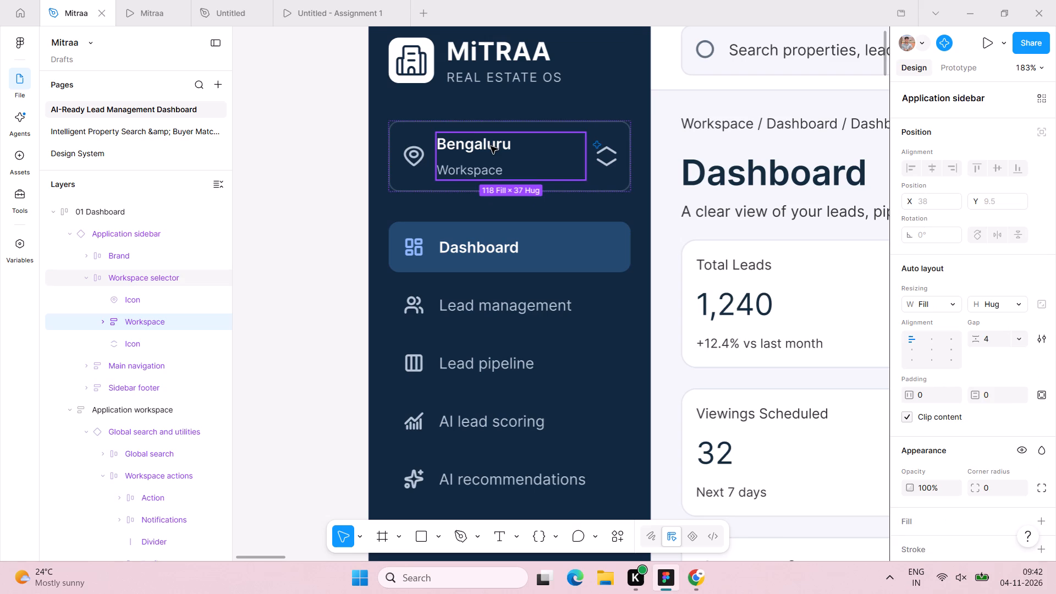
double_click(491, 146)
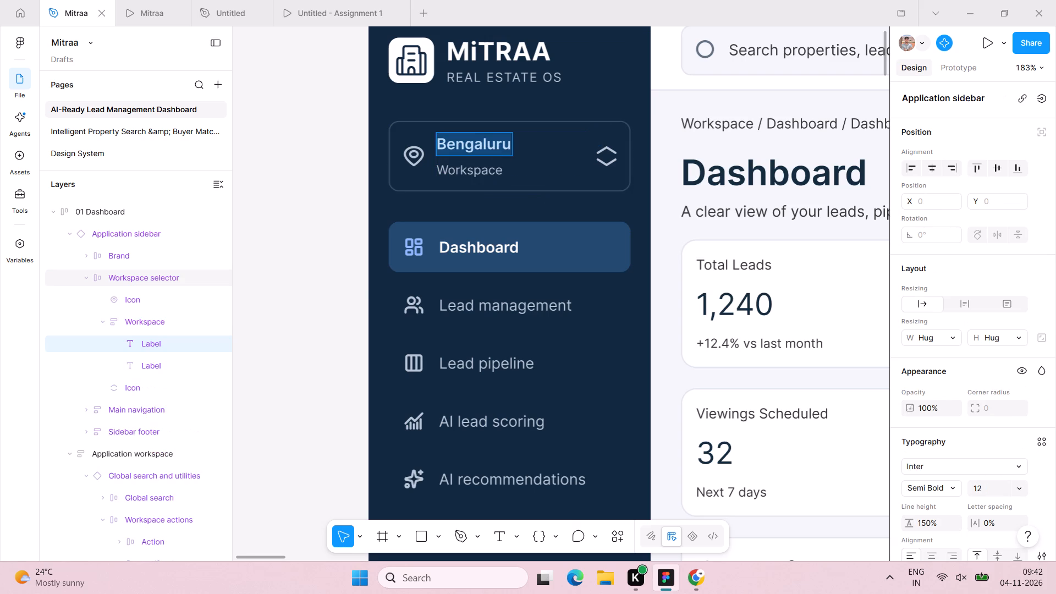
type("Hyderabad")
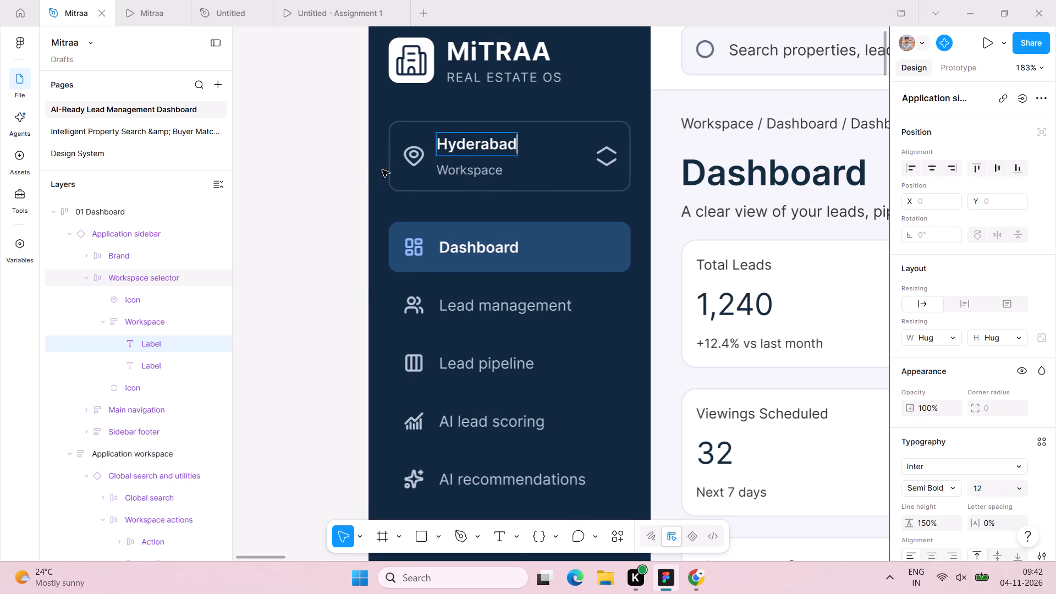
left_click(367, 170)
left_click(367, 171)
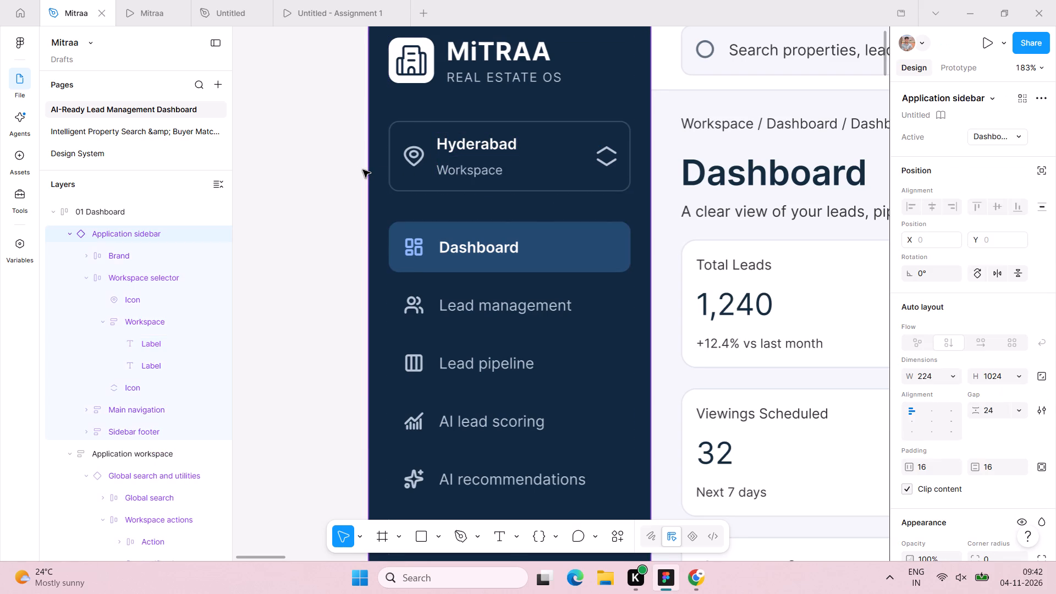
Set the font size of the six inactive sidebar navigation labels, from Lead management to Agent performance, to 14.
scroll(363, 170, "down", 1)
scroll(363, 170, "left", 1)
scroll(363, 170, "down", 1)
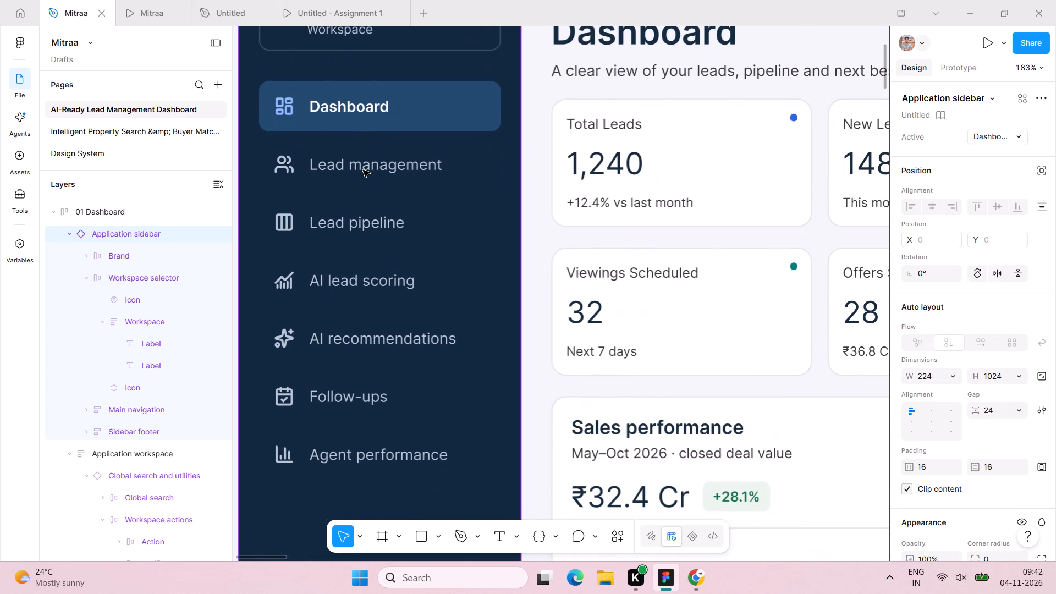
scroll(363, 170, "down", 1)
double_click(389, 145)
left_click(392, 143)
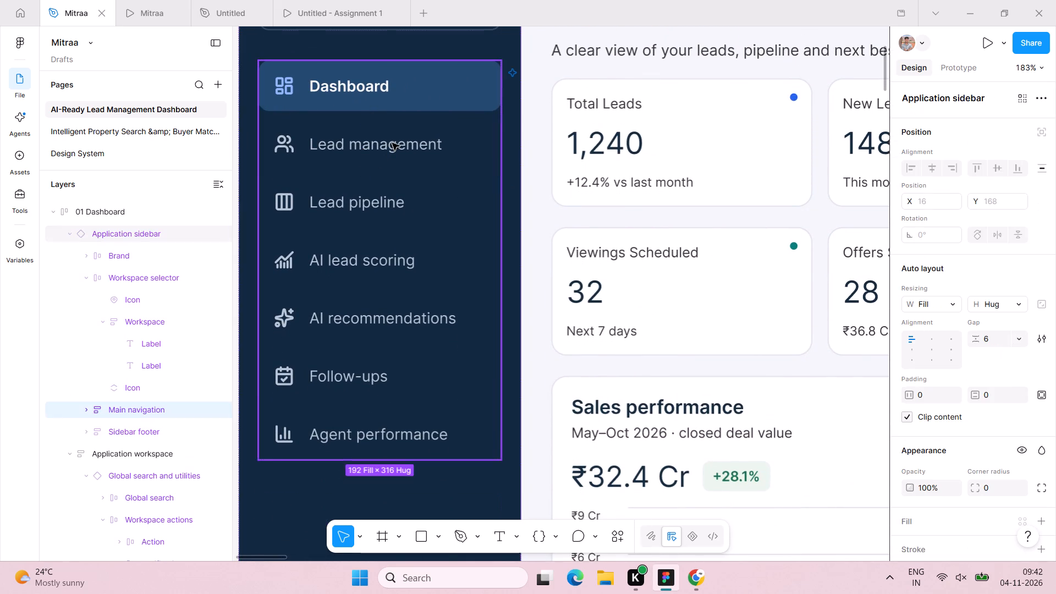
double_click(392, 142)
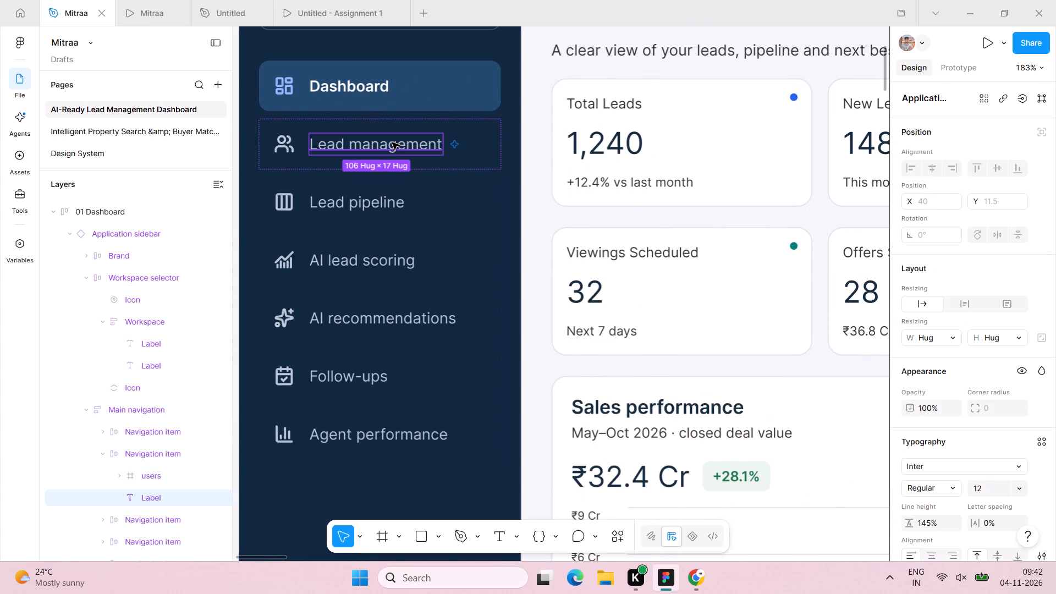
left_click(376, 197, "shift")
double_click(376, 198, "shift")
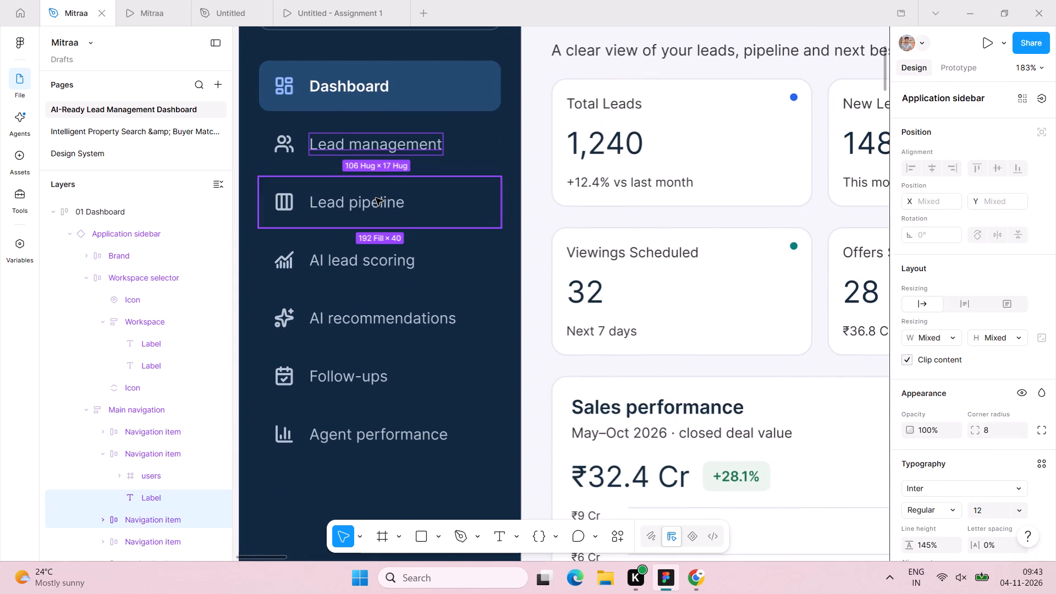
triple_click(376, 198, "shift")
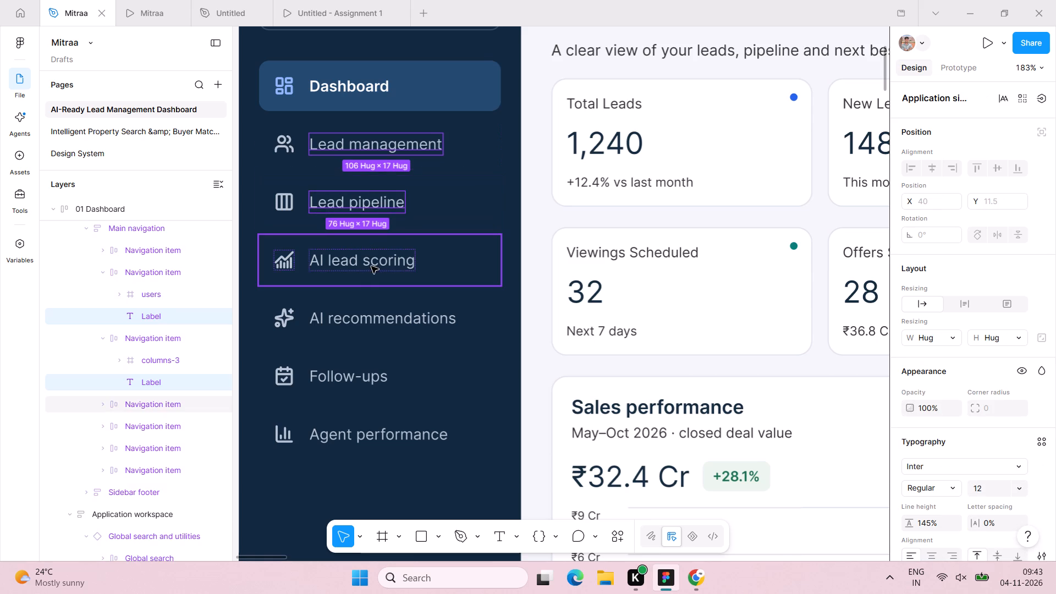
triple_click(371, 266, "shift")
double_click(372, 264, "shift")
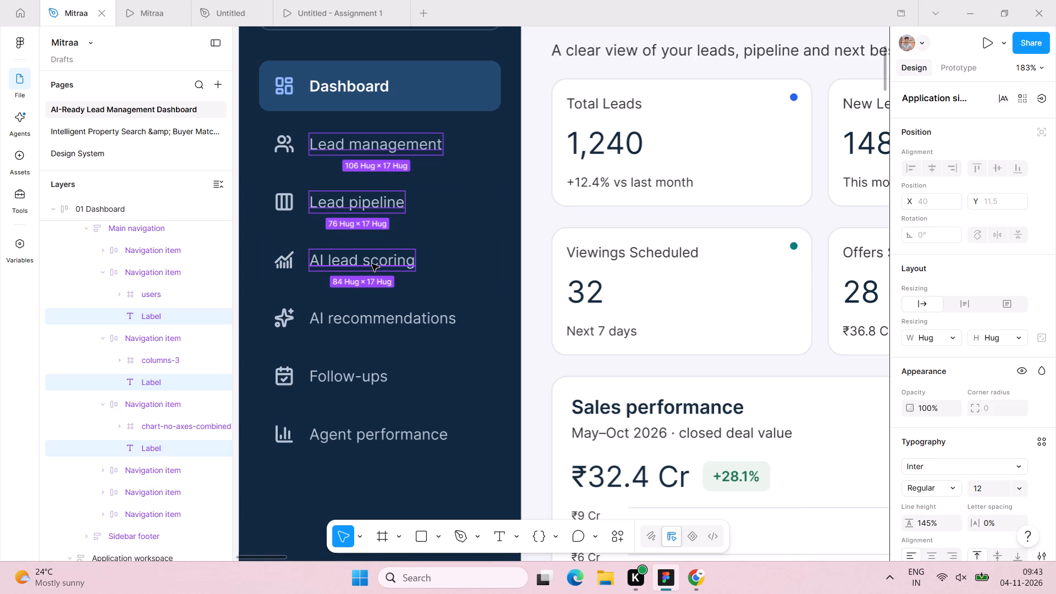
triple_click(367, 318, "shift")
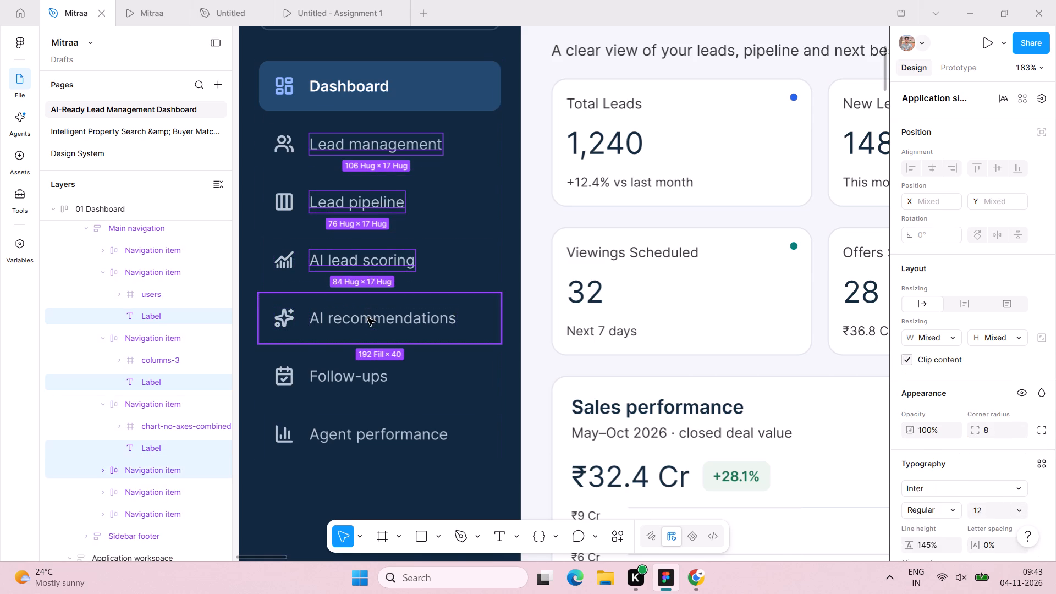
double_click(368, 318, "shift")
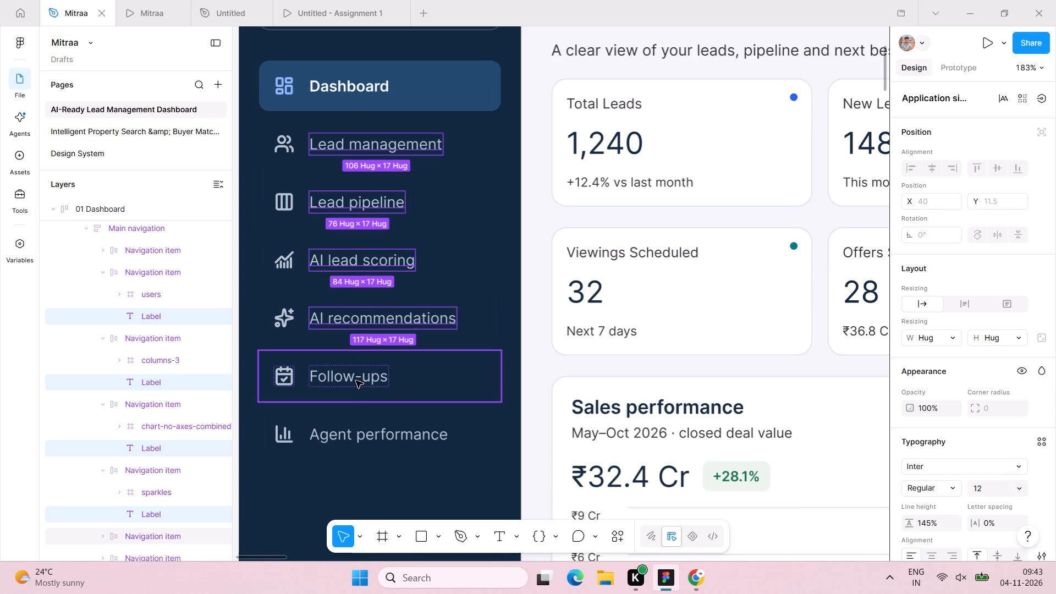
double_click(356, 380, "shift")
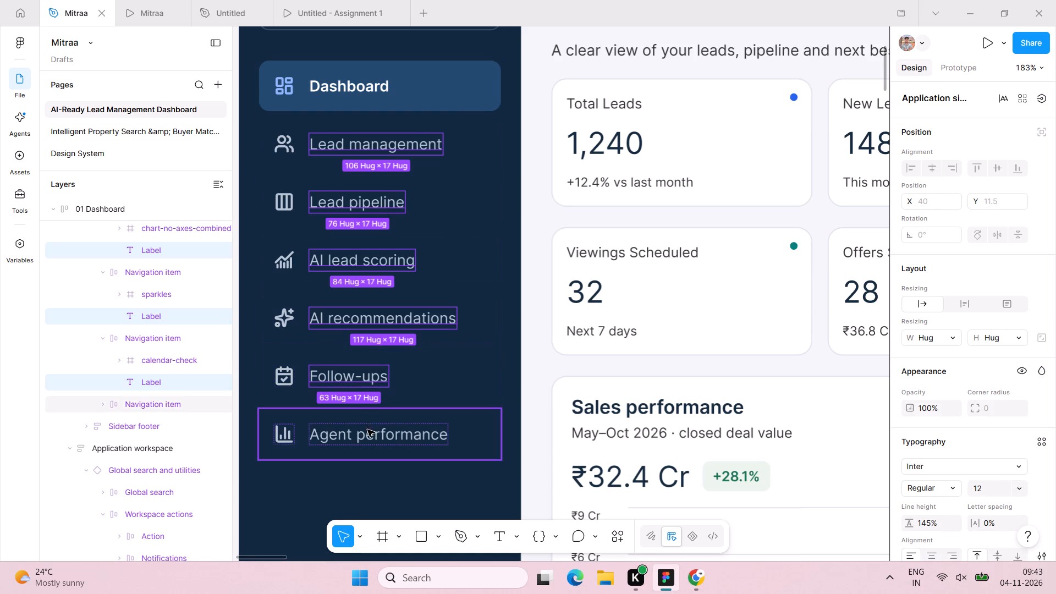
triple_click(371, 439, "shift")
double_click(372, 437, "shift")
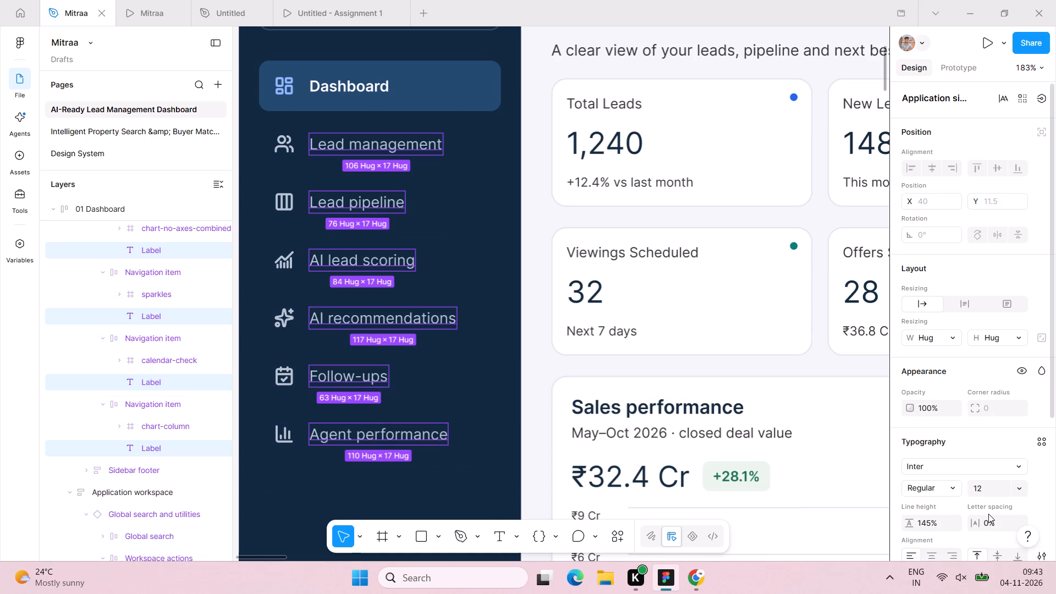
left_click(991, 487)
type("14")
key("Return")
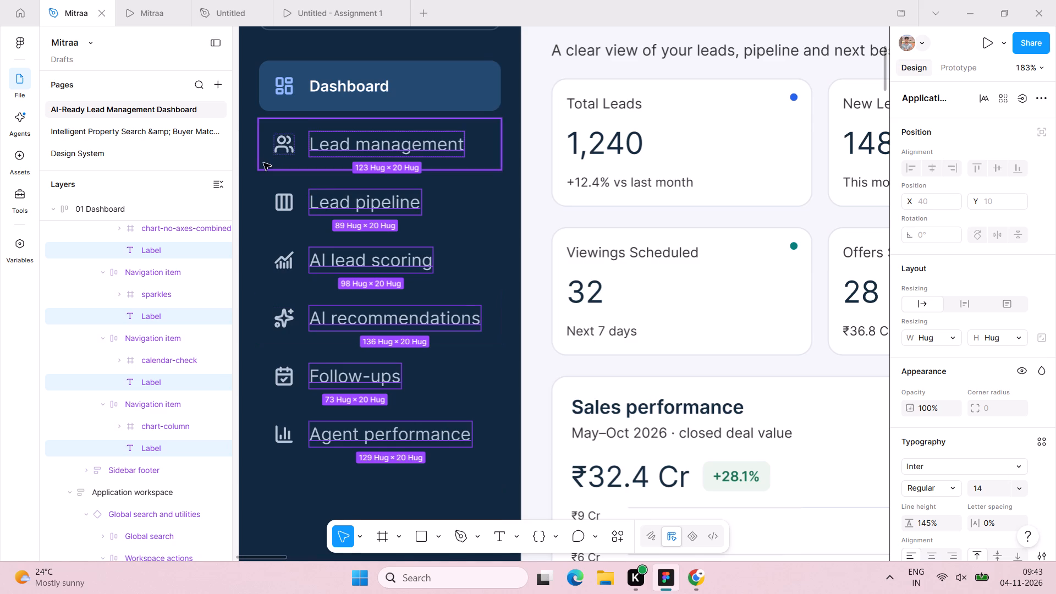
Set the font size of the active Dashboard label in the sidebar navigation to 14, keeping it Semi Bold.
left_click(361, 82)
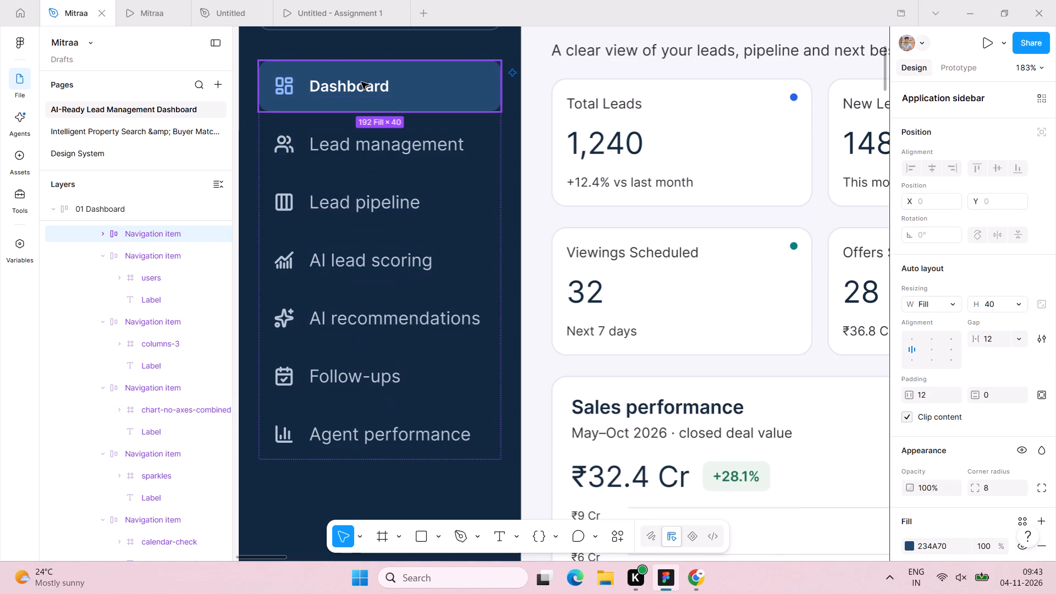
double_click(361, 82)
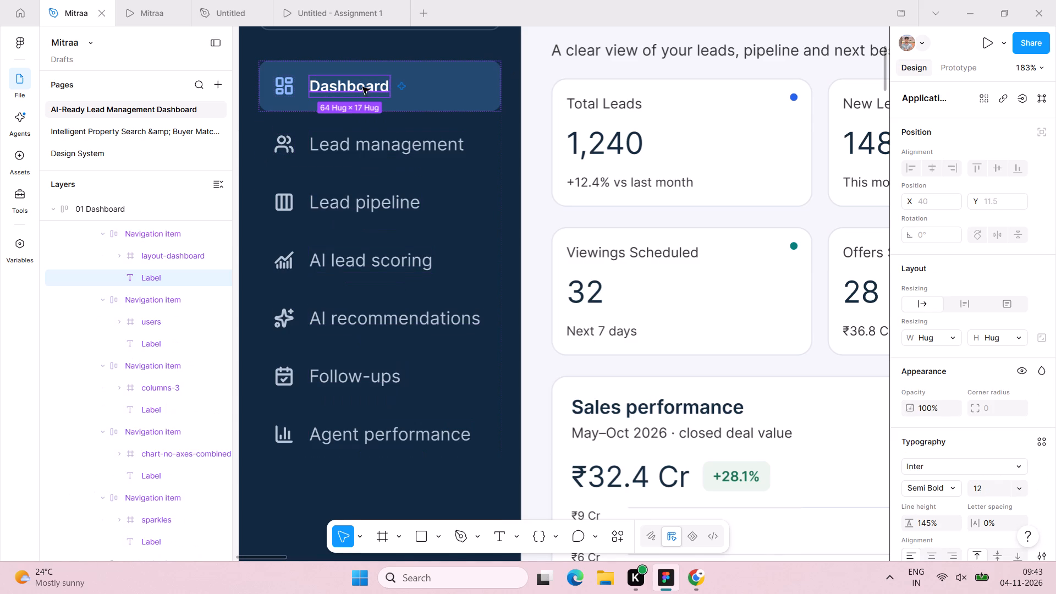
left_click(954, 489)
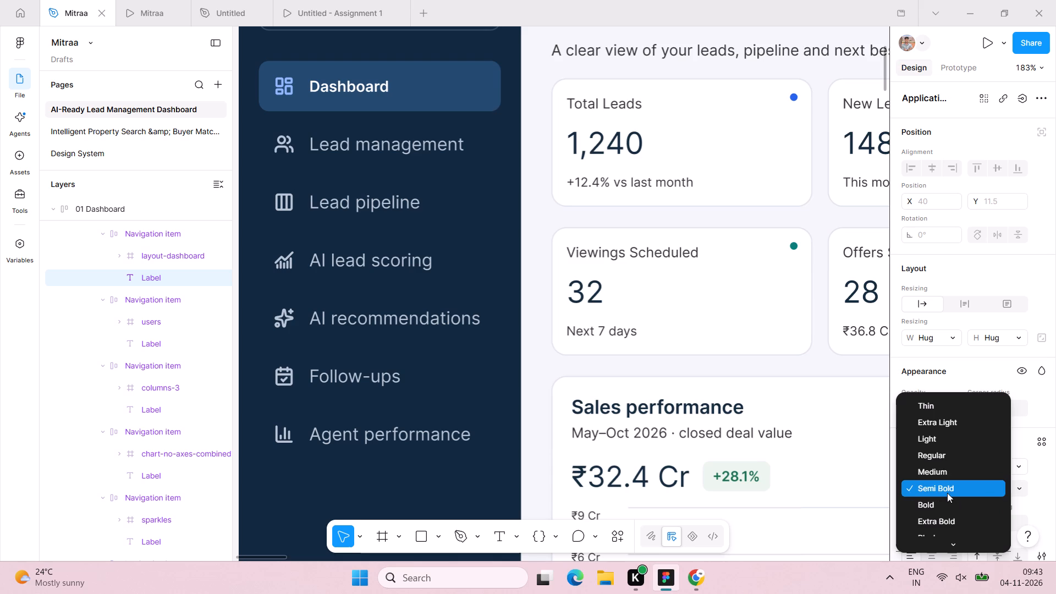
left_click(947, 493)
left_click(990, 486)
type("14")
key("Return")
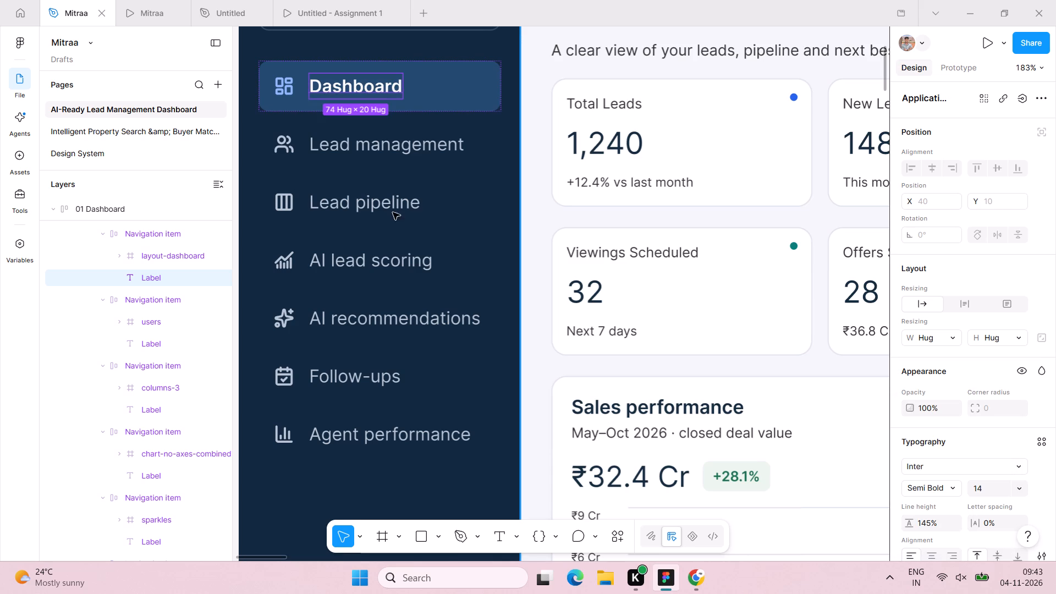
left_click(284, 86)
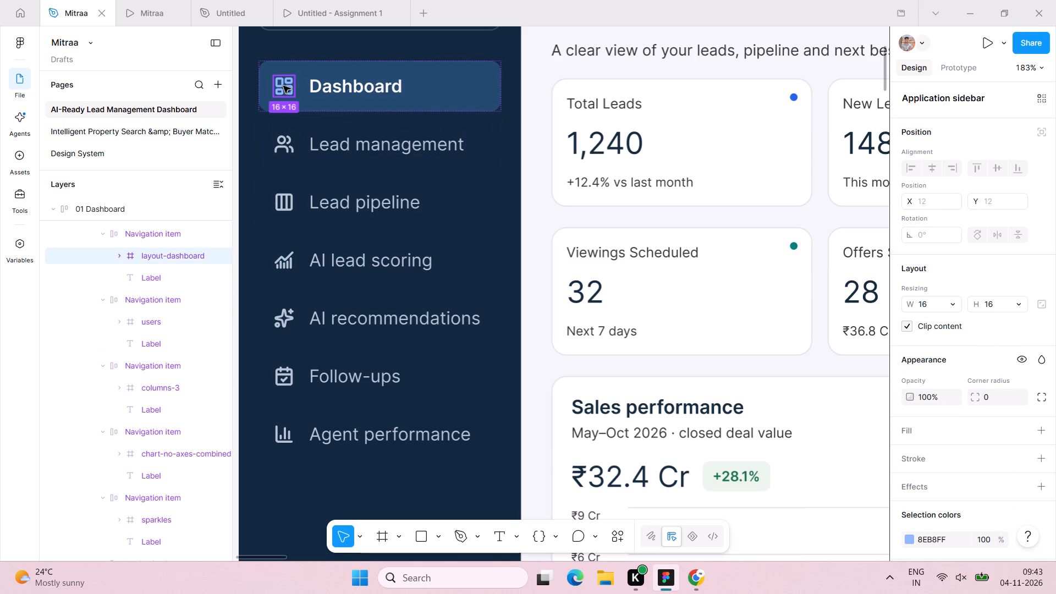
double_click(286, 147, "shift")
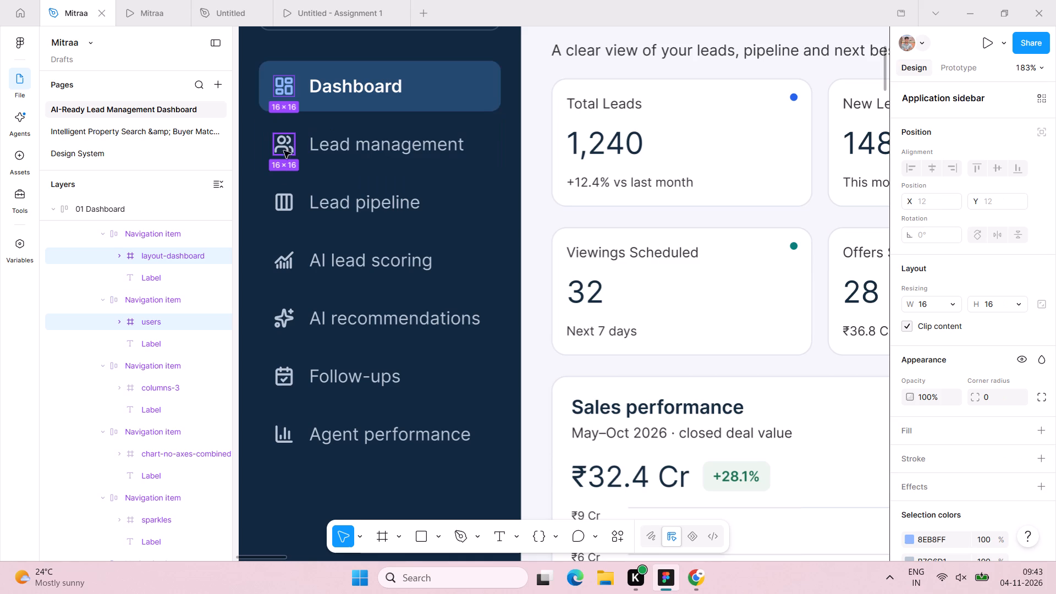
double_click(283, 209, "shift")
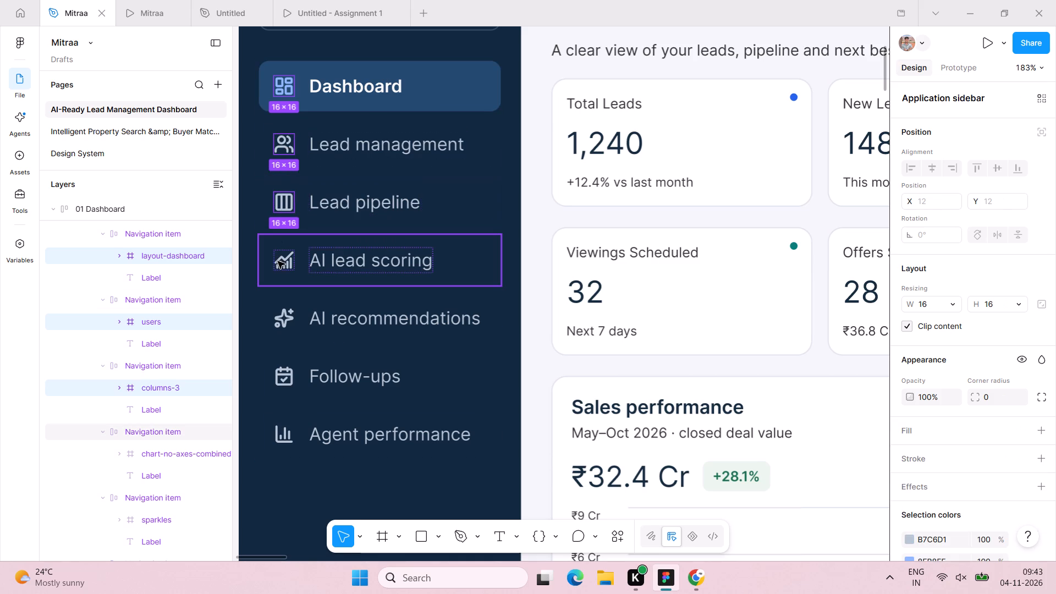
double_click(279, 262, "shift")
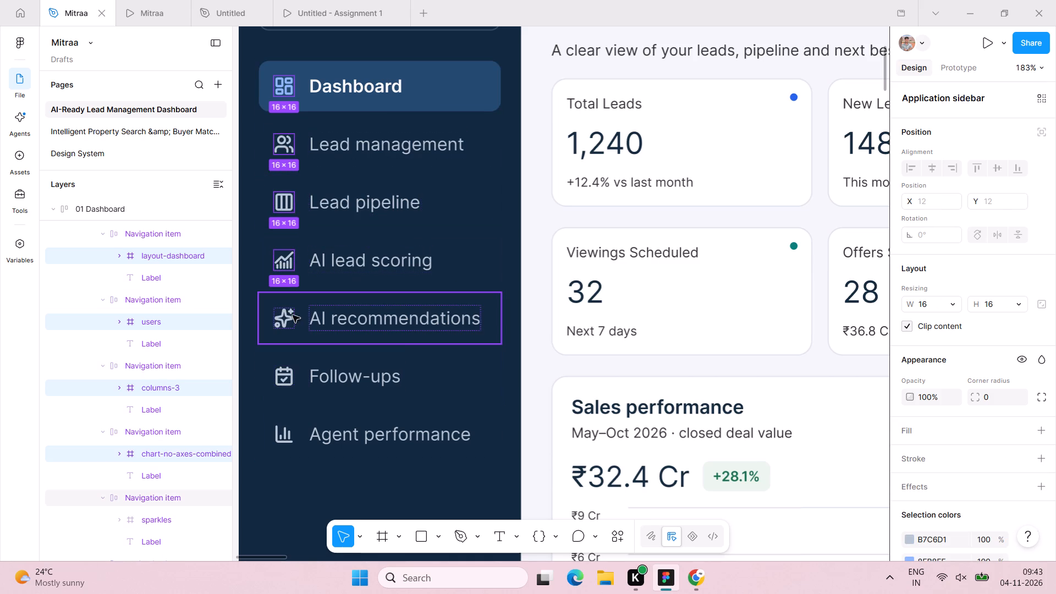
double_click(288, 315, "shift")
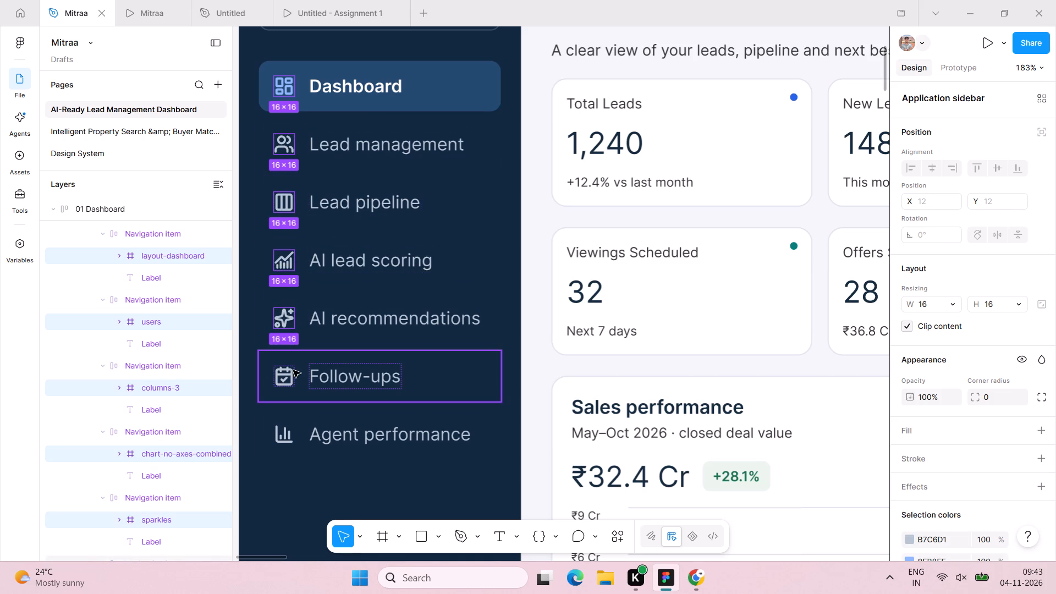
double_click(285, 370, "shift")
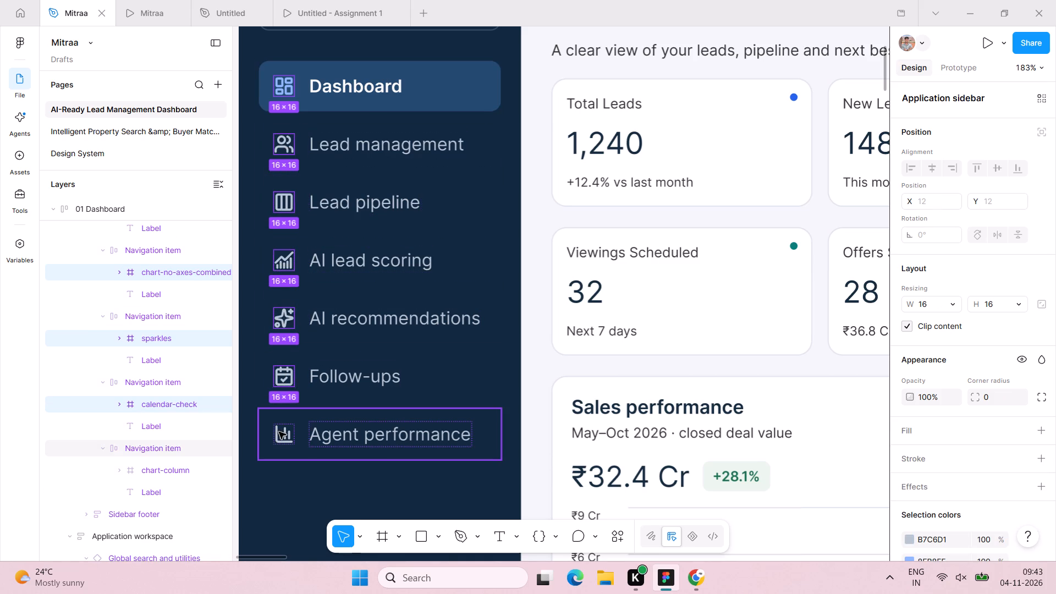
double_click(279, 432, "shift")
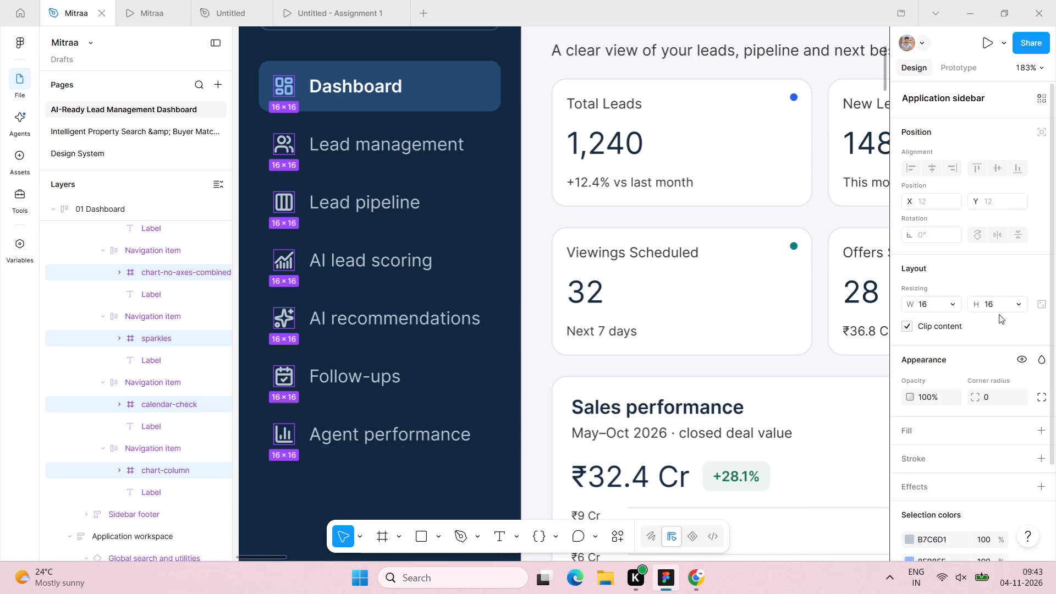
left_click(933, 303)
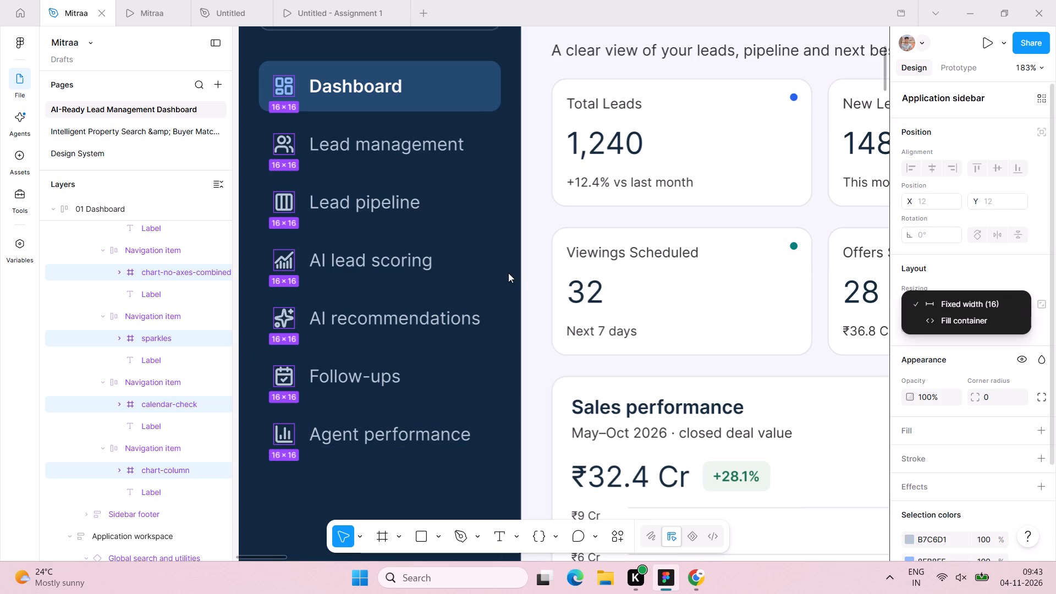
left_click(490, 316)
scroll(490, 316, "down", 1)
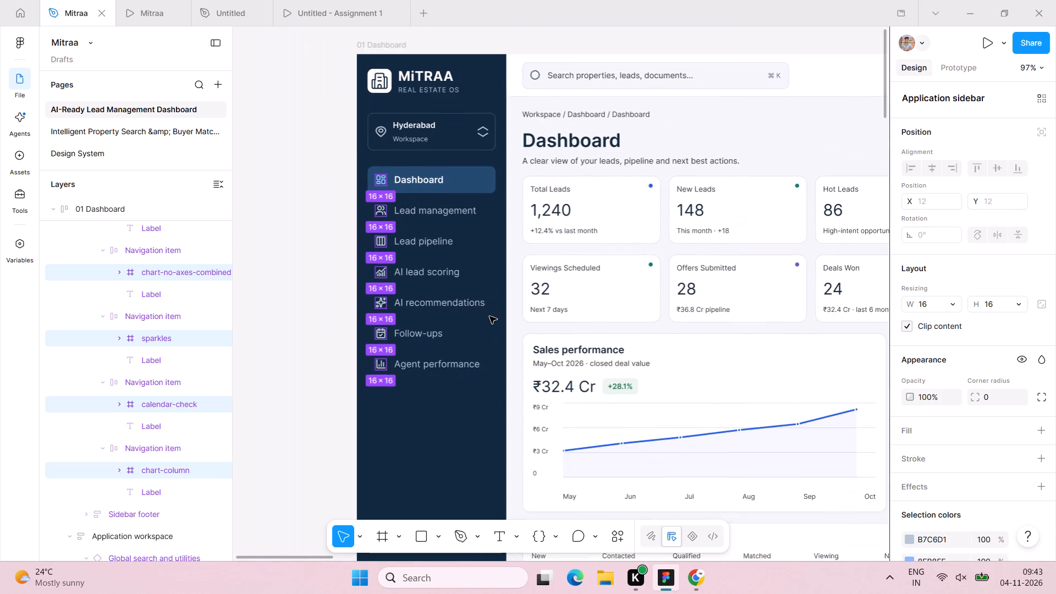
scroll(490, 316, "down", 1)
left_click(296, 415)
Delete the breadcrumb and date row above the Dashboard page title in the 01 Dashboard frame.
scroll(297, 414, "left", 2)
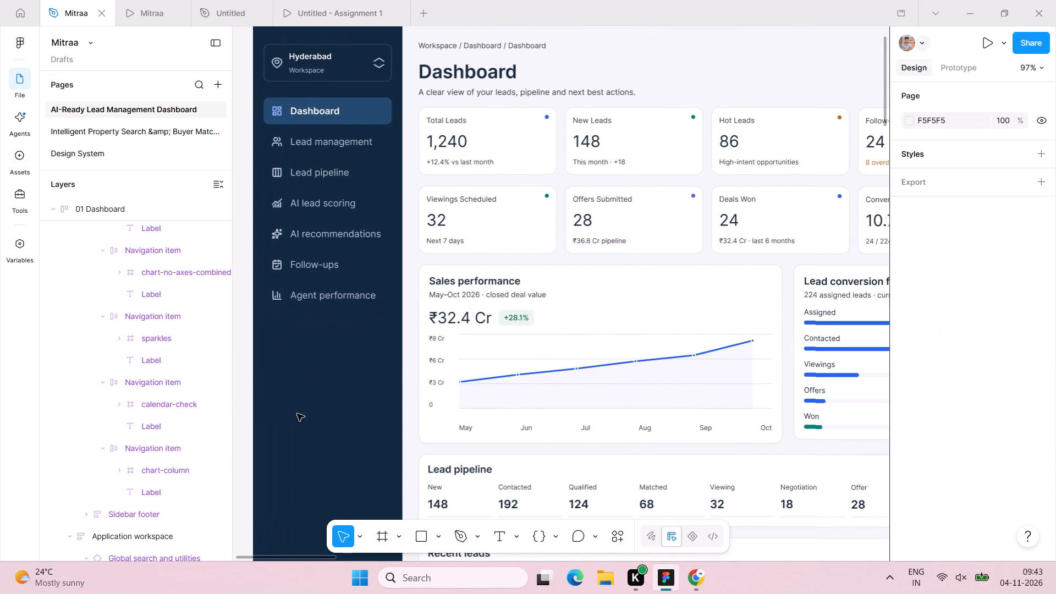
scroll(297, 414, "up", 2)
double_click(463, 119)
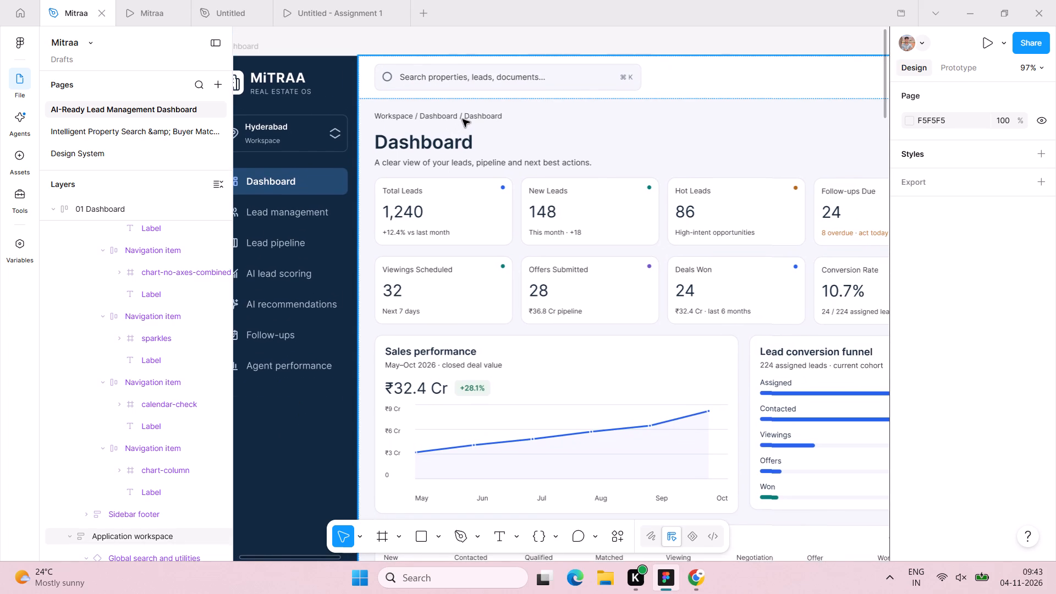
double_click(463, 117)
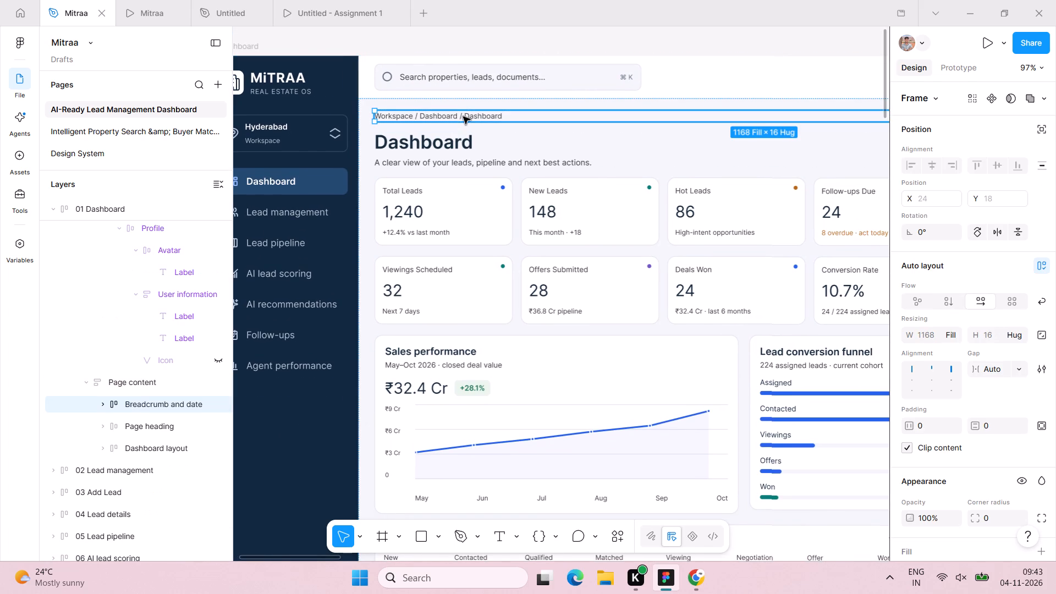
key("BackSpace")
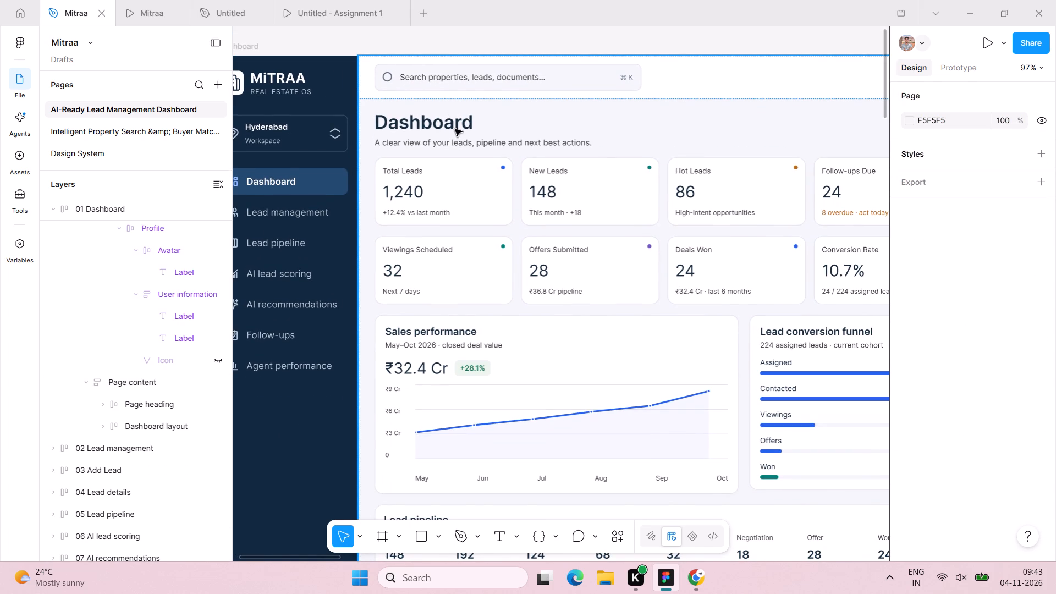
Set the font size of the description line under the Dashboard page title to 14.
double_click(457, 122)
double_click(457, 122)
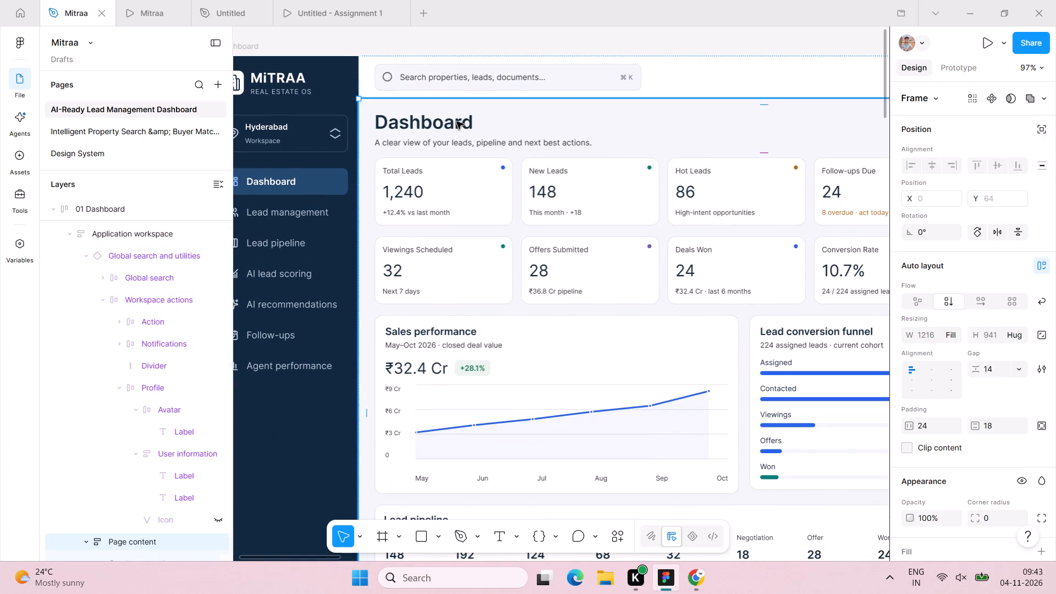
double_click(457, 122)
double_click(457, 122)
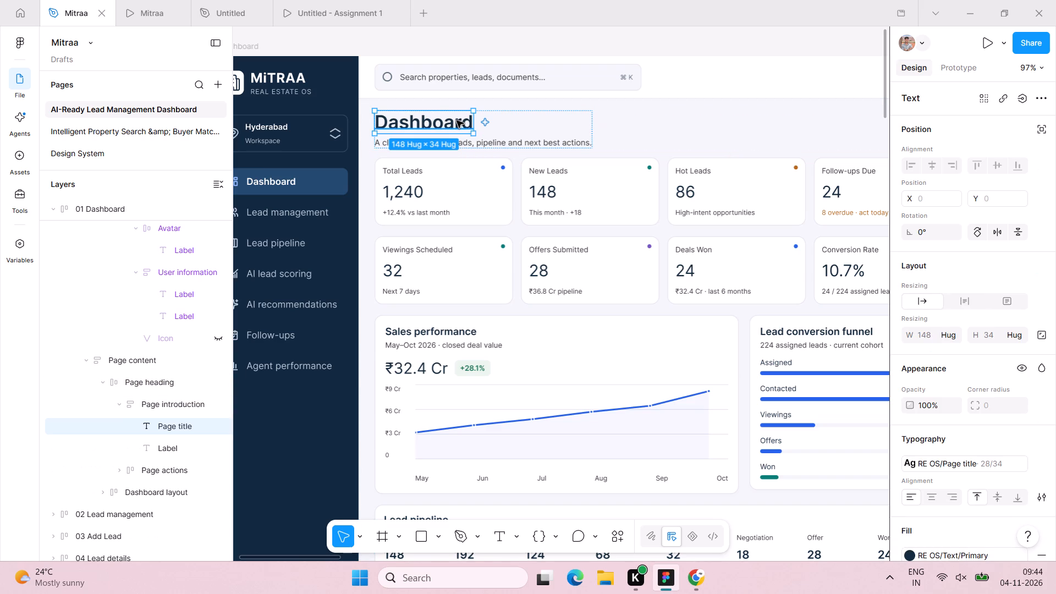
left_click(504, 145)
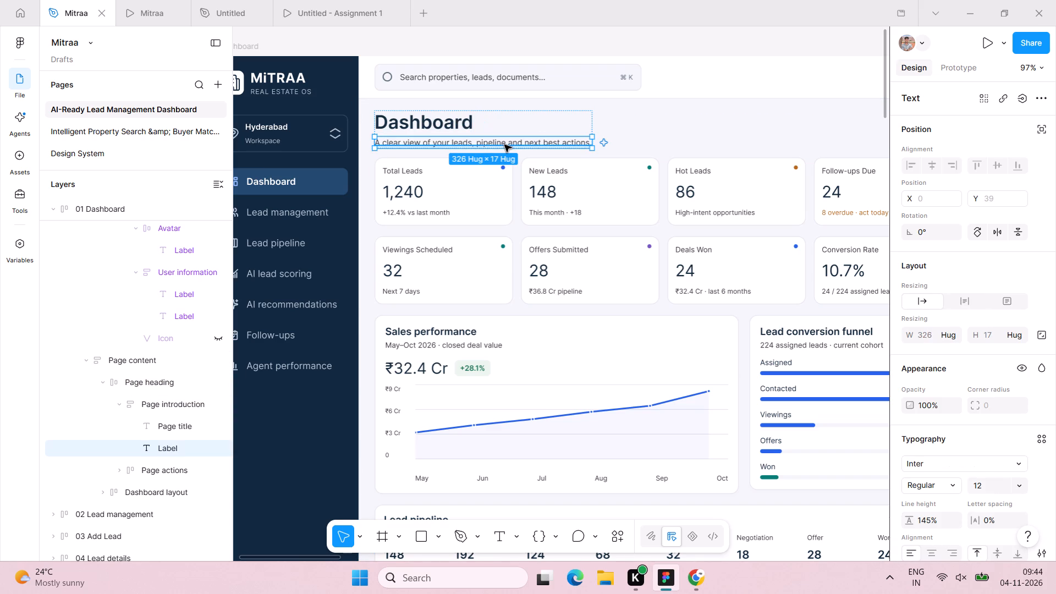
left_click(996, 487)
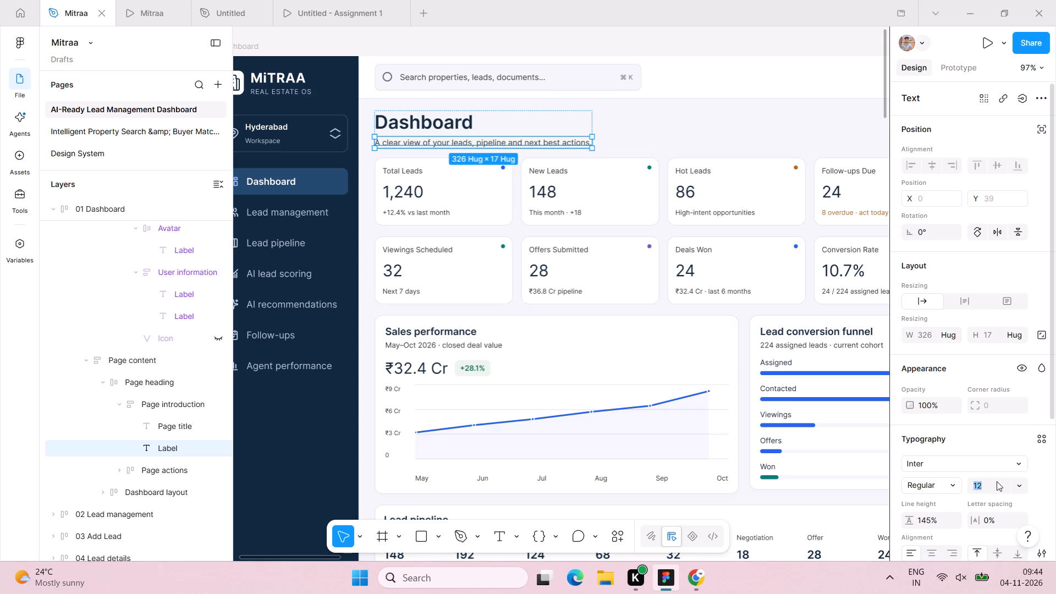
type("14")
key("Return")
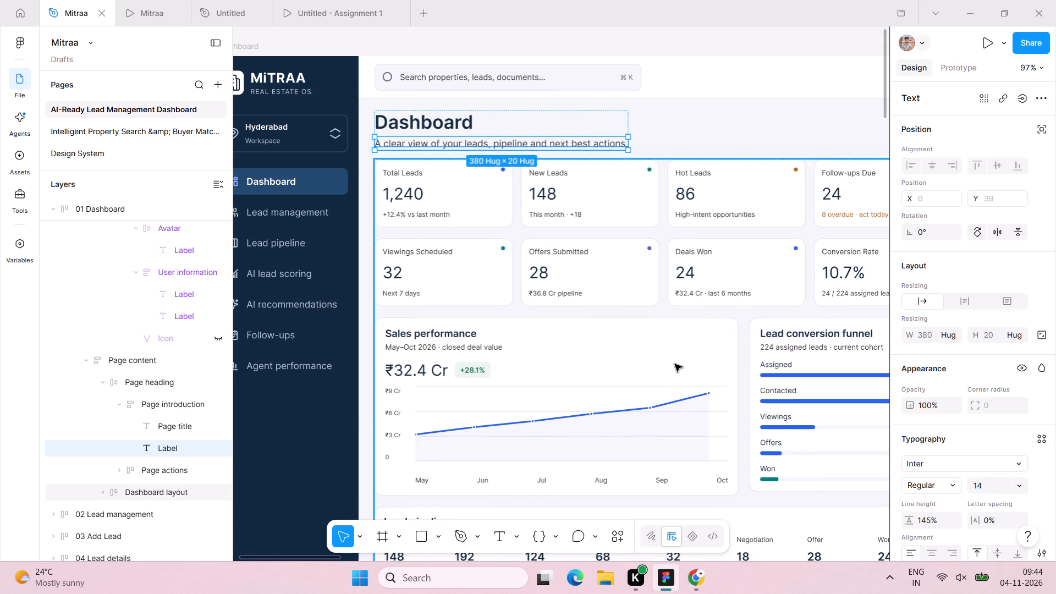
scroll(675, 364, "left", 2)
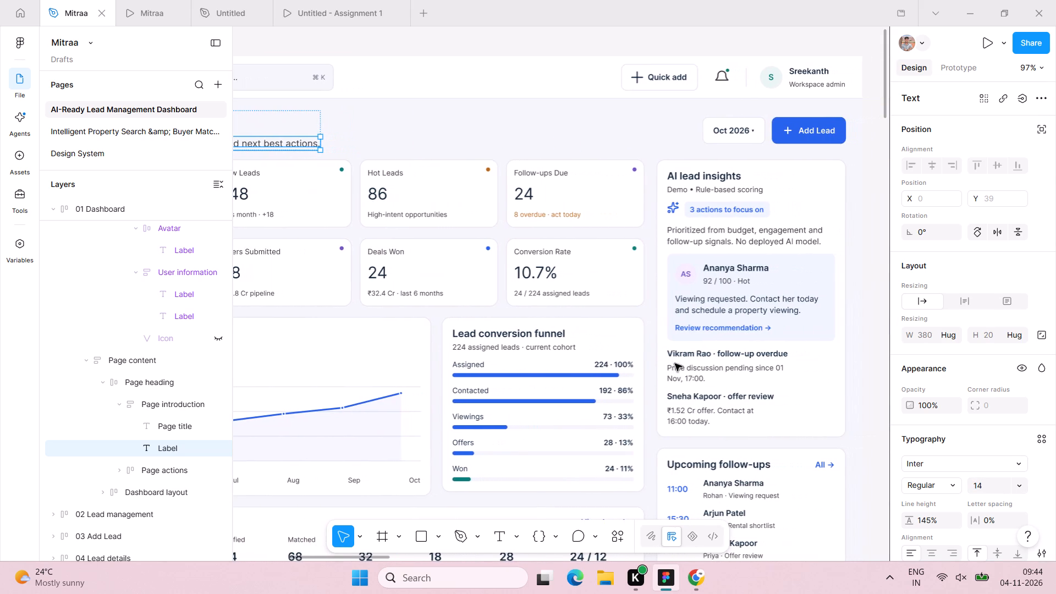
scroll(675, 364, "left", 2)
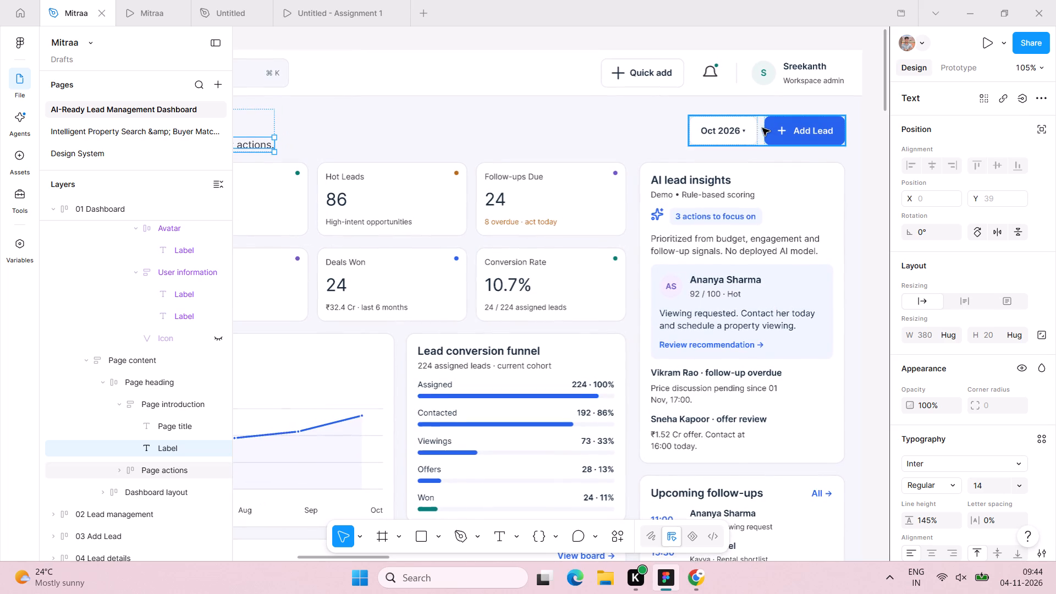
Remove the Quick add button from the top bar of the 01 Dashboard frame.
double_click(653, 76)
double_click(653, 71)
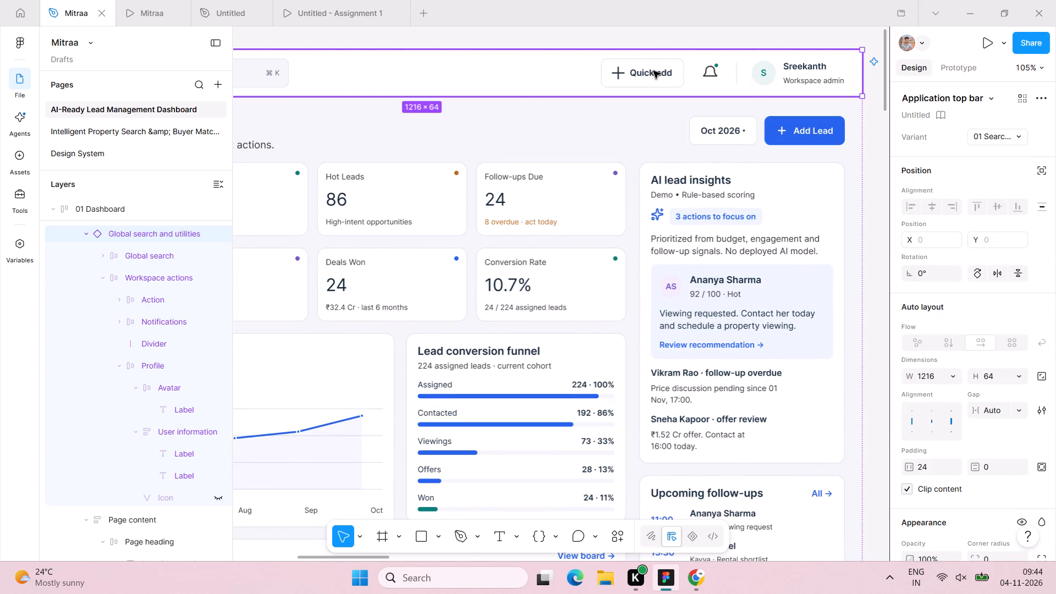
double_click(653, 71)
key("BackSpace")
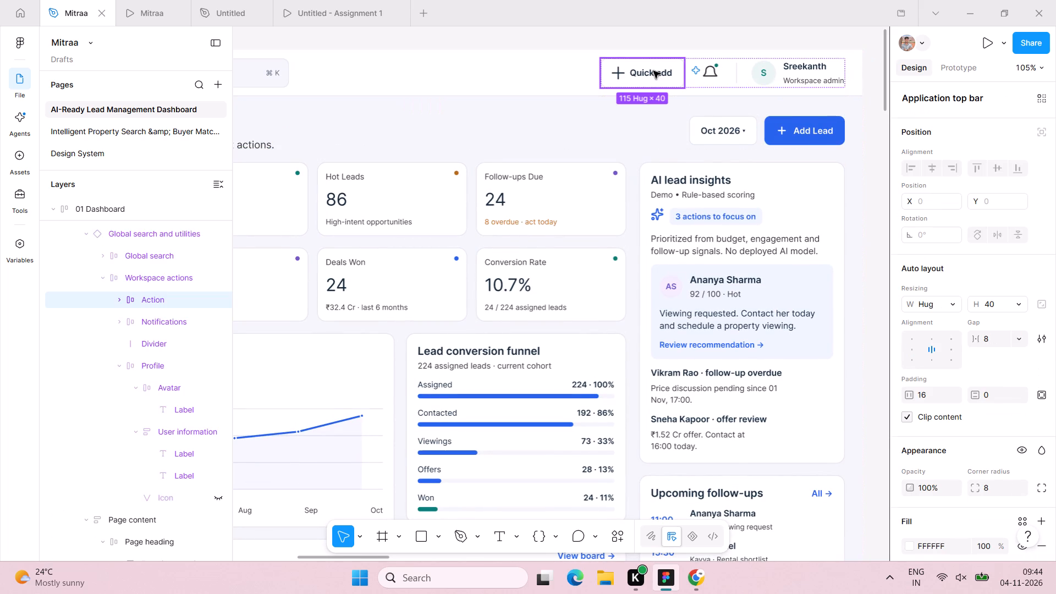
Look over the other lead management screens on the page and compare their layouts with the 01 Dashboard frame.
triple_click(719, 134)
double_click(720, 134)
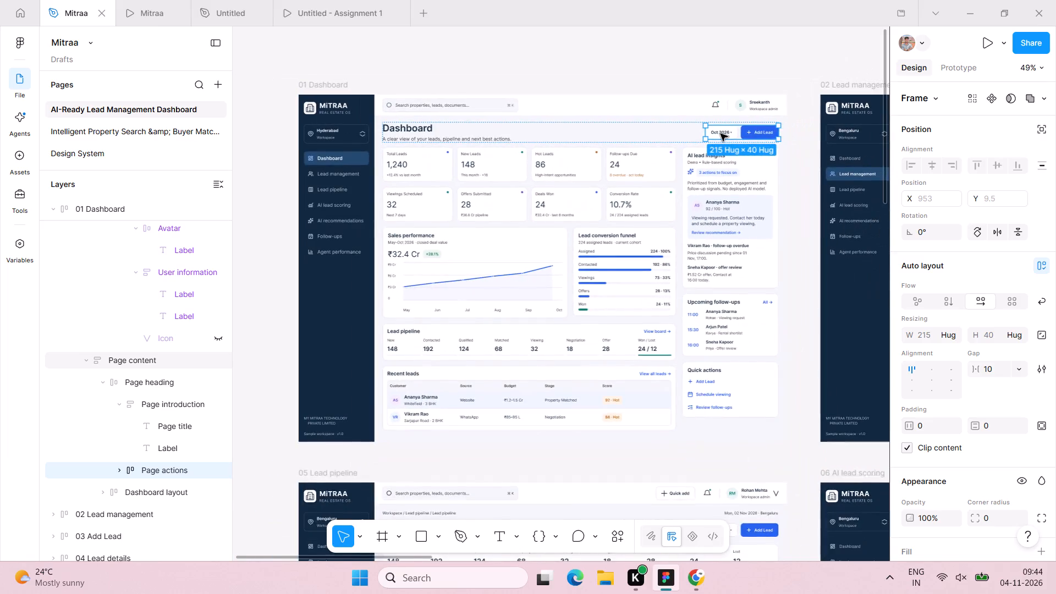
scroll(721, 134, "right", 1)
scroll(721, 134, "down", 2)
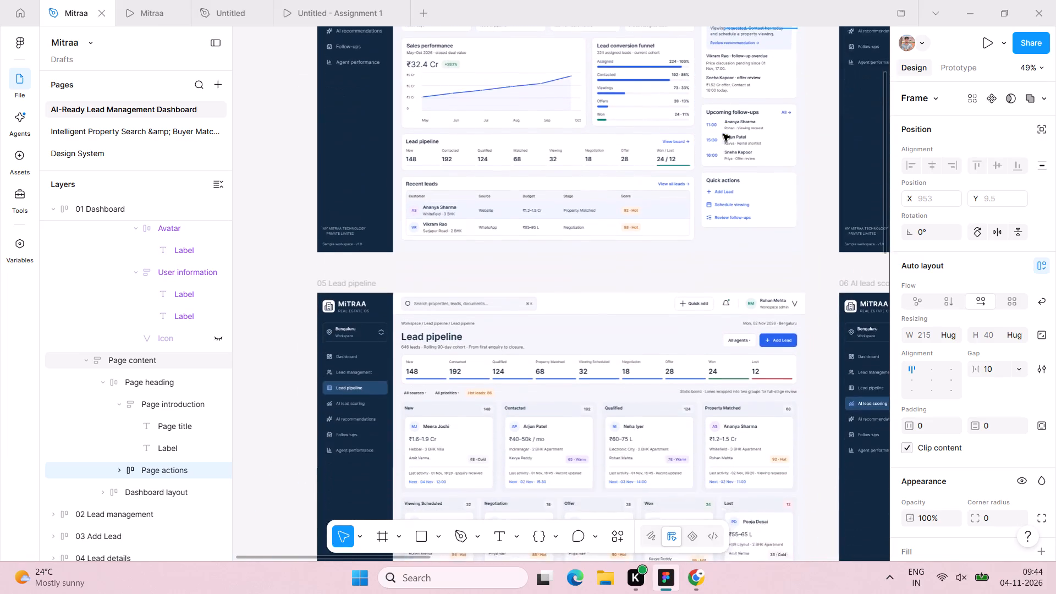
scroll(723, 134, "down", 4)
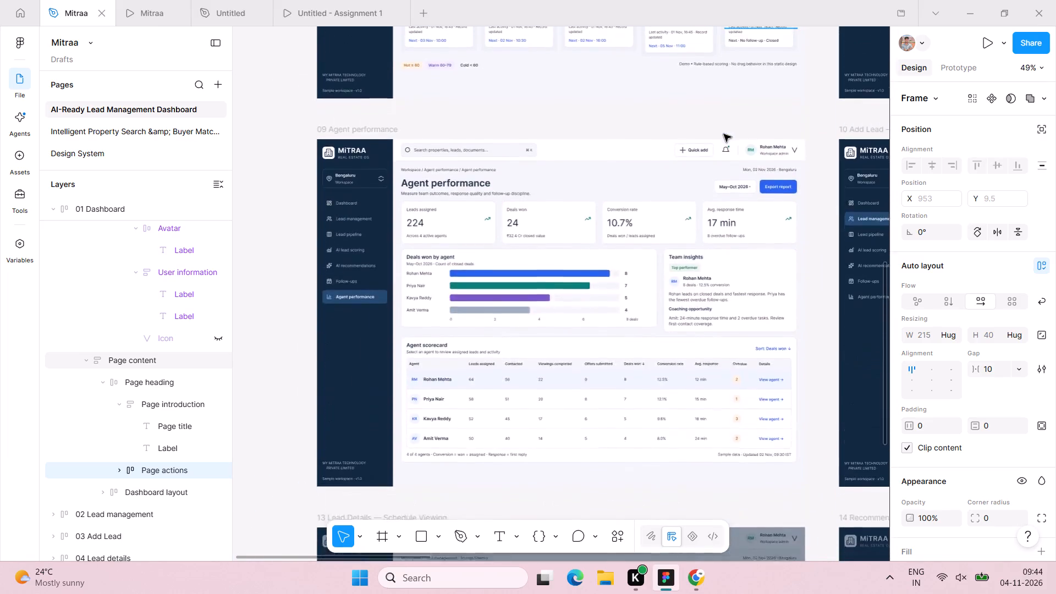
scroll(724, 134, "down", 1)
scroll(724, 134, "left", 3)
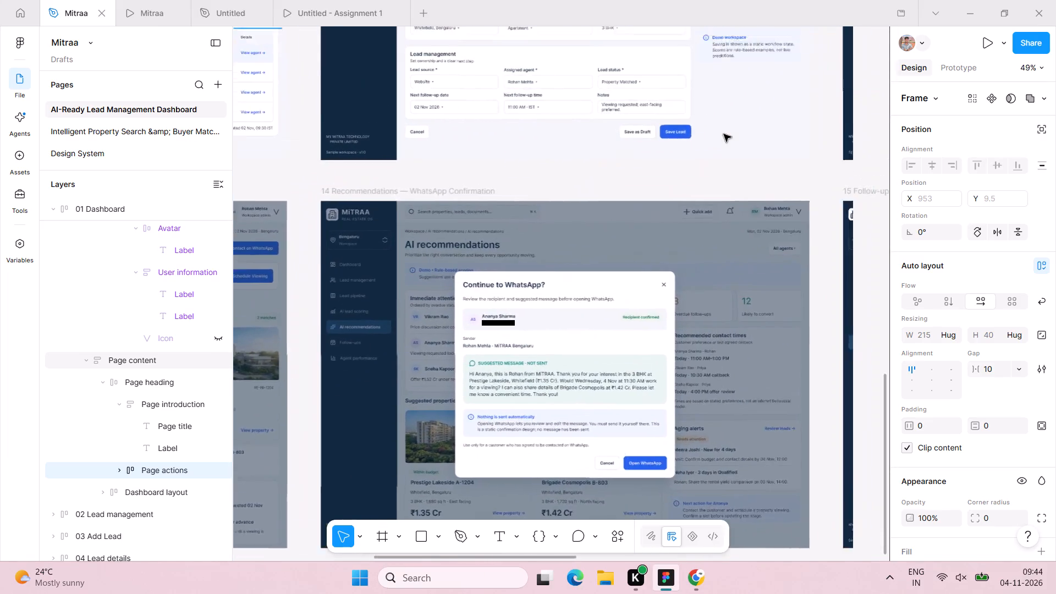
scroll(724, 134, "up", 4)
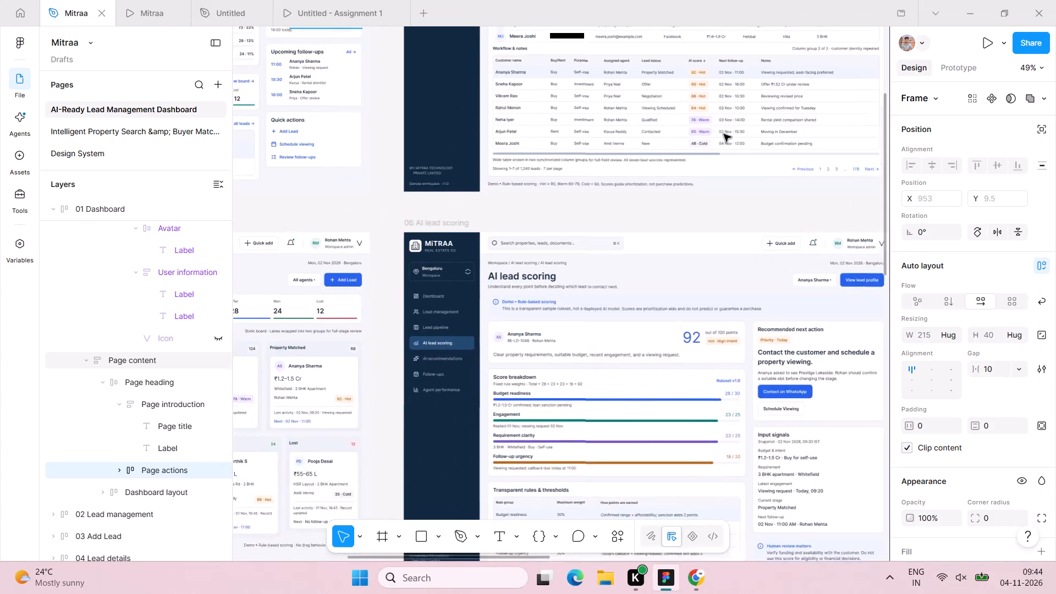
scroll(724, 134, "up", 1)
scroll(724, 134, "right", 1)
scroll(724, 134, "left", 6)
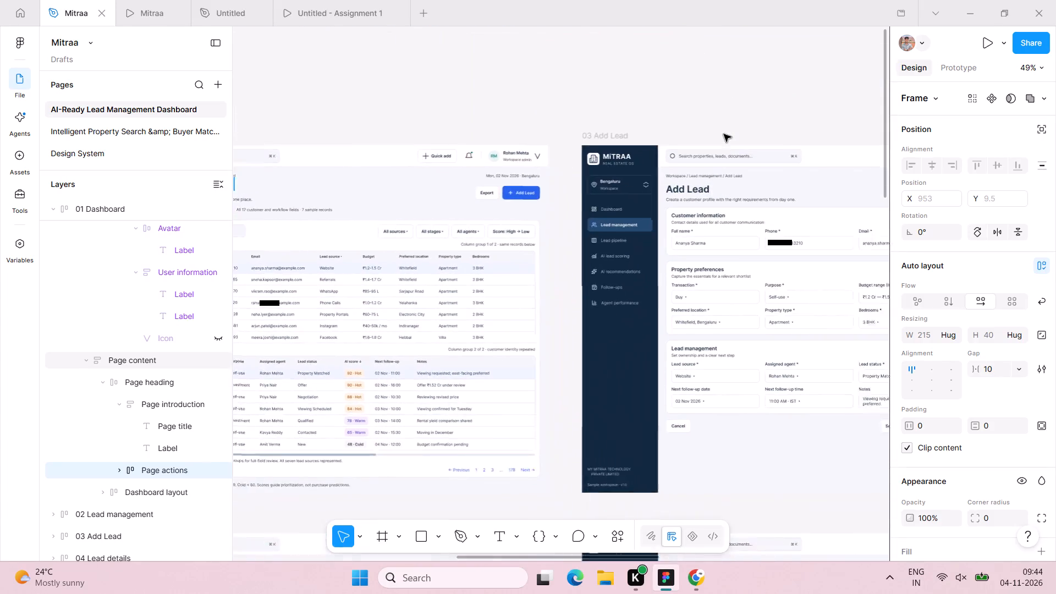
scroll(724, 134, "left", 2)
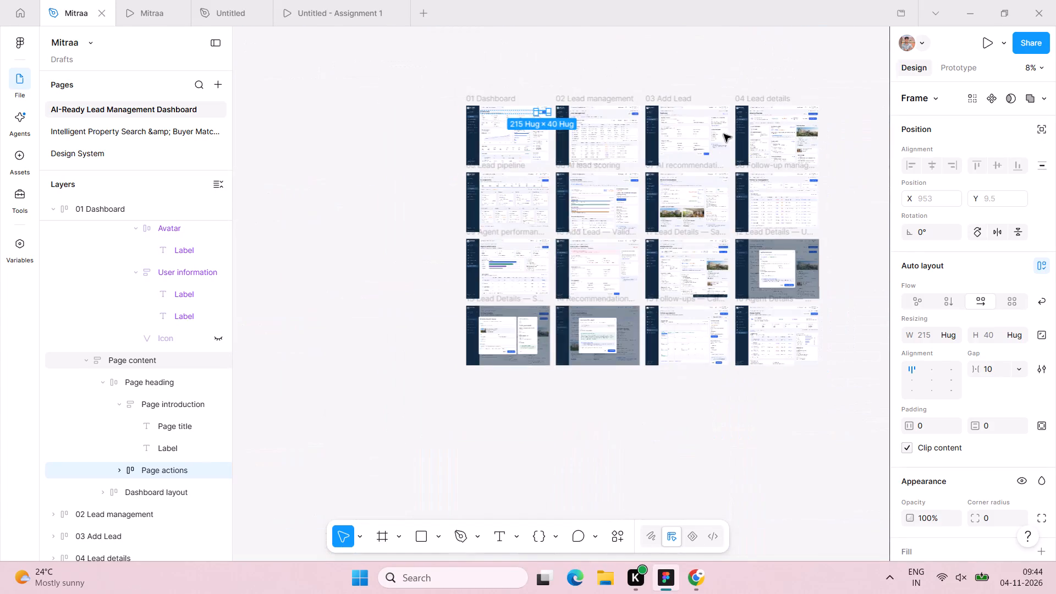
scroll(724, 134, "left", 1)
scroll(724, 134, "right", 1)
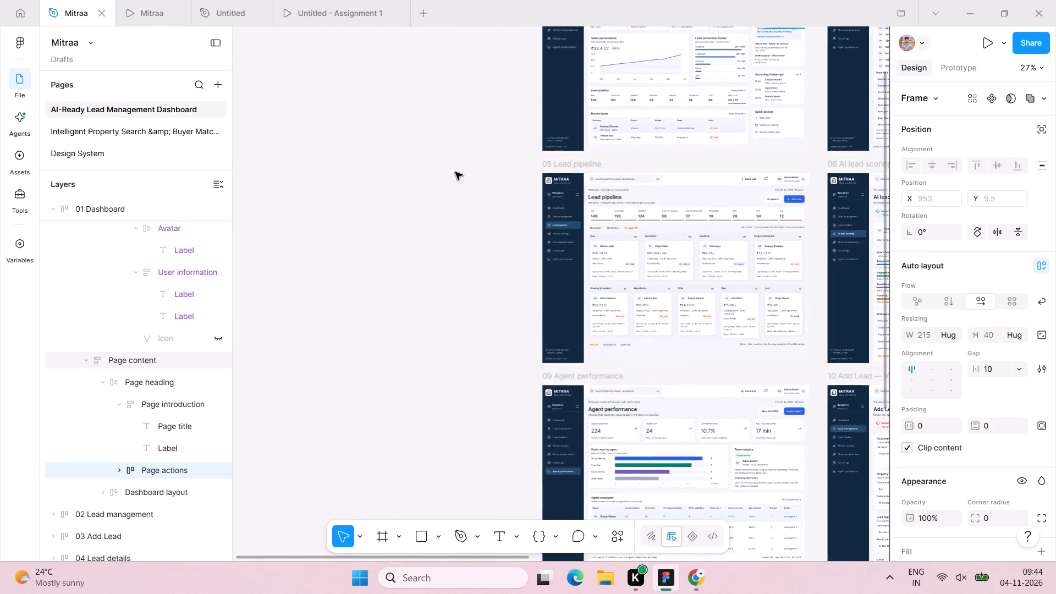
scroll(455, 172, "left", 2)
scroll(455, 172, "up", 3)
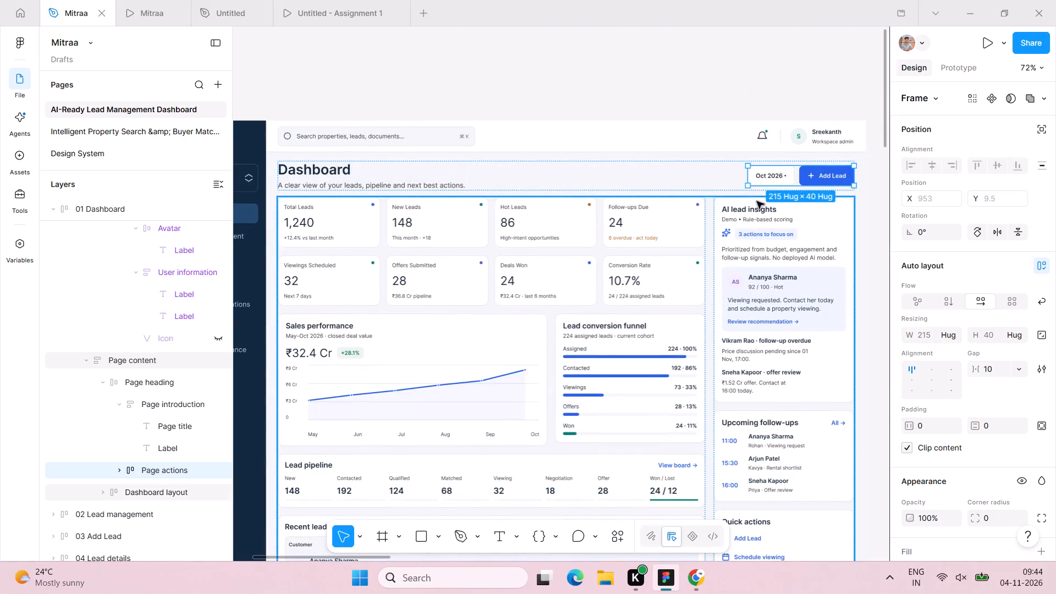
Set the font size of the Add Lead button's label in the Dashboard page heading to 14.
scroll(744, 198, "left", 2)
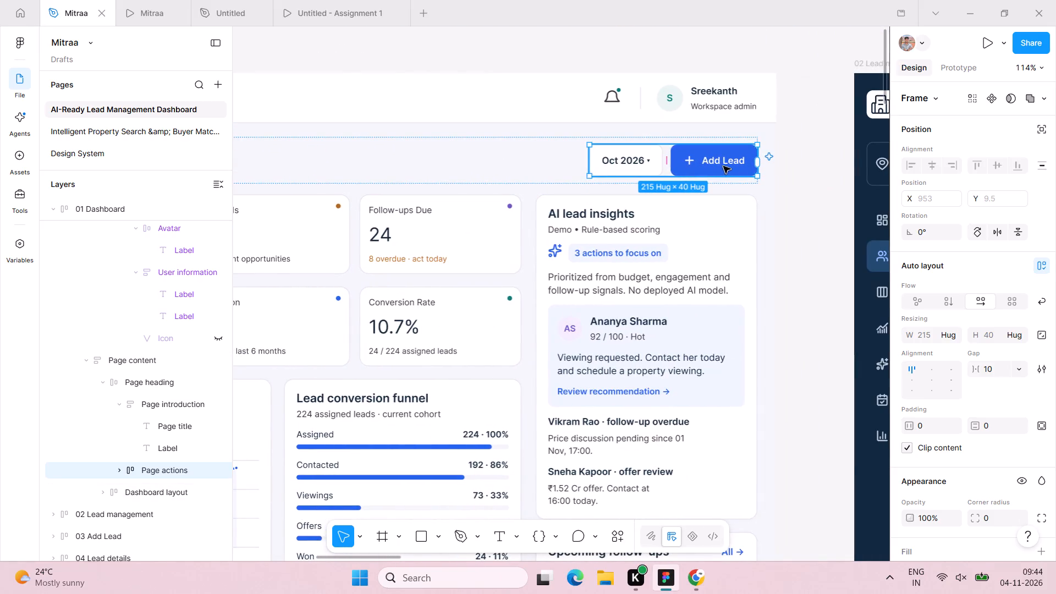
double_click(724, 165)
left_click(724, 160)
double_click(724, 159)
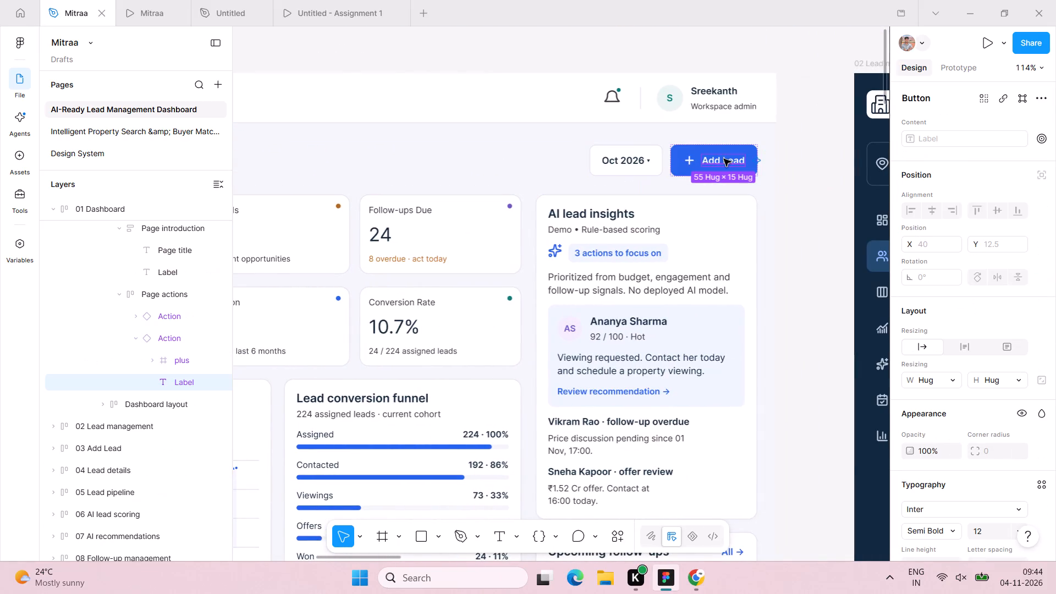
double_click(724, 159)
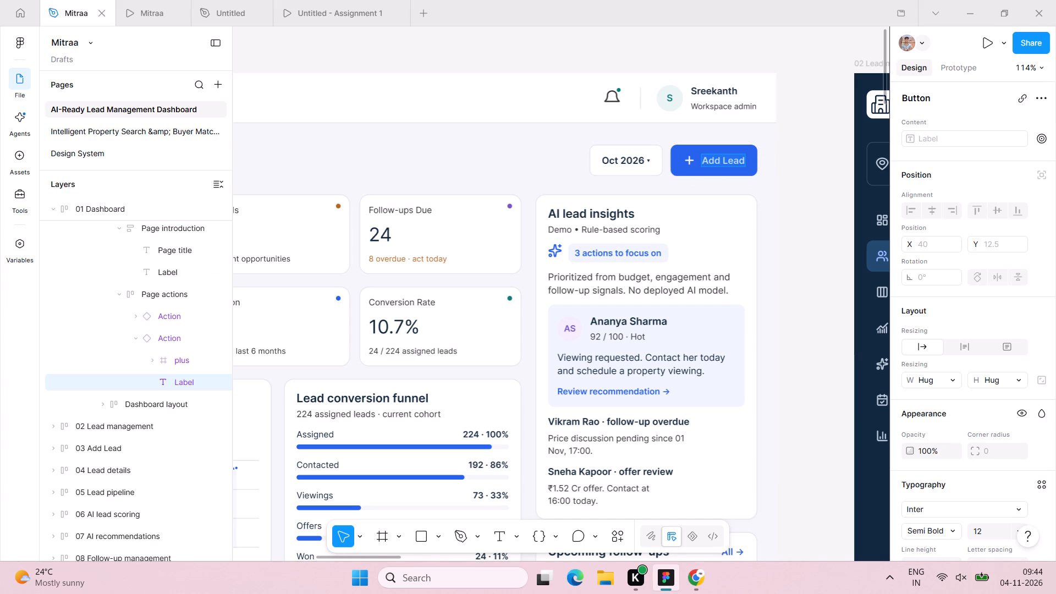
left_click(990, 532)
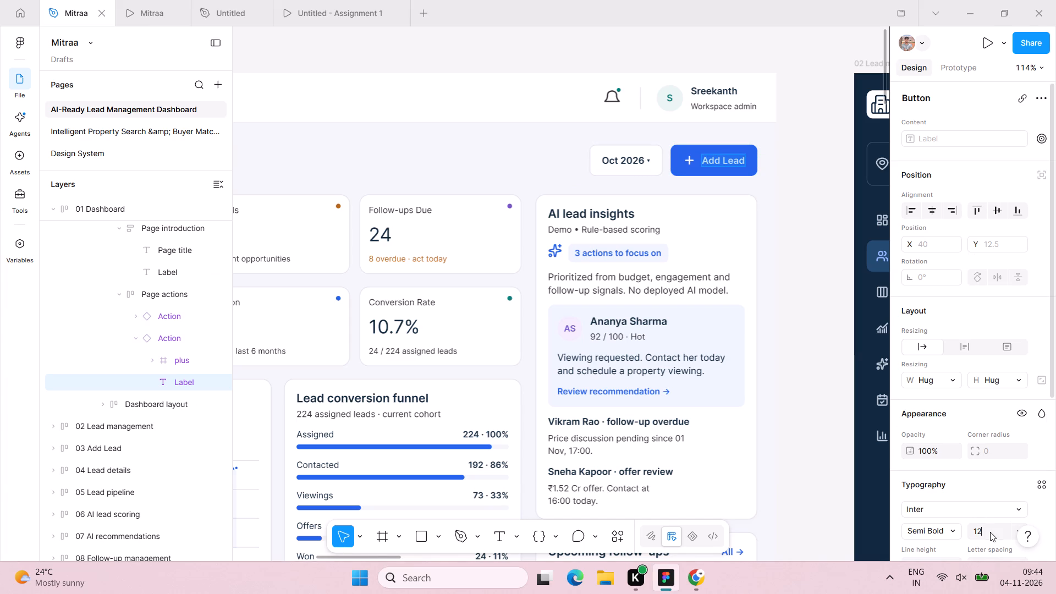
type("14")
key("Return")
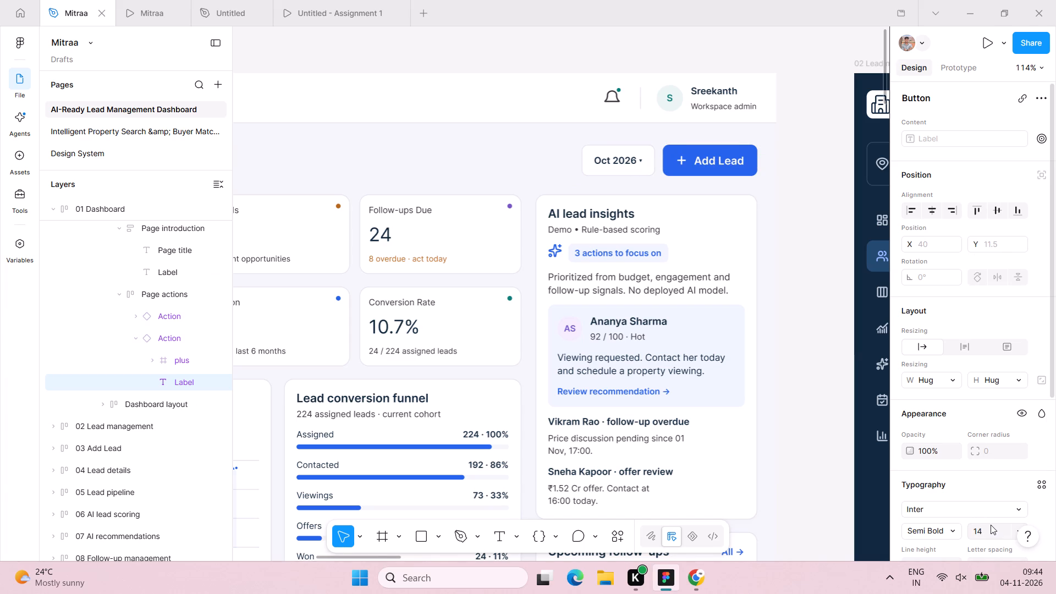
Set the font size of the month selector's label beside the Add Lead button to 14.
left_click(681, 164)
left_click(681, 164)
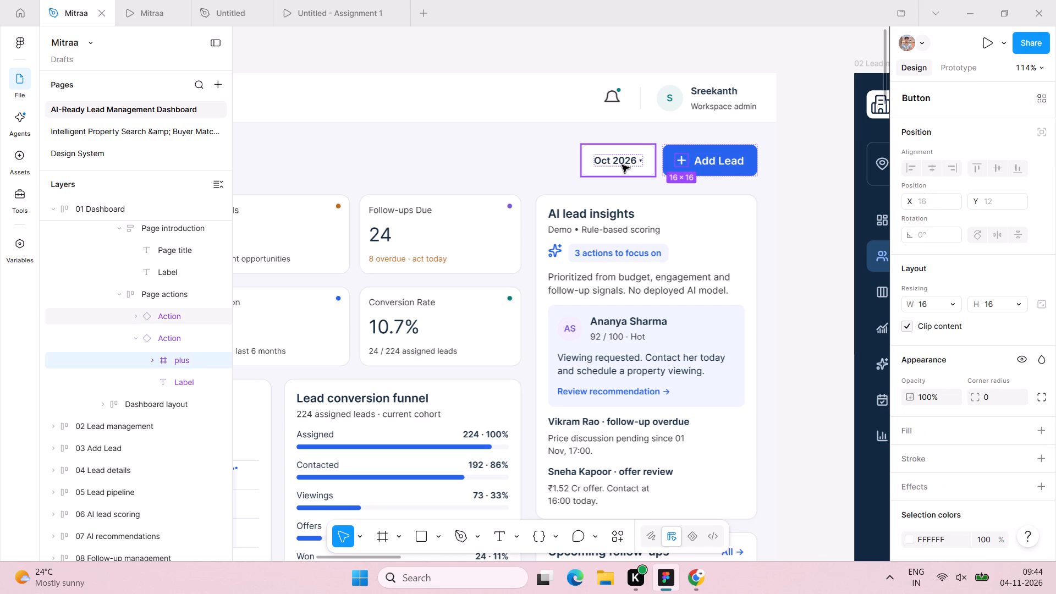
left_click(622, 165)
double_click(622, 165)
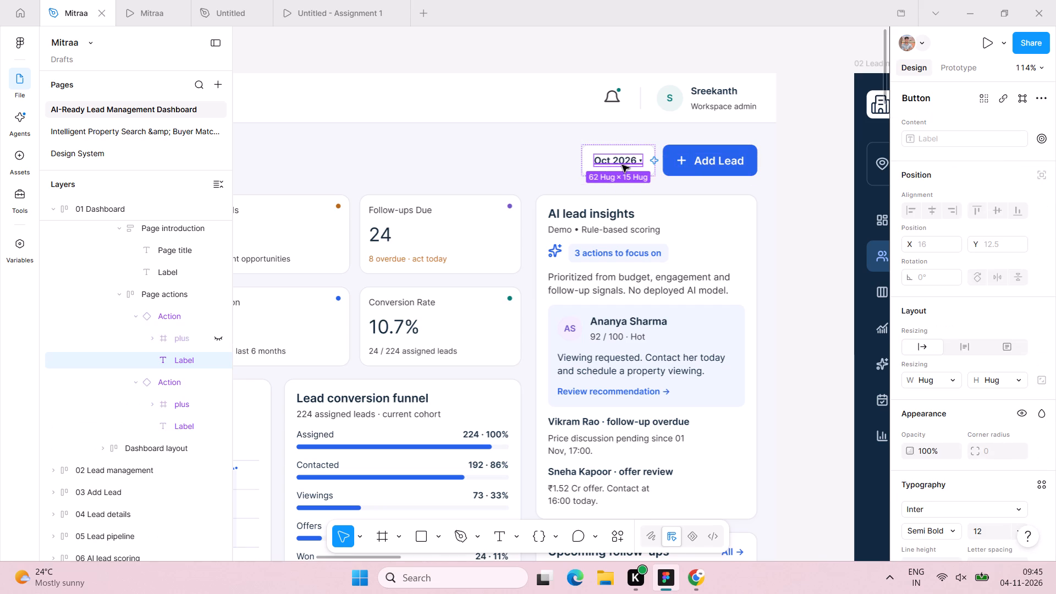
left_click(988, 531)
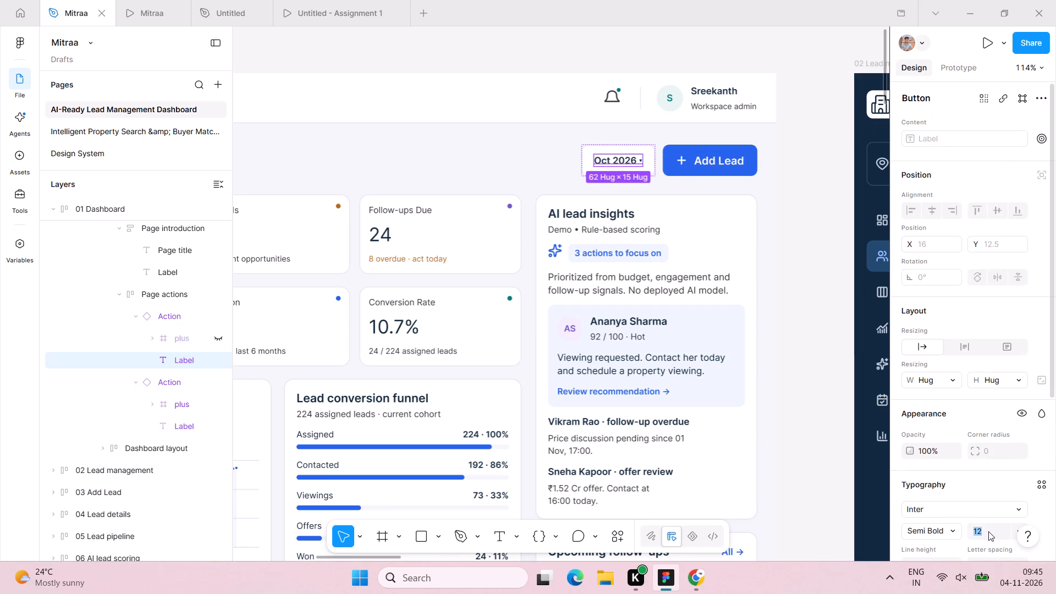
type("14")
key("Return")
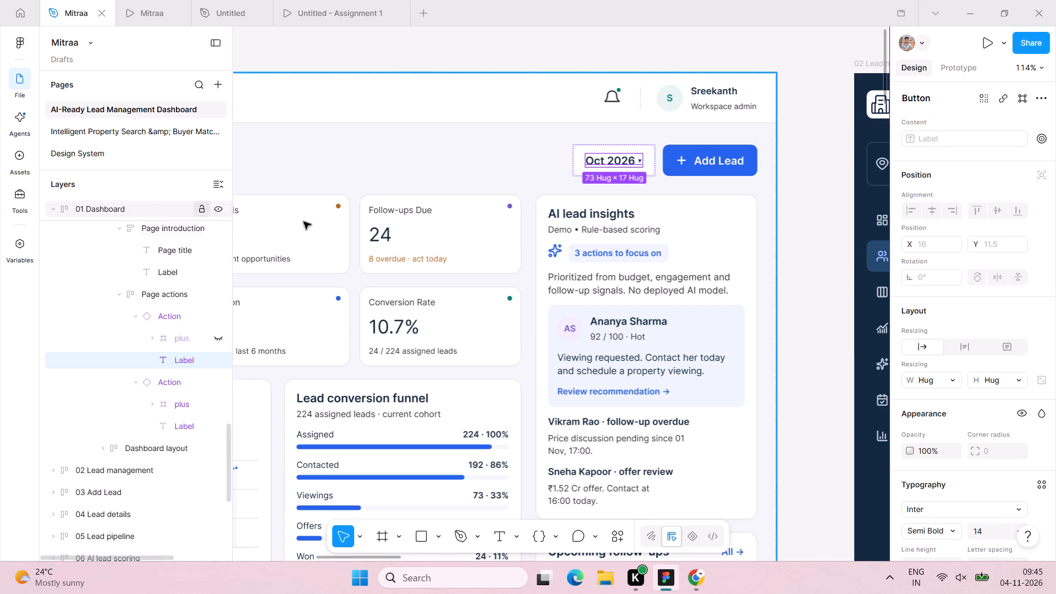
Change the month in the selector beside the Add Lead button to Nov, keeping the year 2026.
triple_click(641, 158)
left_click(640, 157)
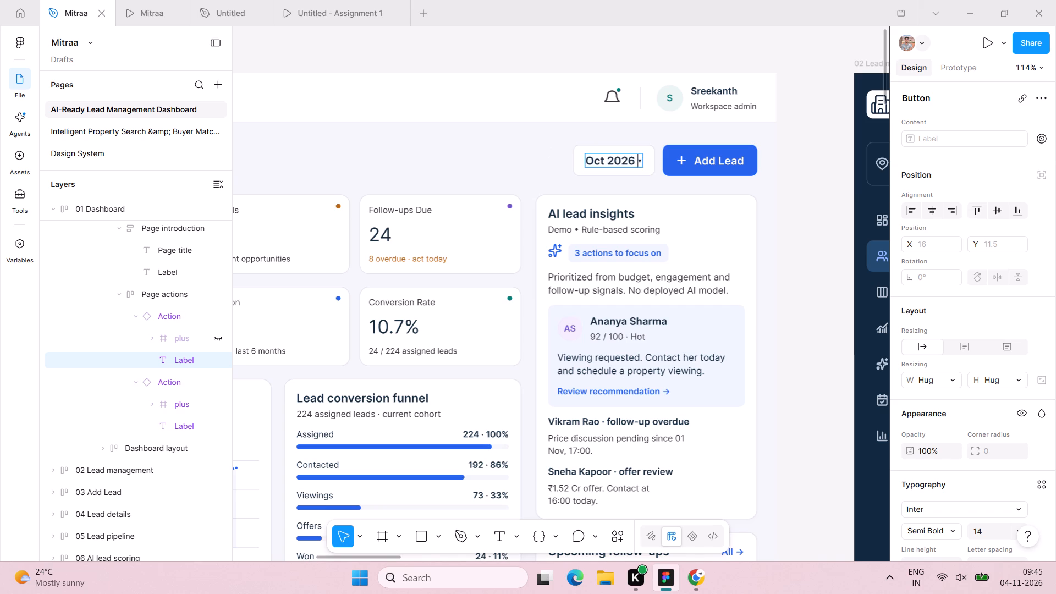
double_click(494, 162)
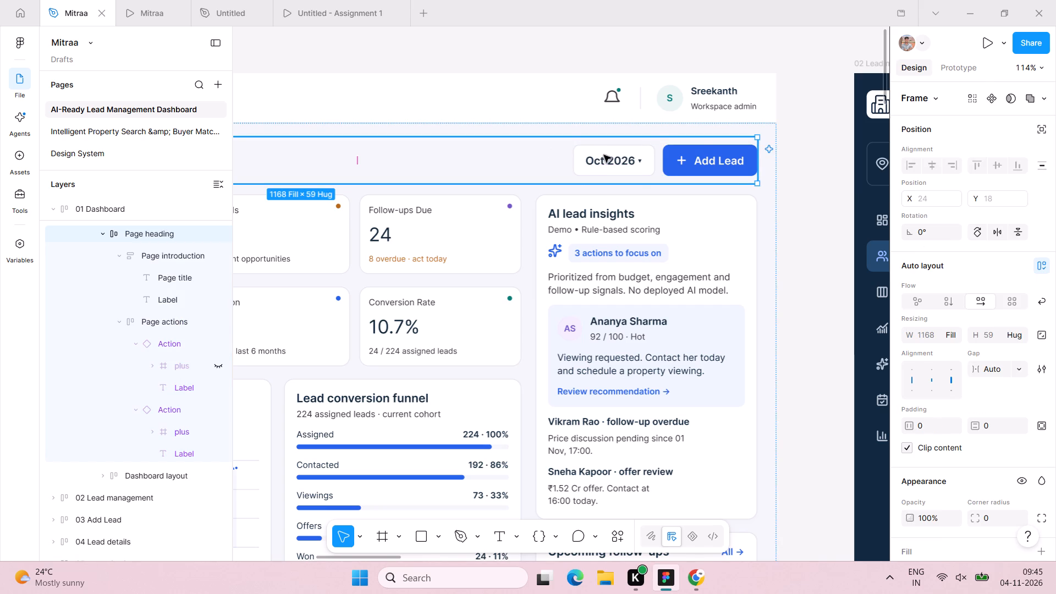
left_click(602, 155)
left_click(598, 155)
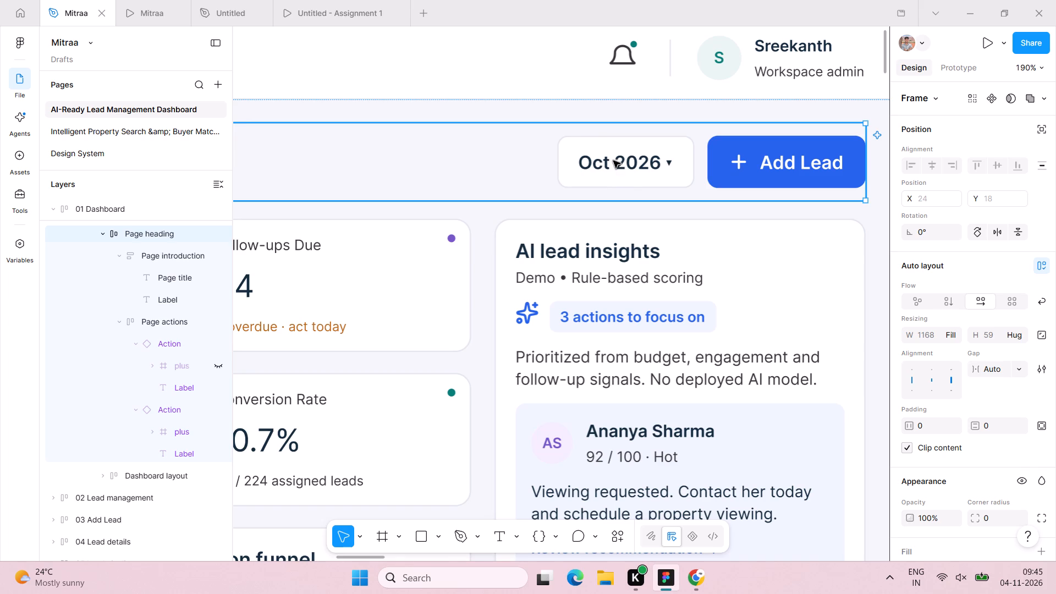
double_click(613, 161)
double_click(610, 160)
double_click(606, 160)
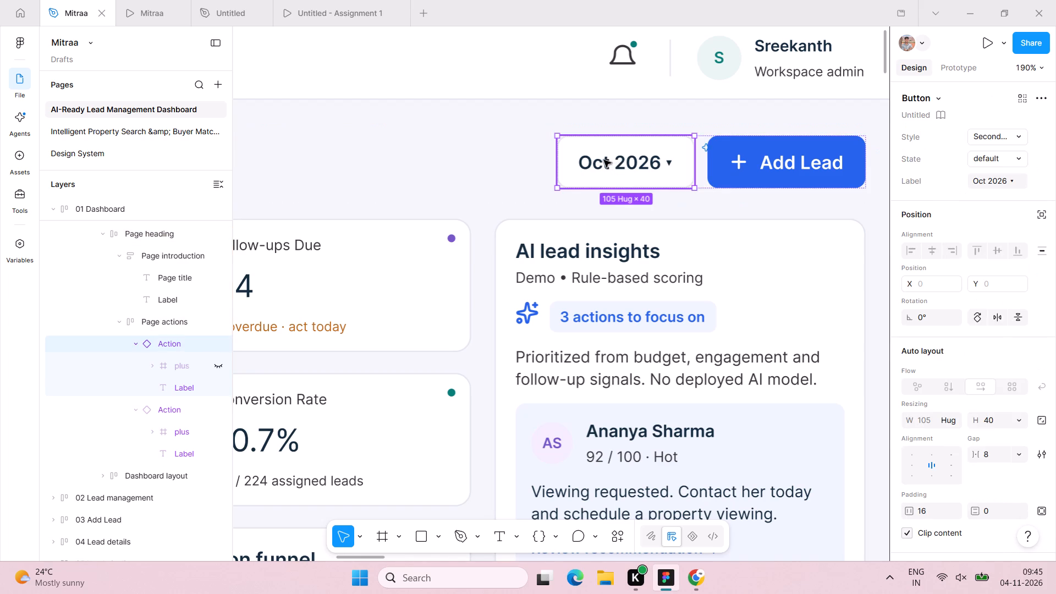
double_click(604, 160)
double_click(604, 160)
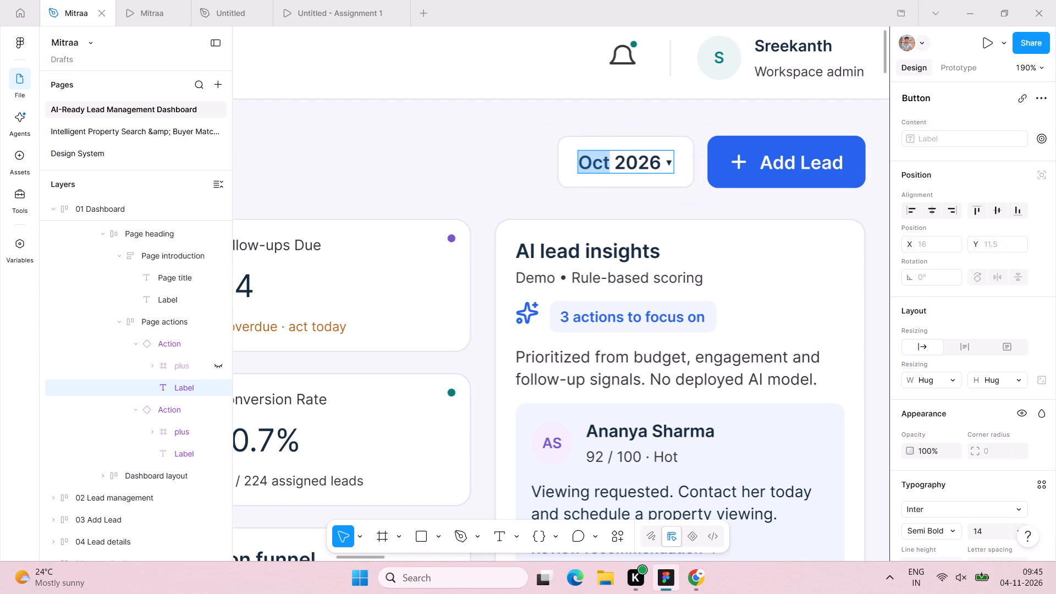
type("Nov")
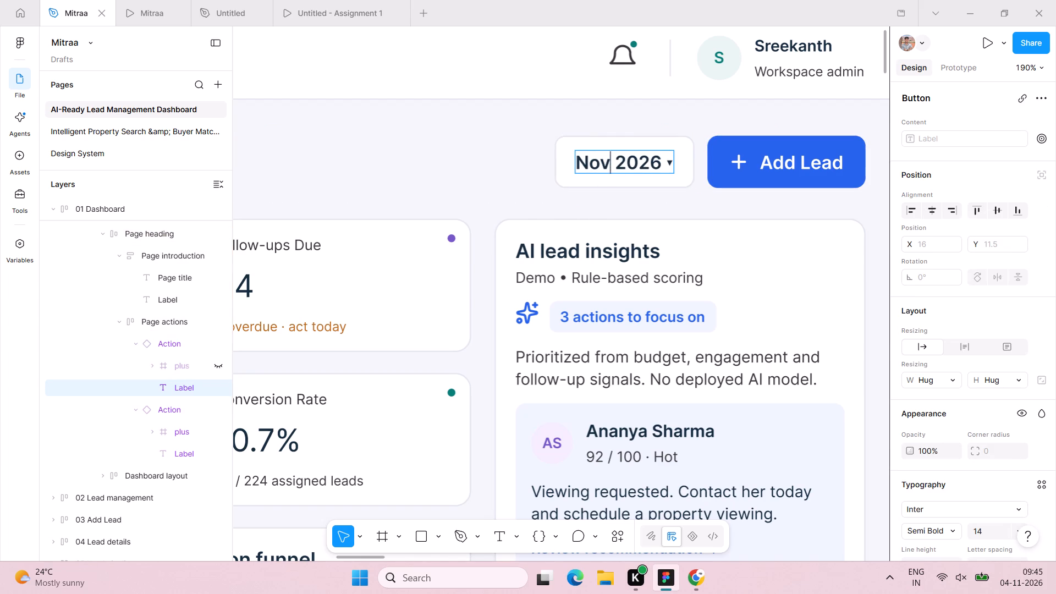
left_click(425, 126)
left_click(425, 127)
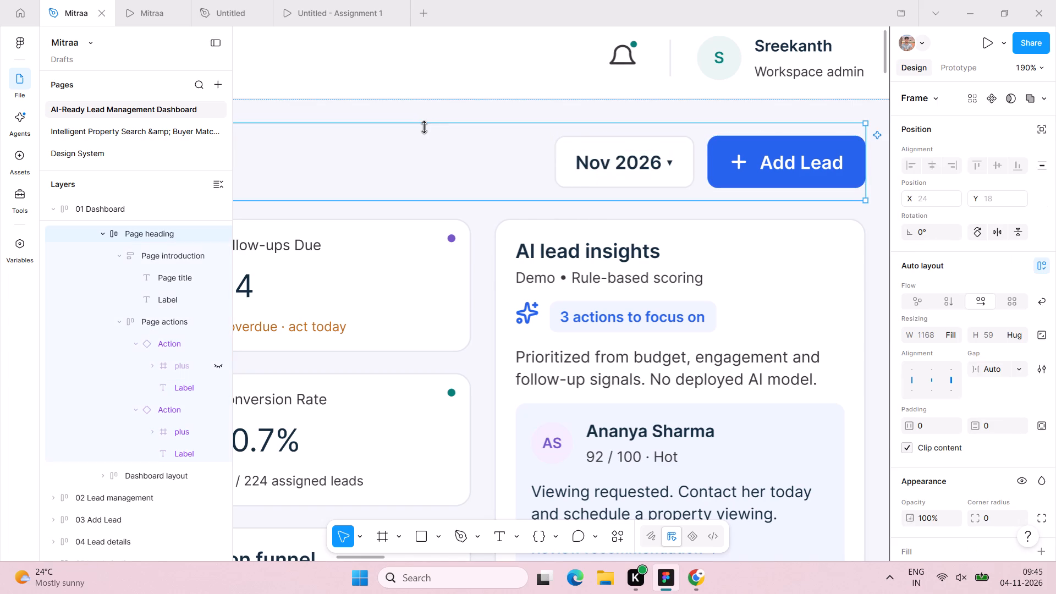
Set the font size of the title labels in all eight Dashboard KPI cards, Total Leads through Conversion Rate, to 14.
scroll(425, 127, "right", 5)
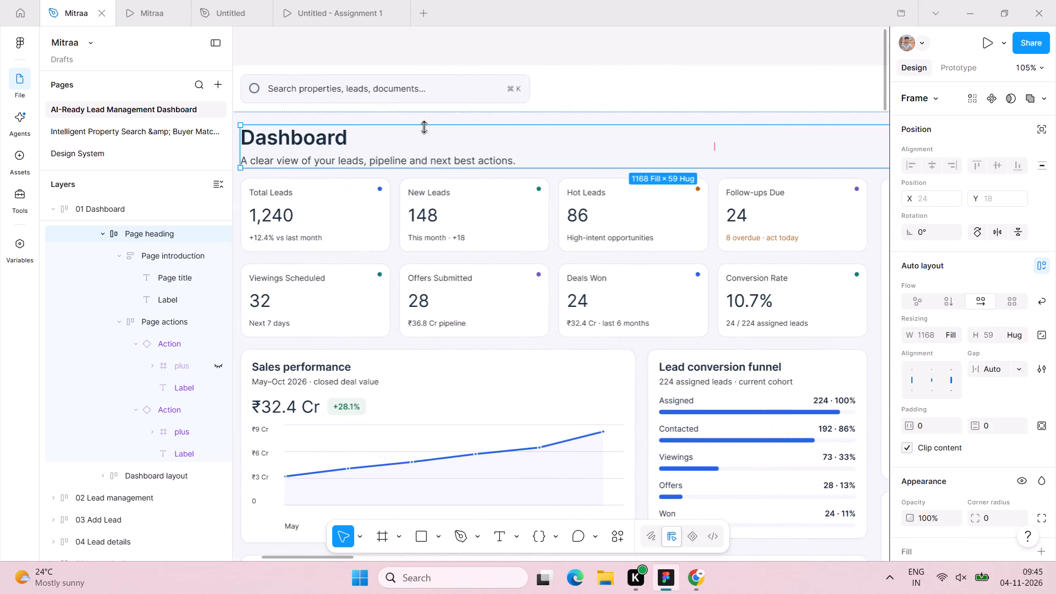
scroll(425, 127, "right", 1)
double_click(378, 208)
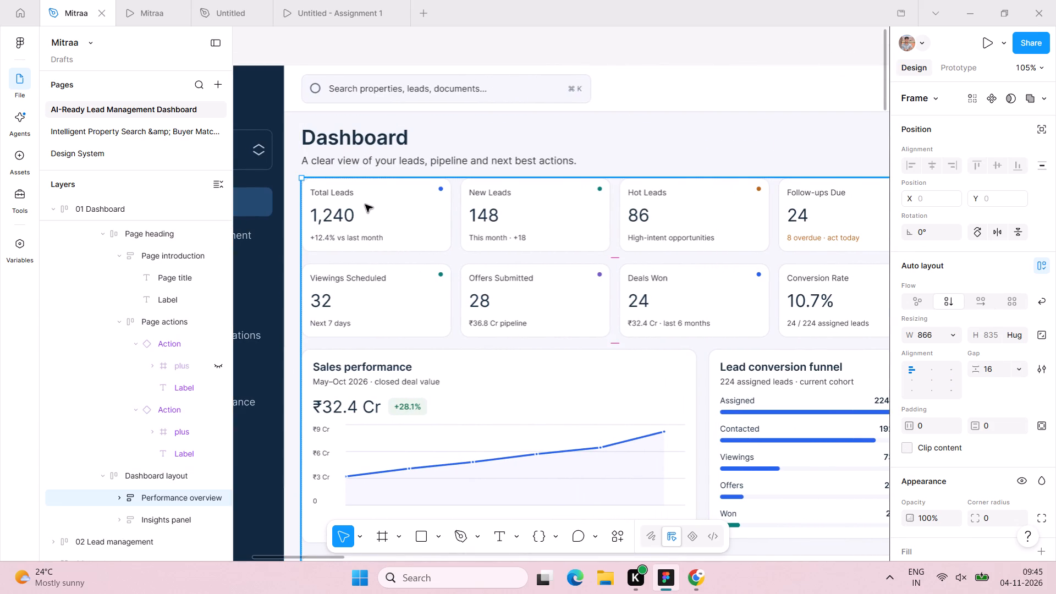
double_click(348, 196)
double_click(344, 192)
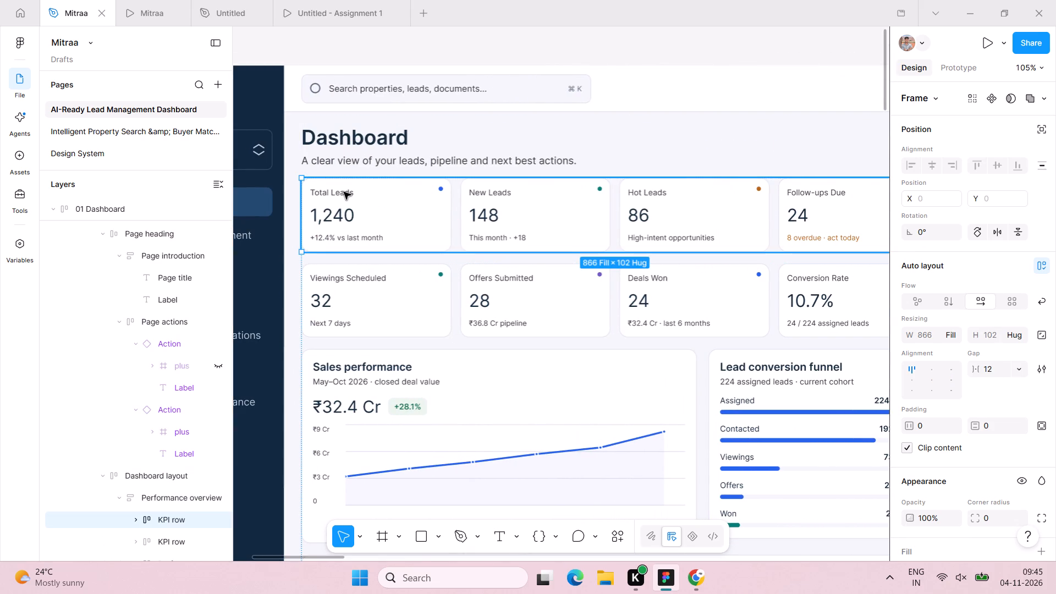
double_click(344, 192)
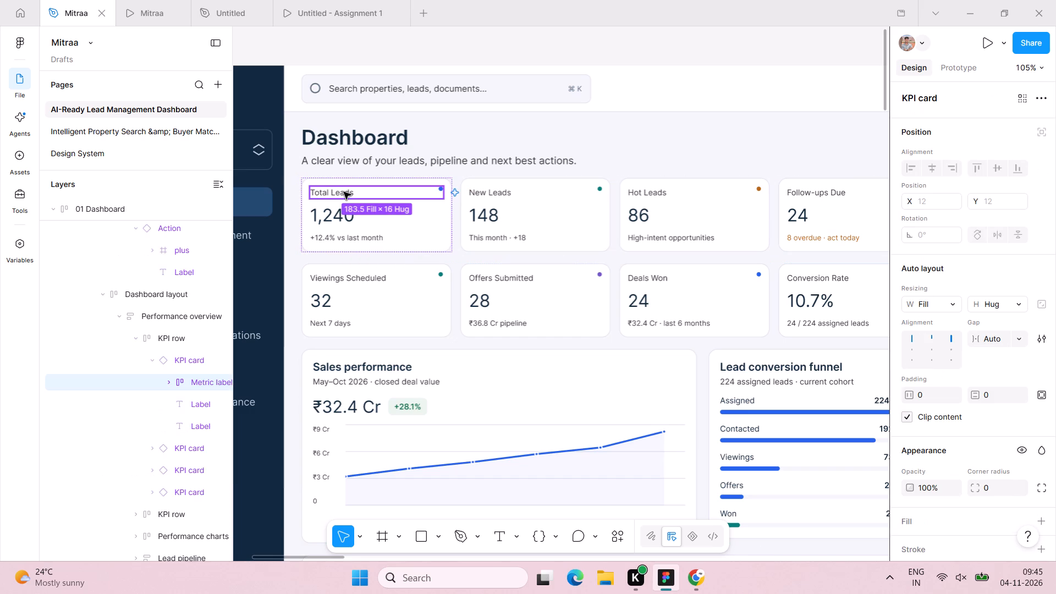
double_click(344, 192)
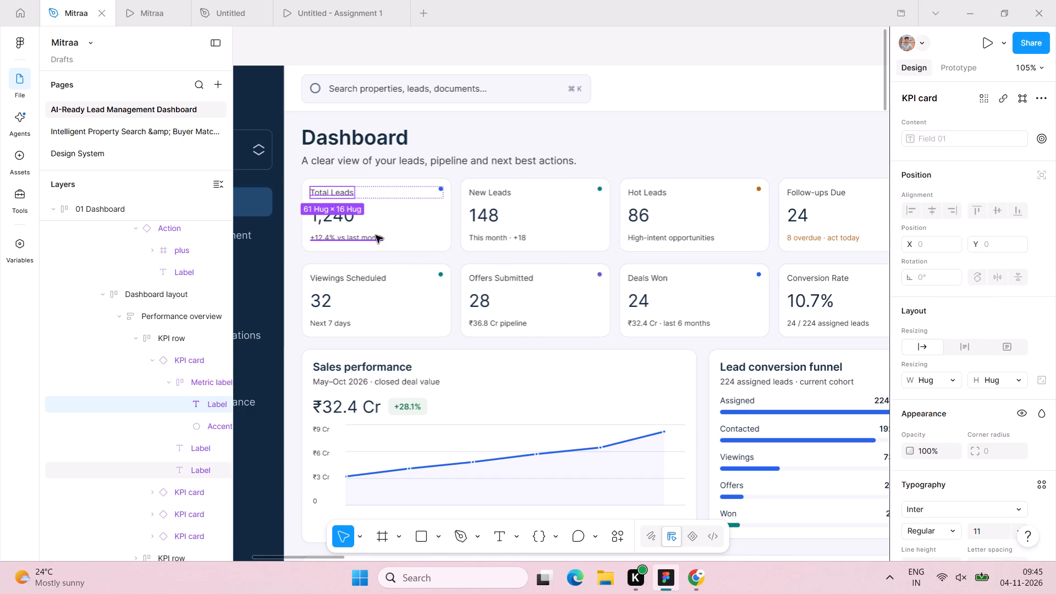
double_click(491, 193, "shift")
double_click(491, 193, "shift")
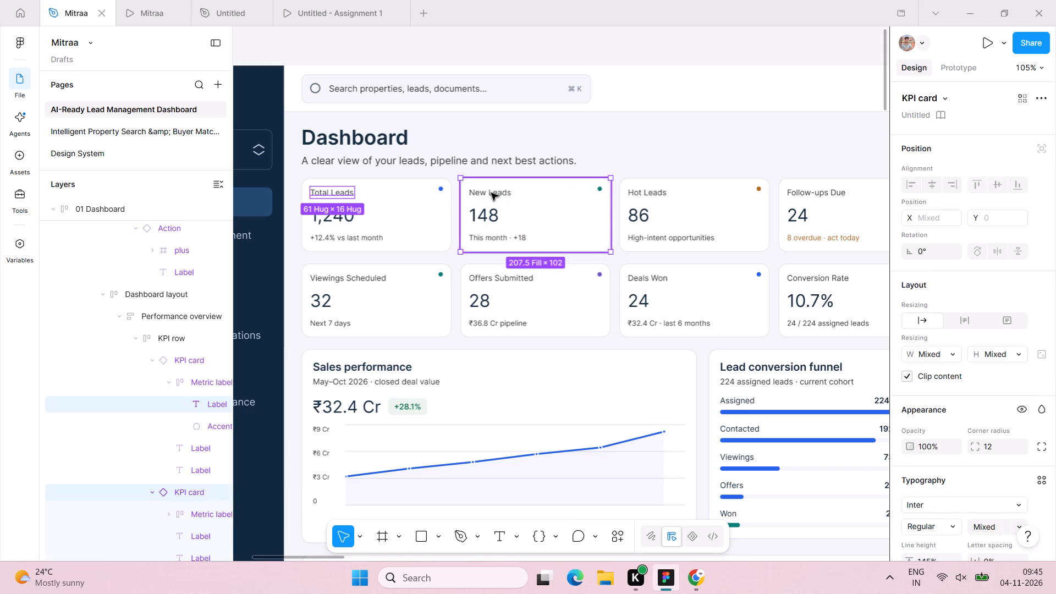
triple_click(491, 193, "shift")
left_click(491, 193, "shift")
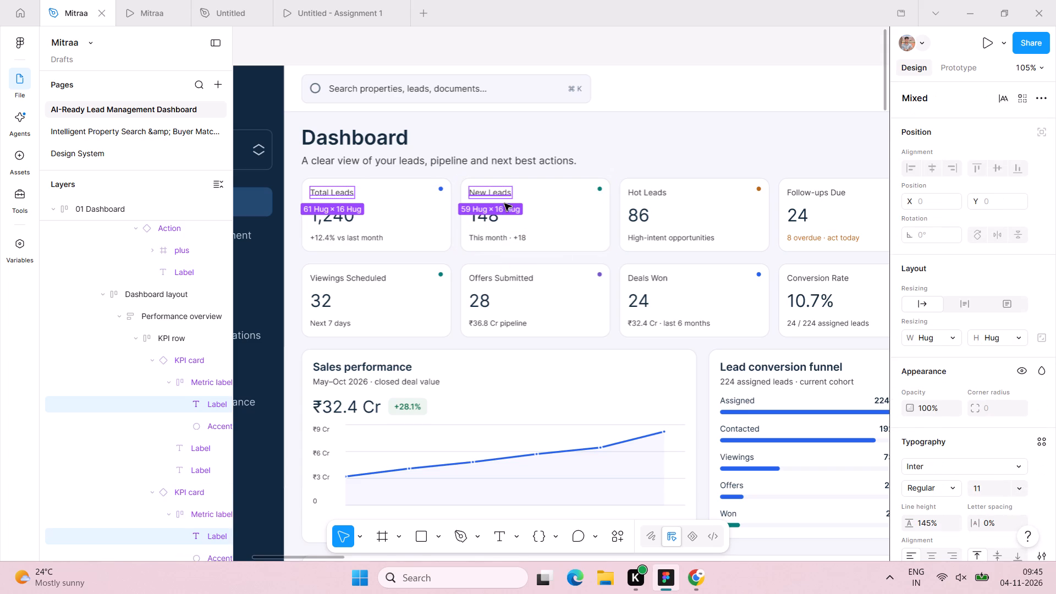
triple_click(646, 194, "shift")
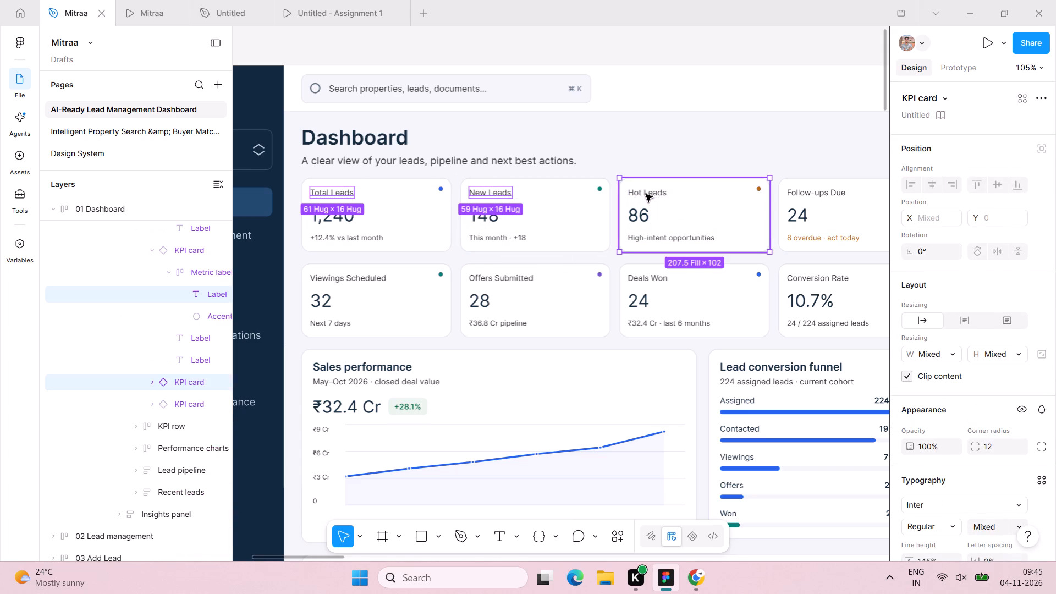
triple_click(829, 193, "shift")
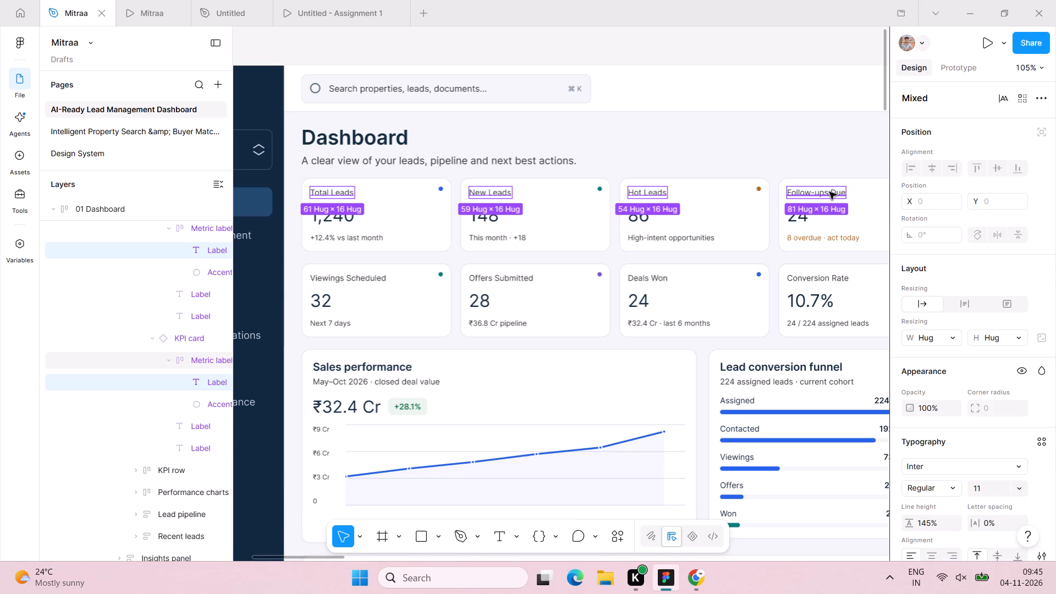
scroll(829, 192, "left", 3)
scroll(829, 192, "right", 2)
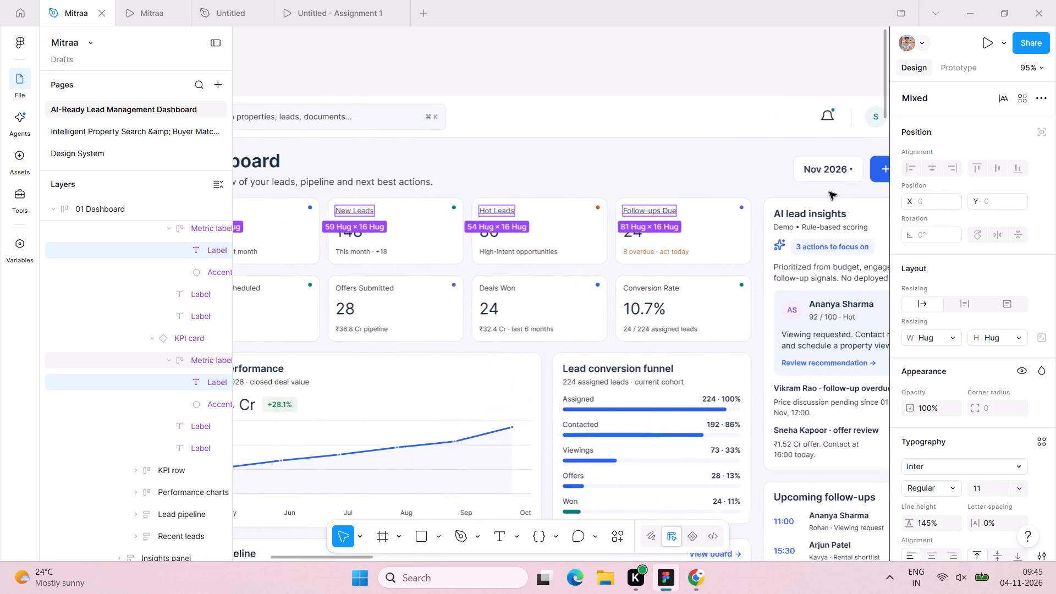
scroll(829, 192, "right", 1)
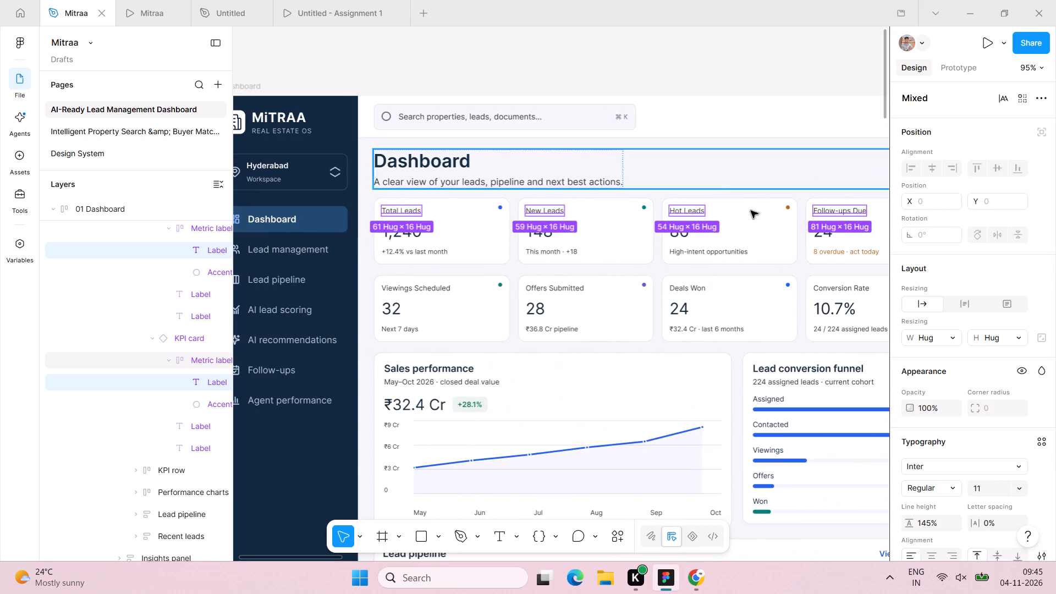
triple_click(844, 287, "shift")
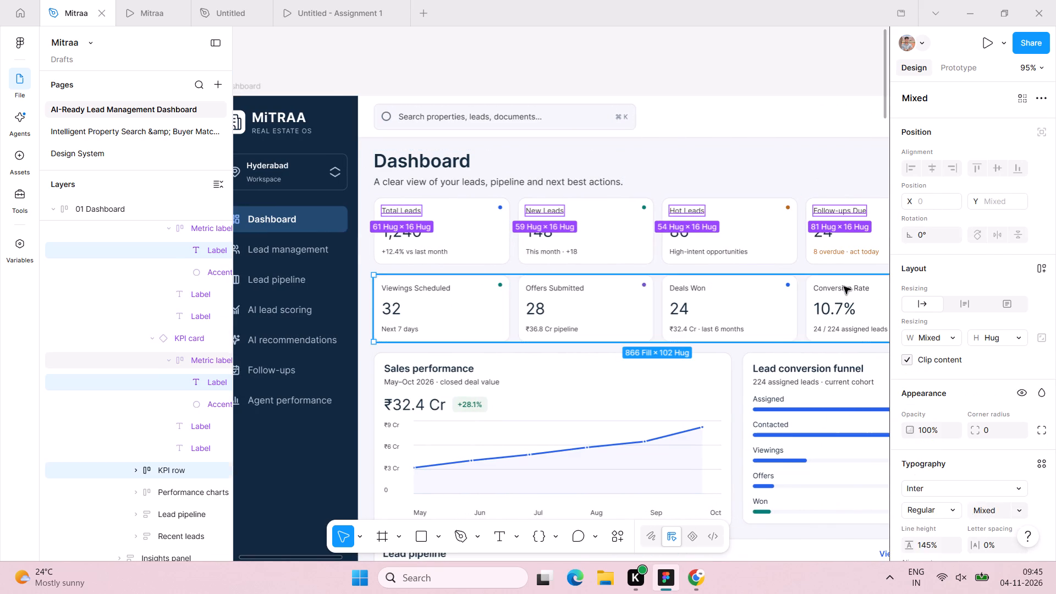
double_click(844, 287, "shift")
triple_click(844, 287, "shift")
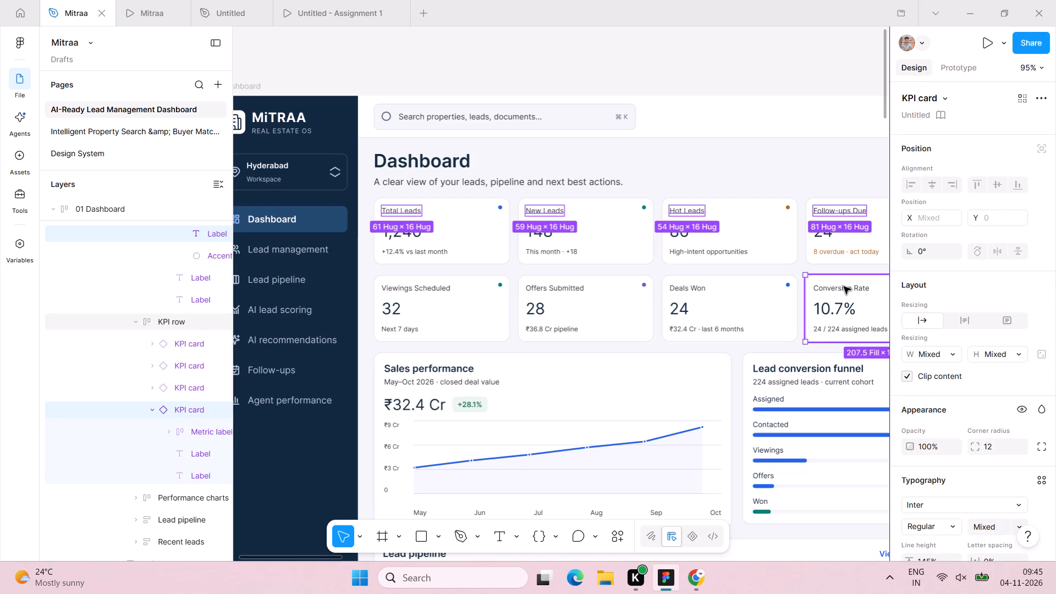
triple_click(705, 289, "shift")
triple_click(541, 287, "shift")
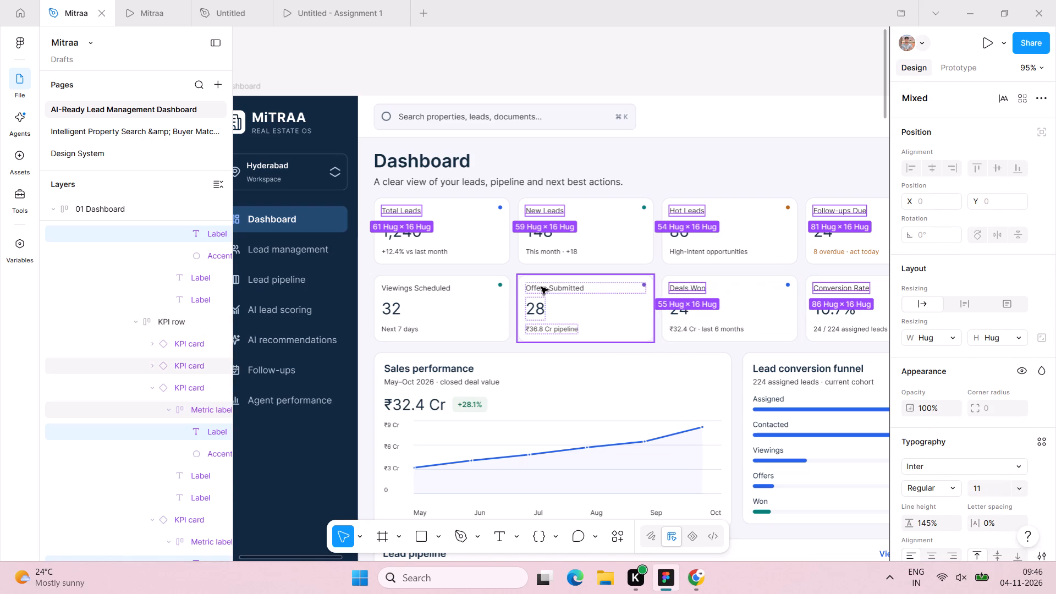
triple_click(445, 287, "shift")
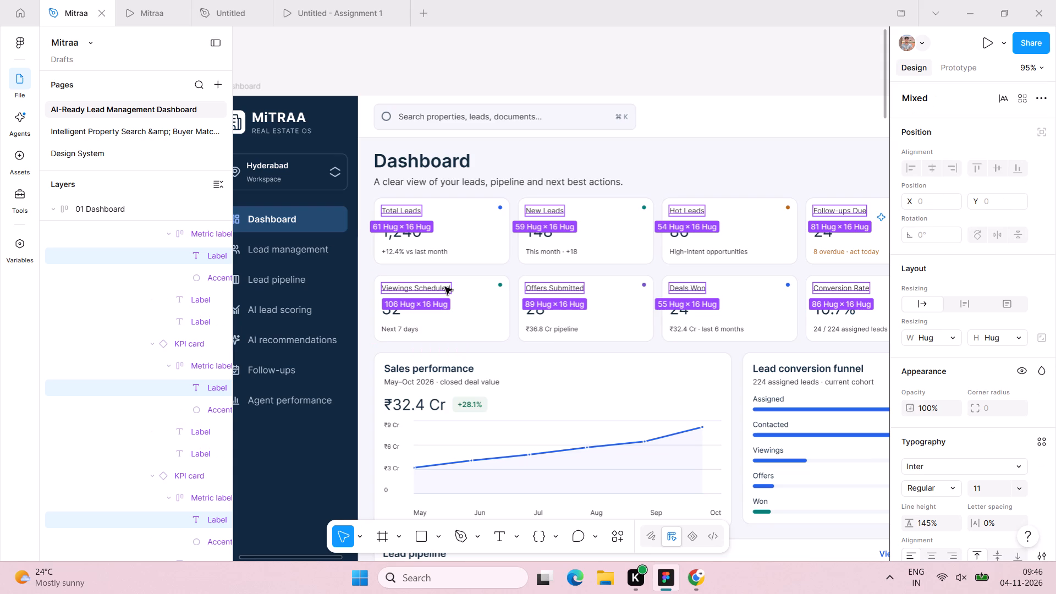
left_click(992, 489)
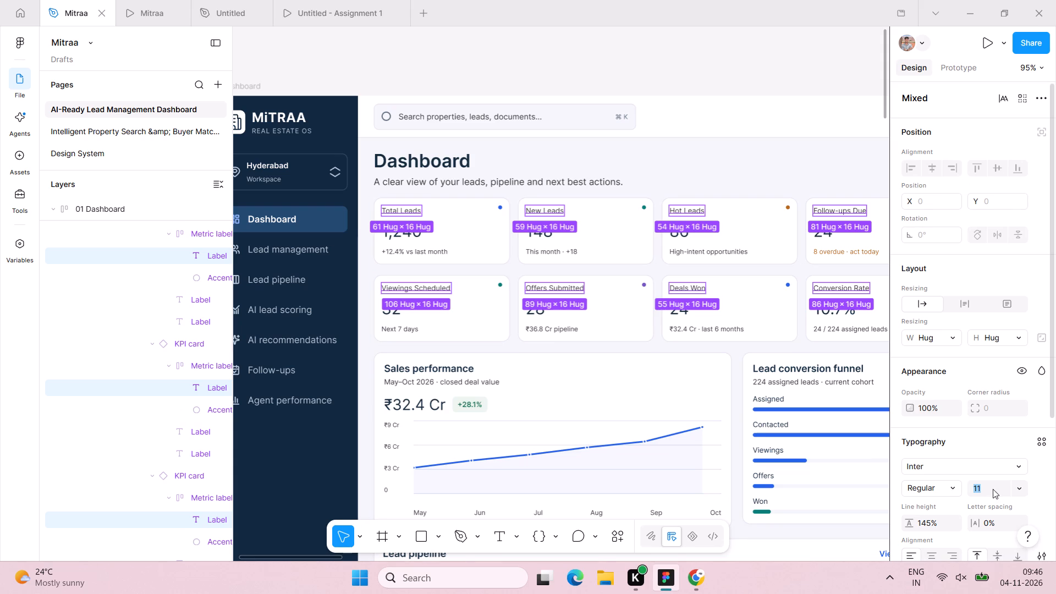
type("14")
key("Return")
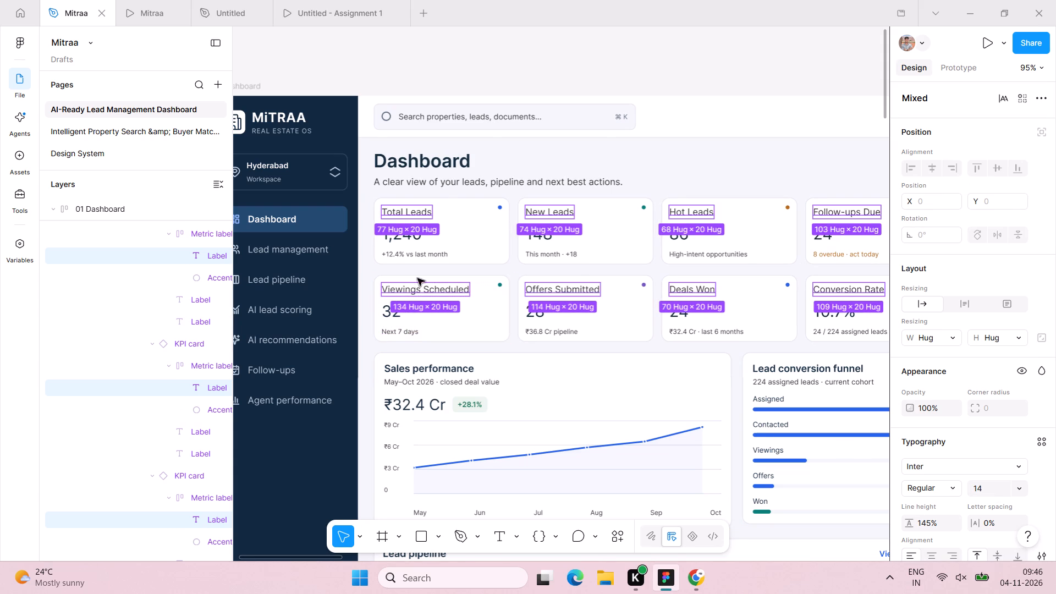
Set the font size of the supporting text beneath the figures in all eight KPI cards to 12.
left_click(429, 256)
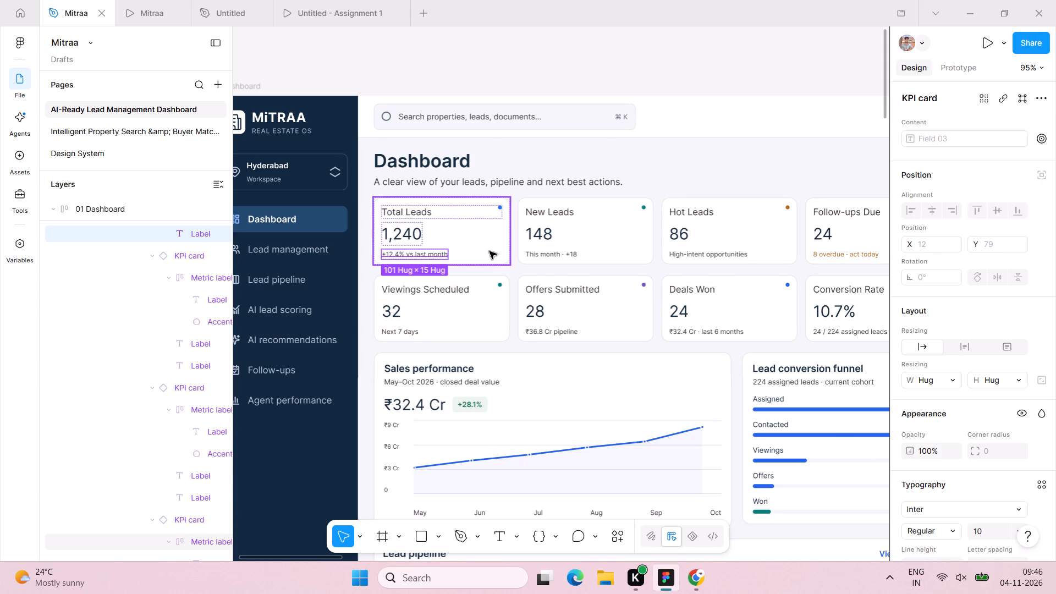
triple_click(567, 256, "shift")
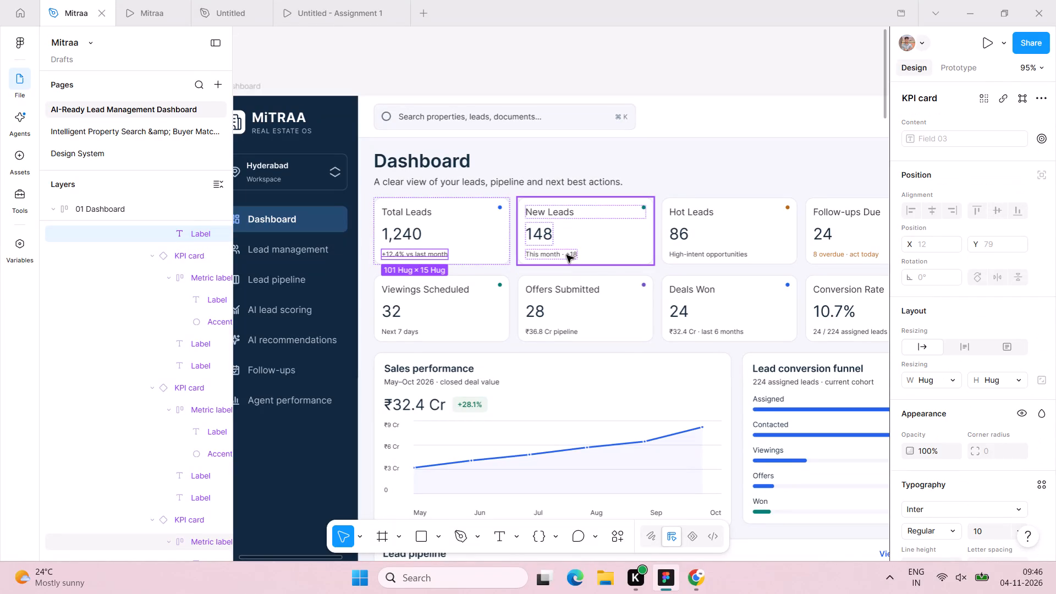
double_click(566, 255, "shift")
double_click(693, 253, "shift")
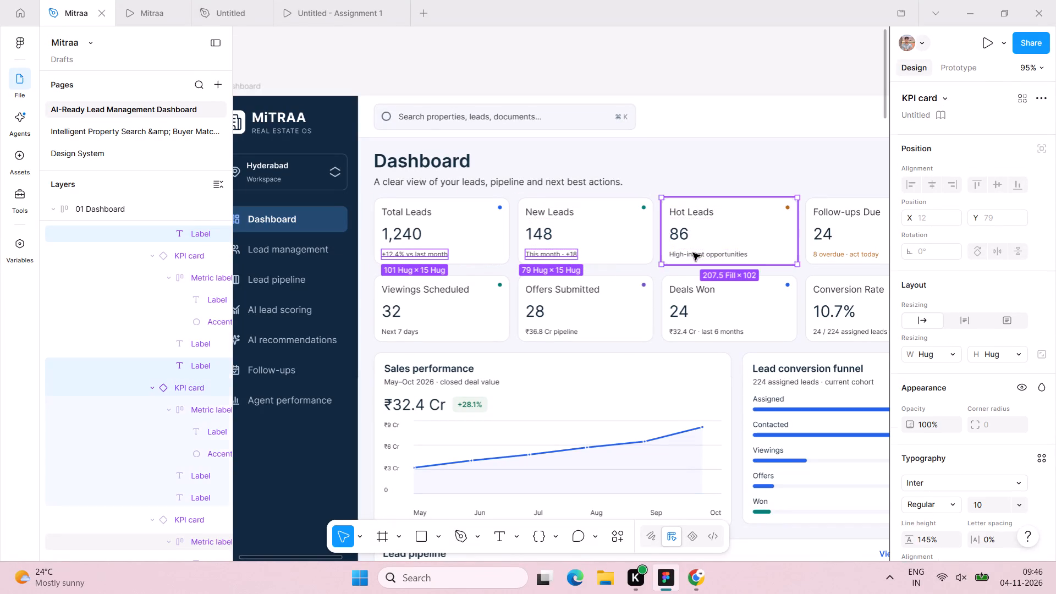
double_click(832, 256, "shift")
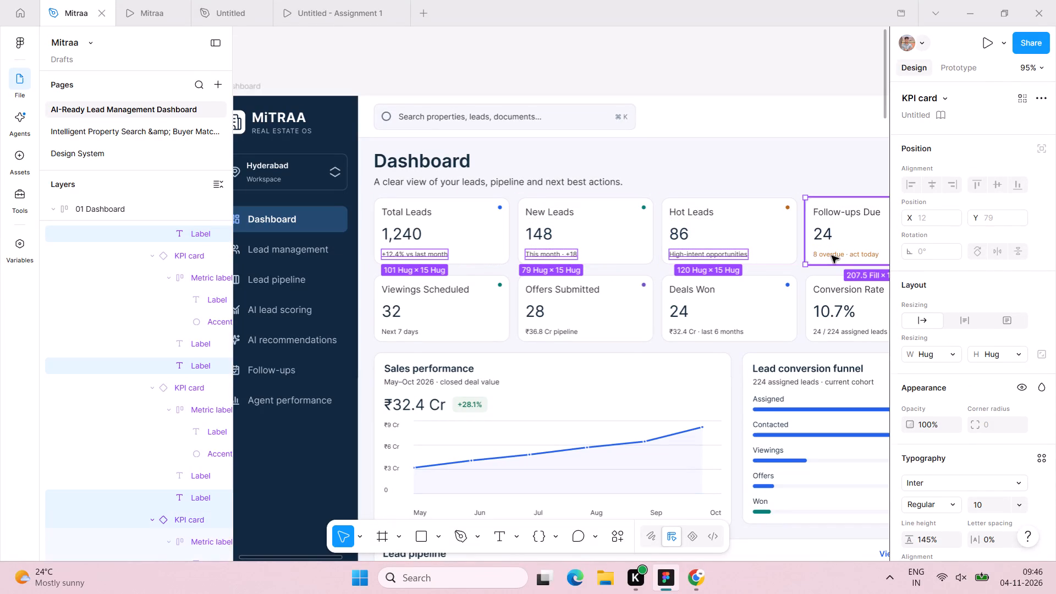
triple_click(839, 335, "shift")
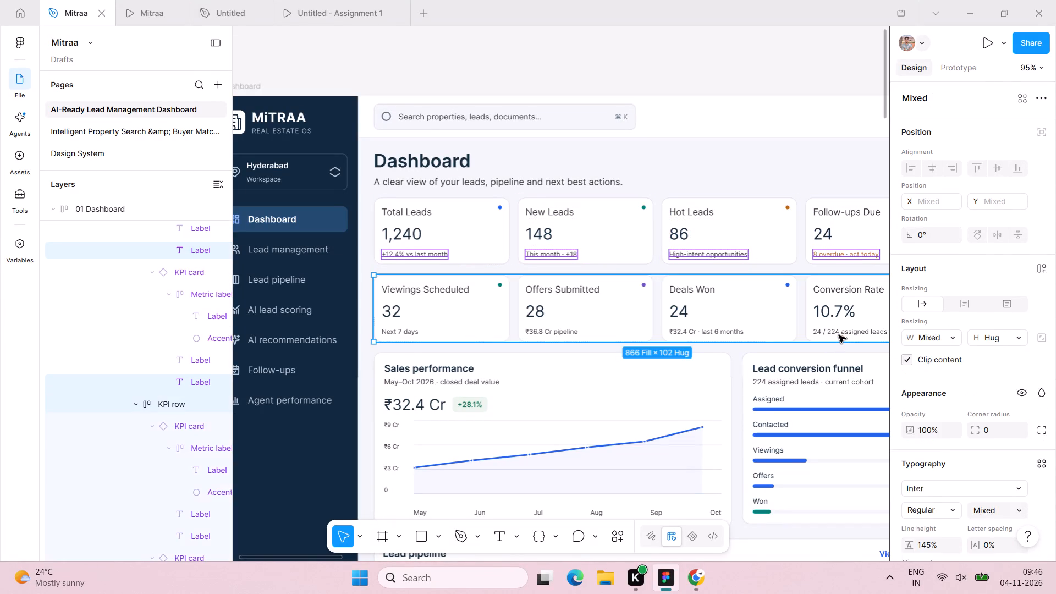
double_click(704, 335, "shift")
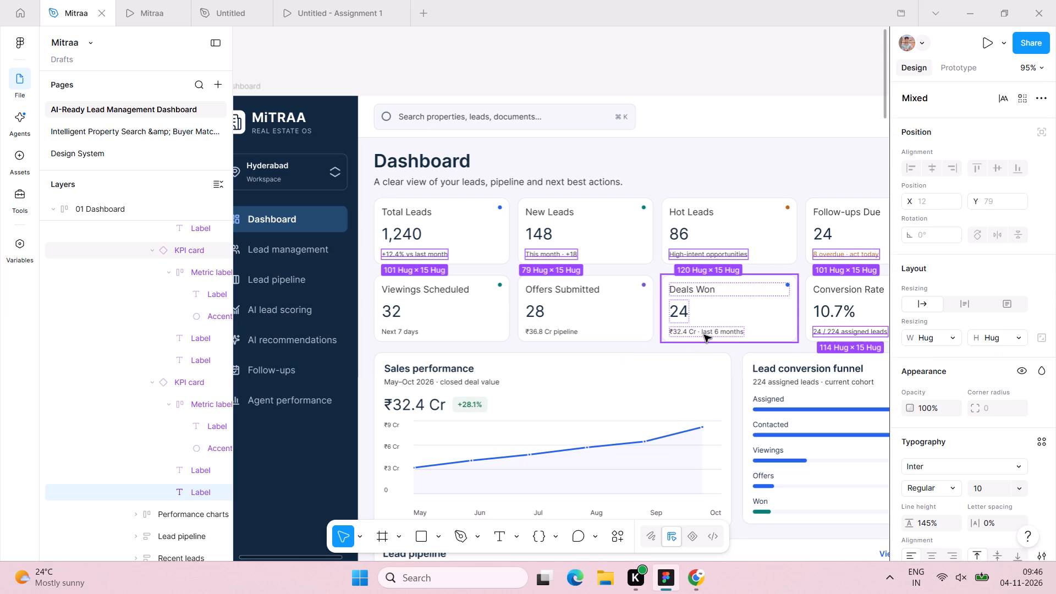
double_click(544, 332, "shift")
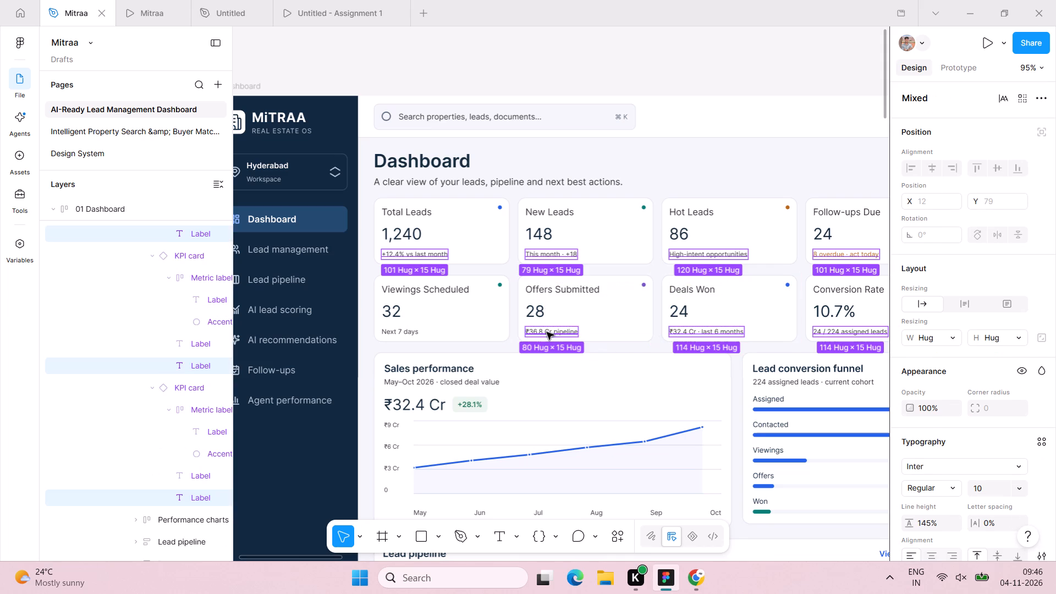
double_click(406, 331, "shift")
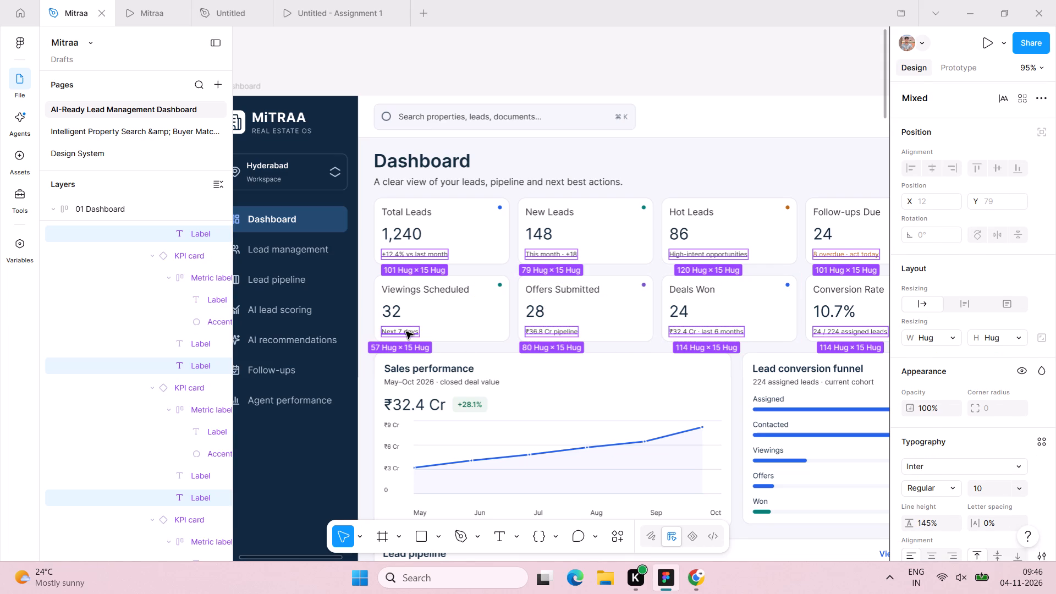
left_click(989, 486)
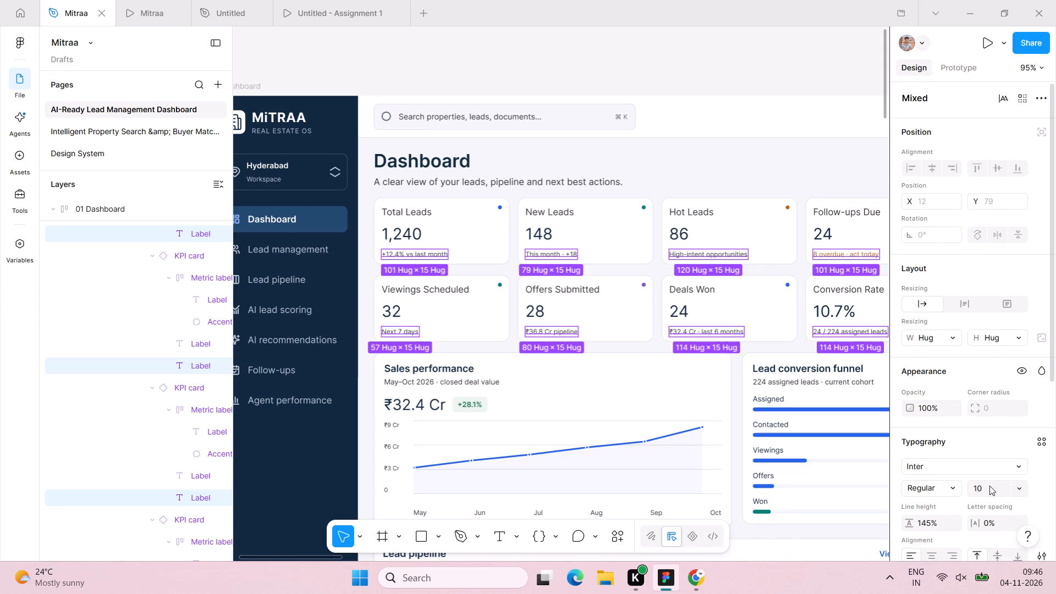
type("12")
key("Return")
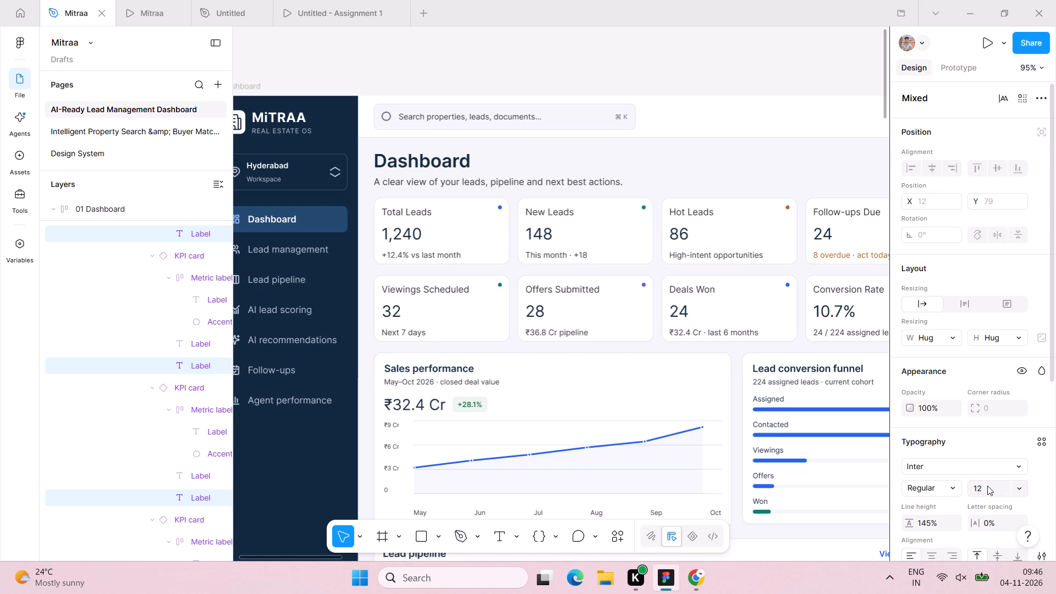
Set the font weight of the large figures in all eight Dashboard KPI cards, Total Leads through Conversion Rate, to Semi Bold.
scroll(593, 394, "left", 1)
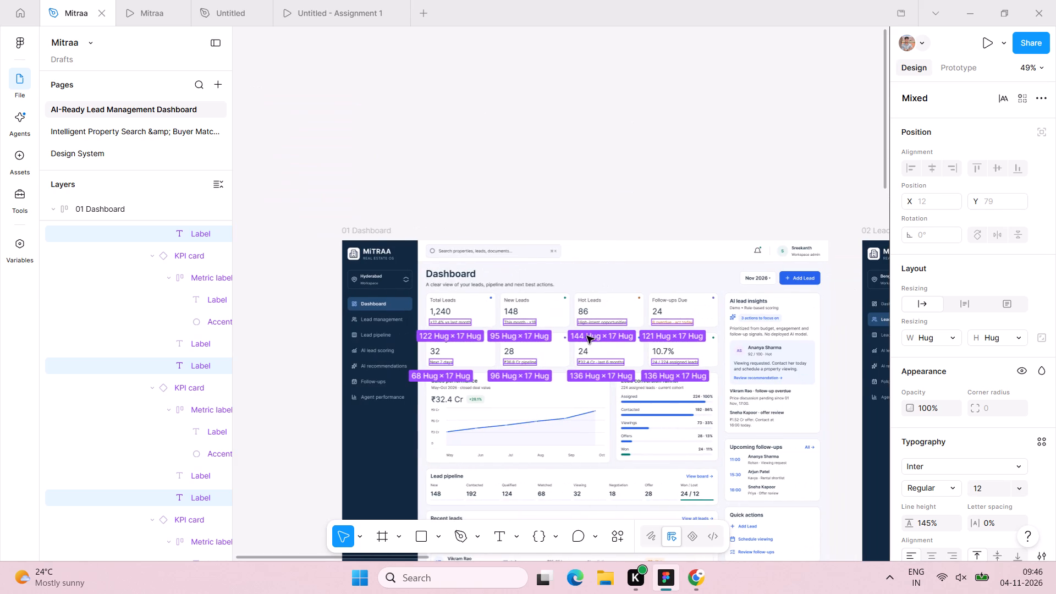
left_click(317, 300)
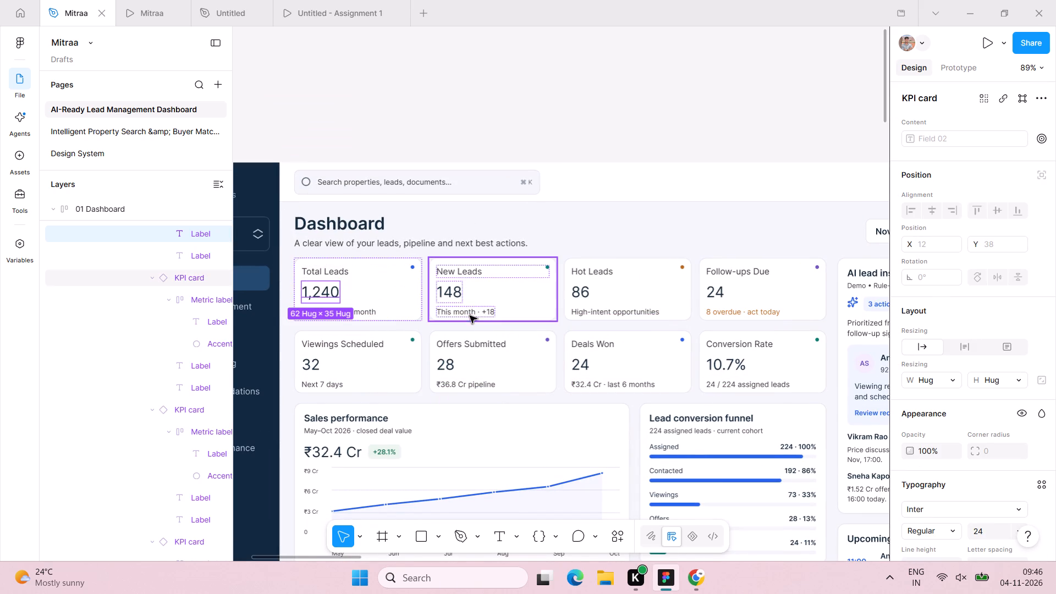
double_click(455, 293, "shift")
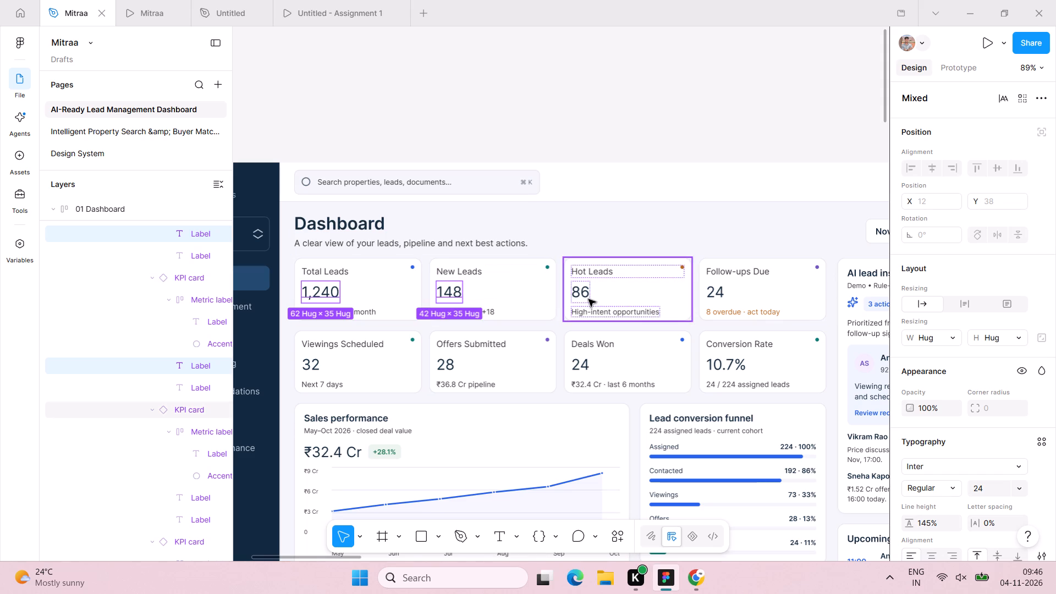
double_click(587, 297, "shift")
double_click(714, 289, "shift")
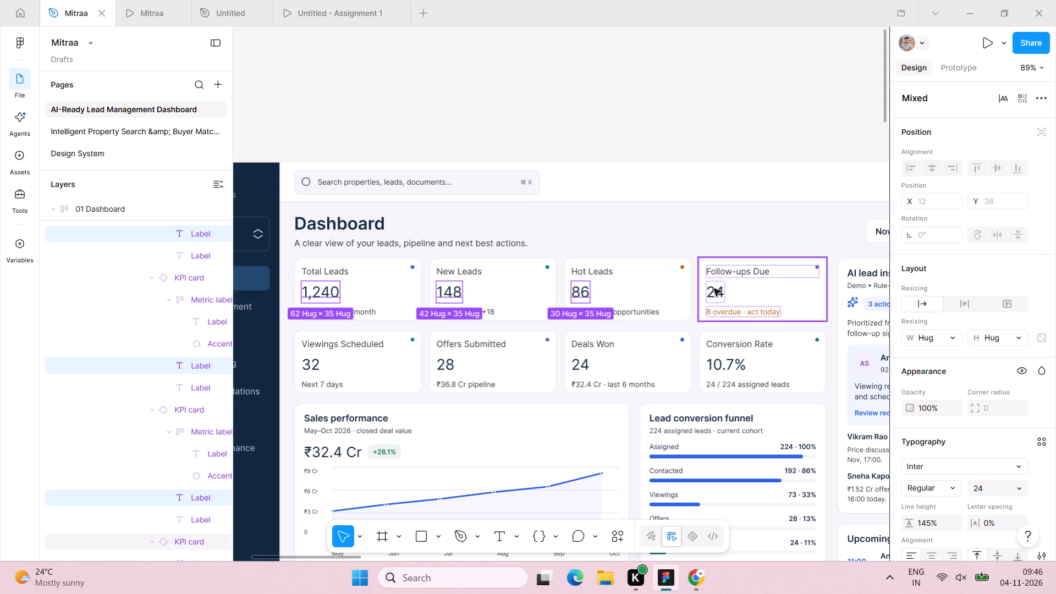
triple_click(725, 367, "shift")
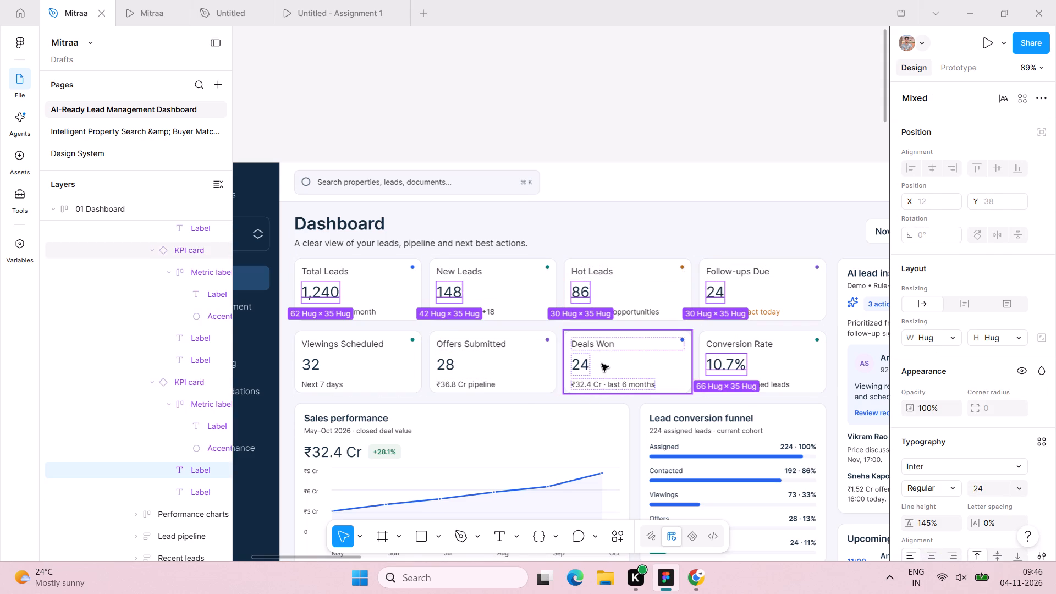
double_click(582, 365, "shift")
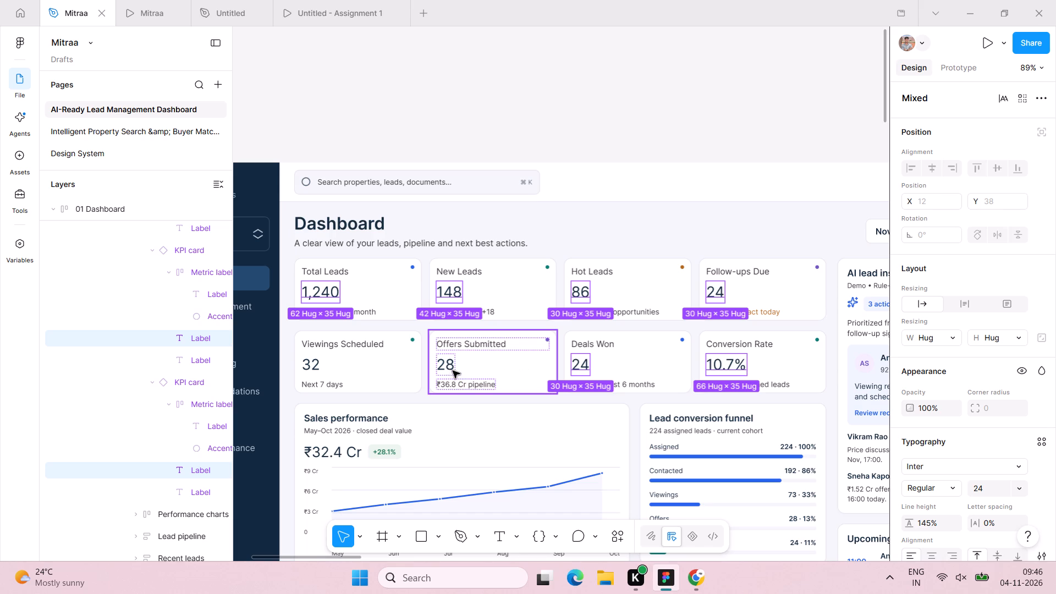
double_click(447, 369, "shift")
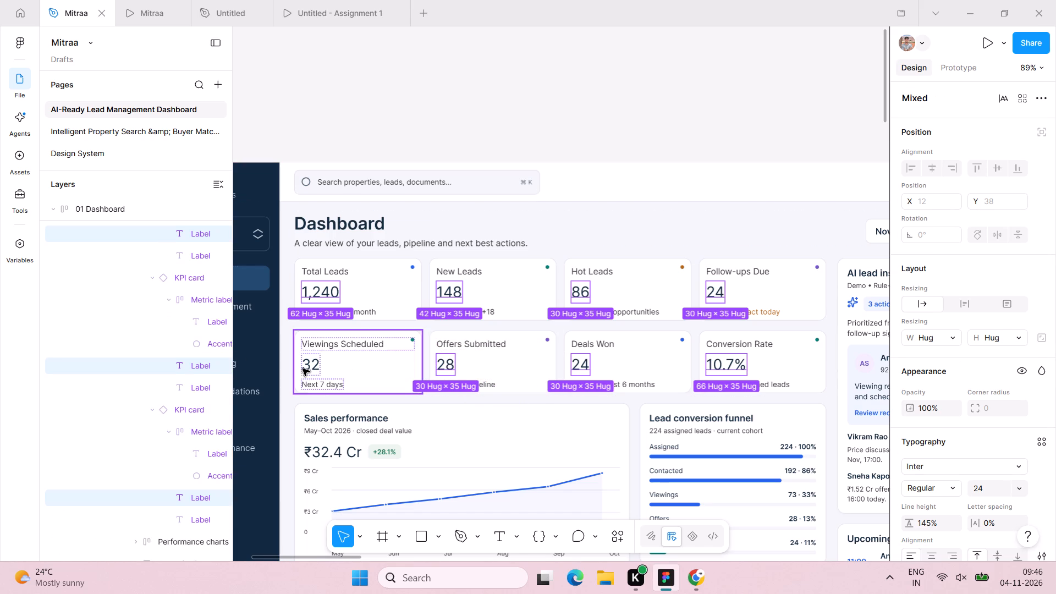
double_click(306, 369, "shift")
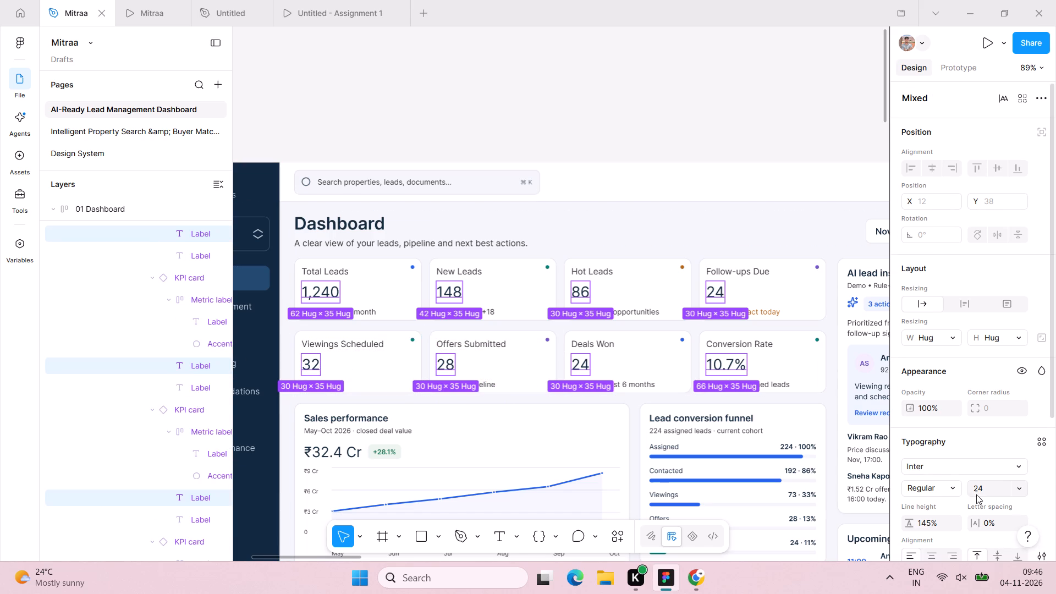
left_click(957, 488)
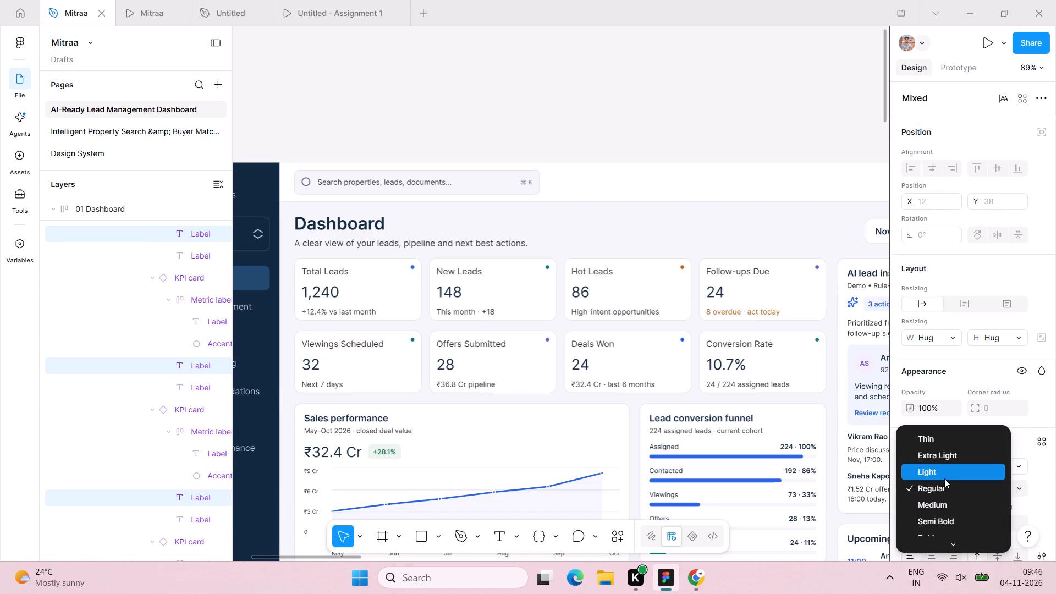
scroll(936, 508, "down", 1)
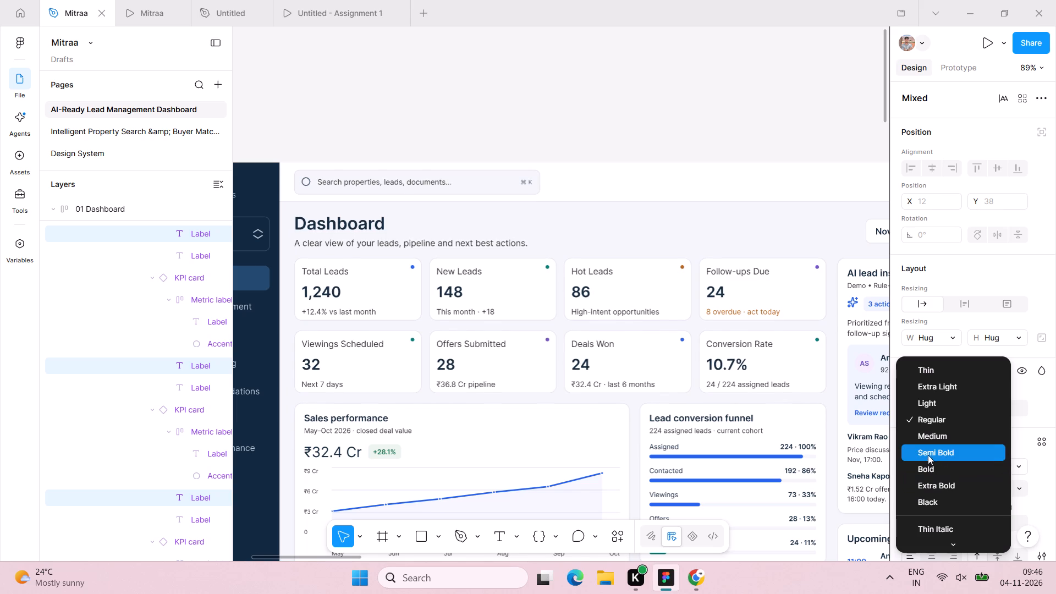
left_click(928, 454)
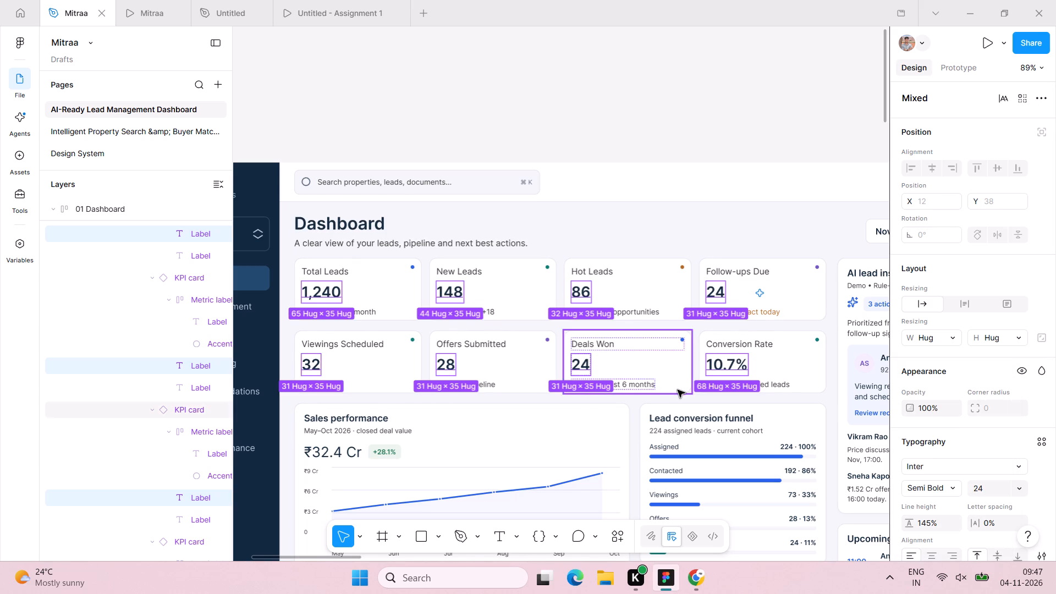
Set the font size of the Sales performance card's title to 16.
scroll(678, 391, "down", 2)
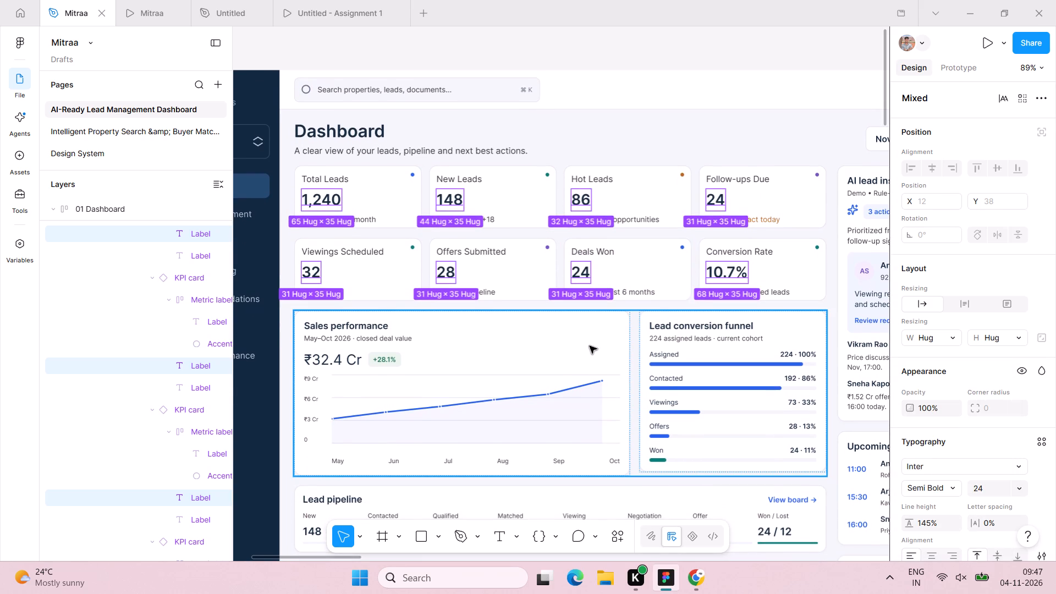
scroll(563, 342, "down", 1)
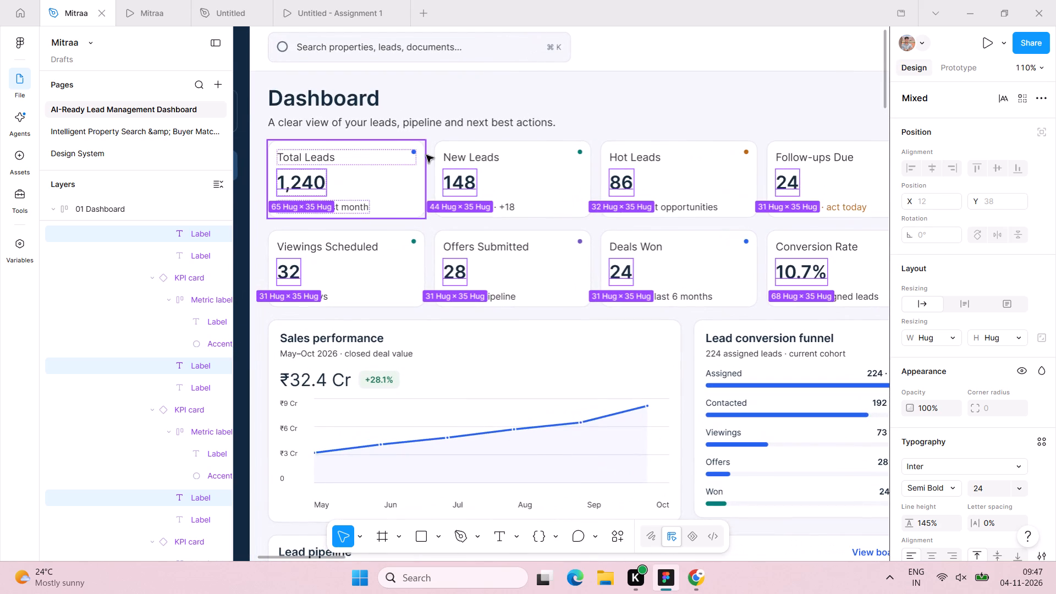
scroll(415, 276, "down", 1)
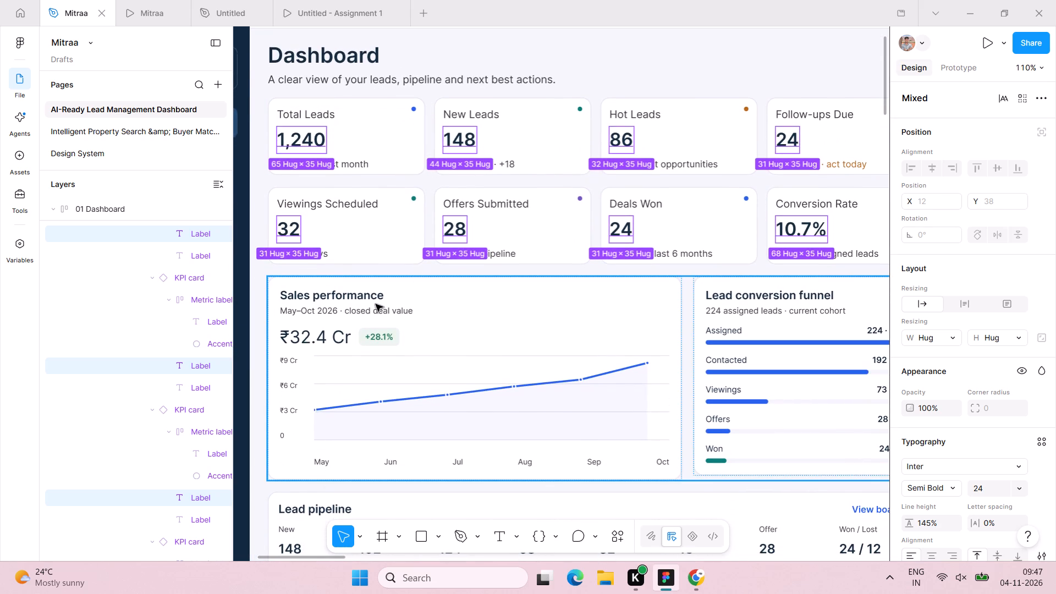
triple_click(361, 295)
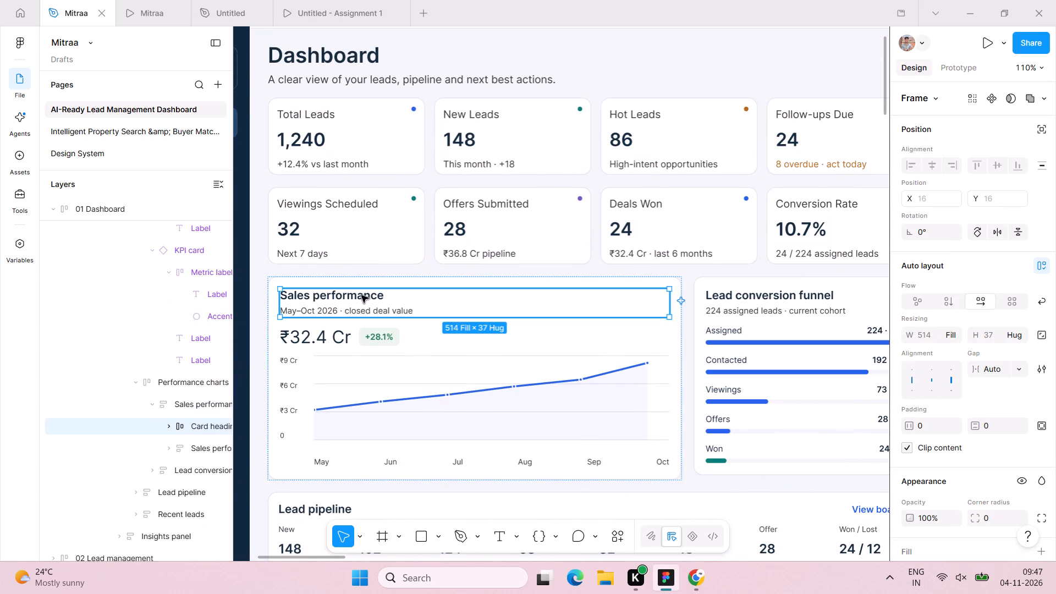
double_click(361, 295)
double_click(361, 295)
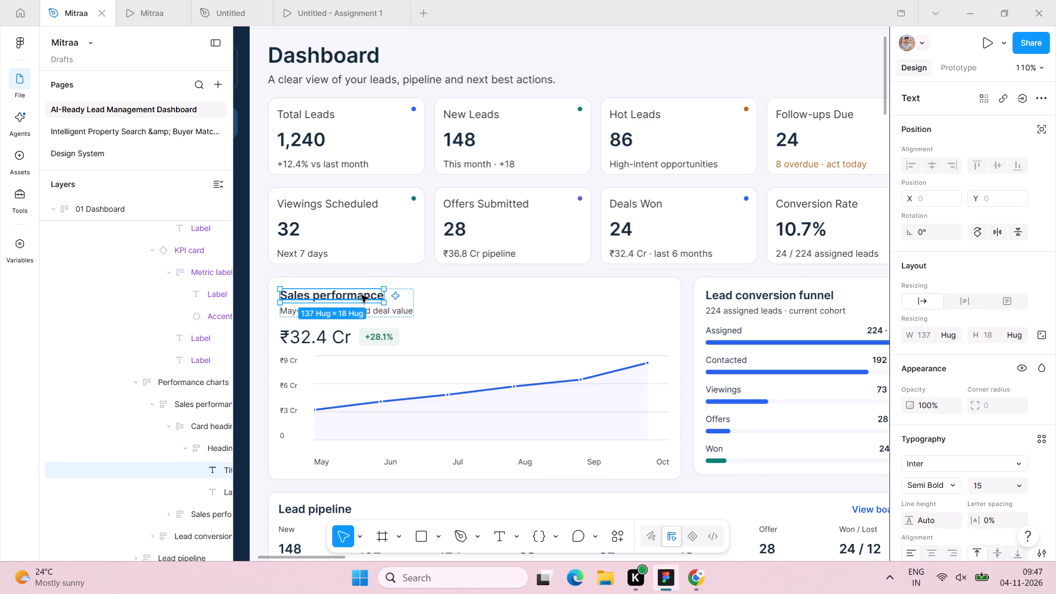
left_click(989, 486)
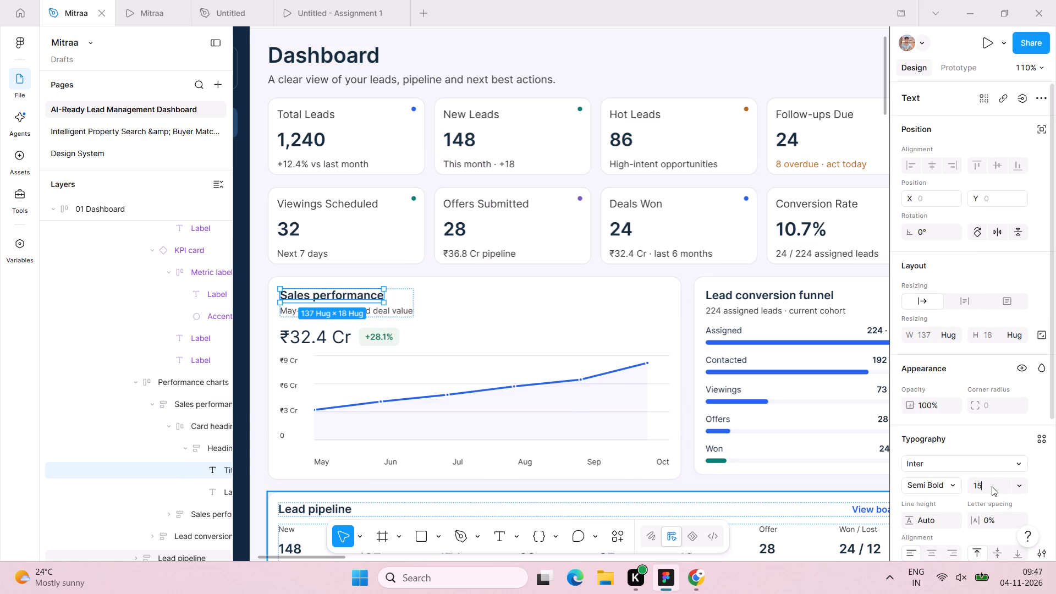
type("16")
key("Return")
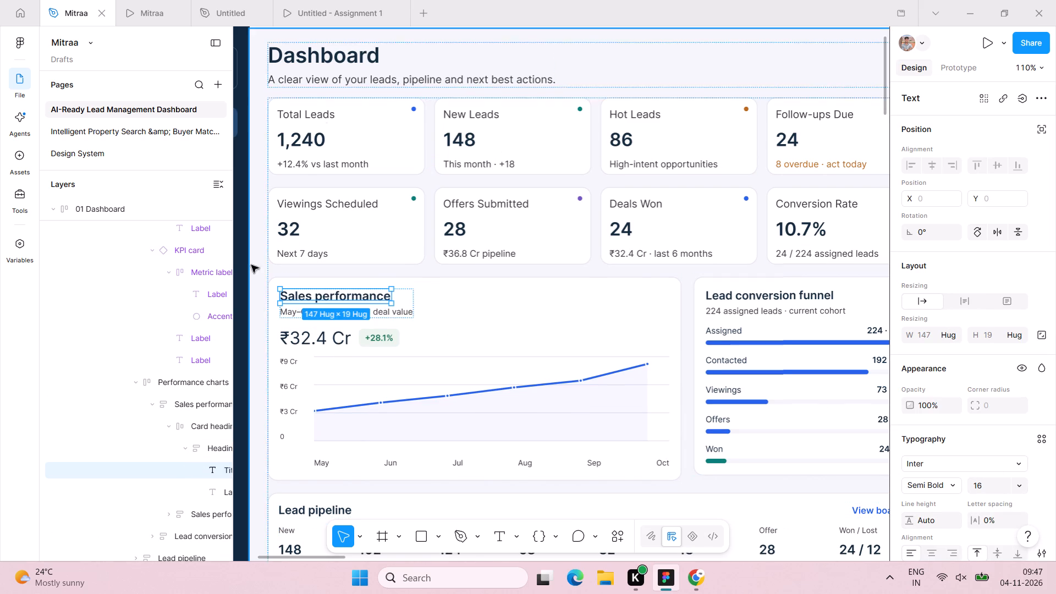
Set the font size of the date-range and closed deal value subtitle beneath the Sales performance title to 12.
left_click(394, 316)
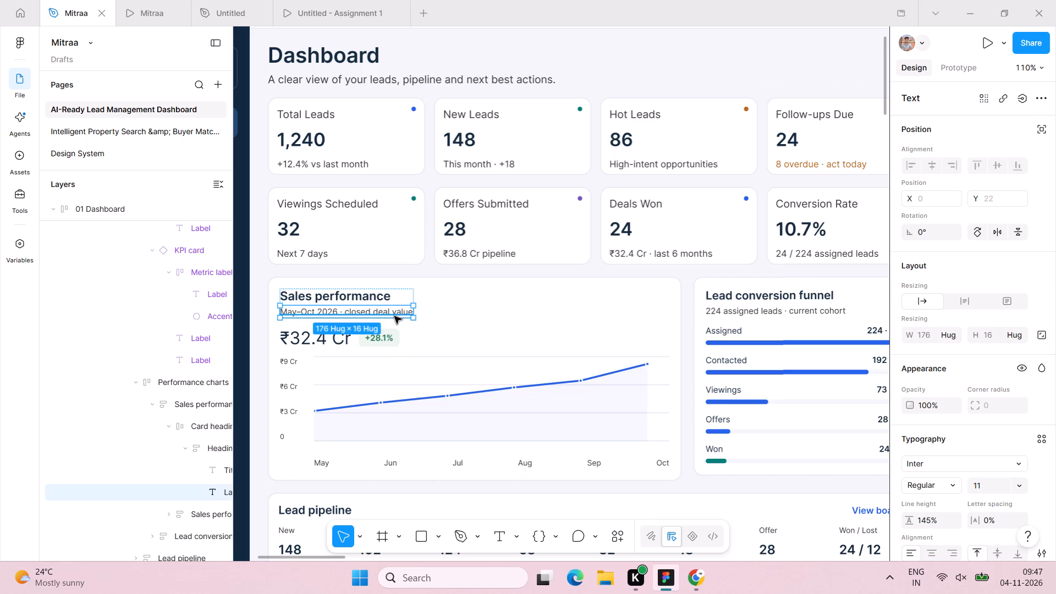
left_click(991, 488)
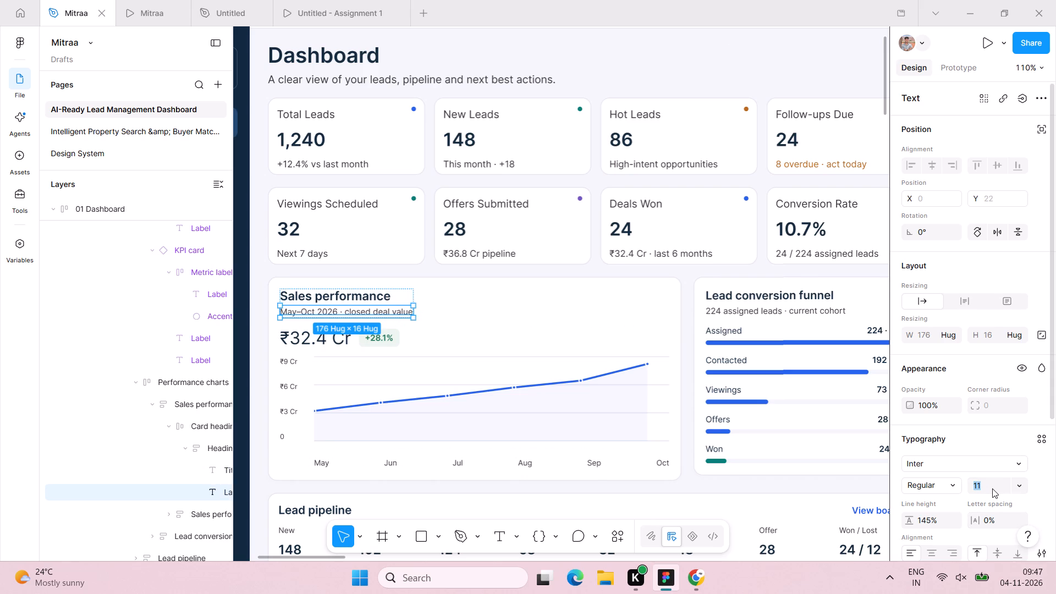
type("12")
key("Return")
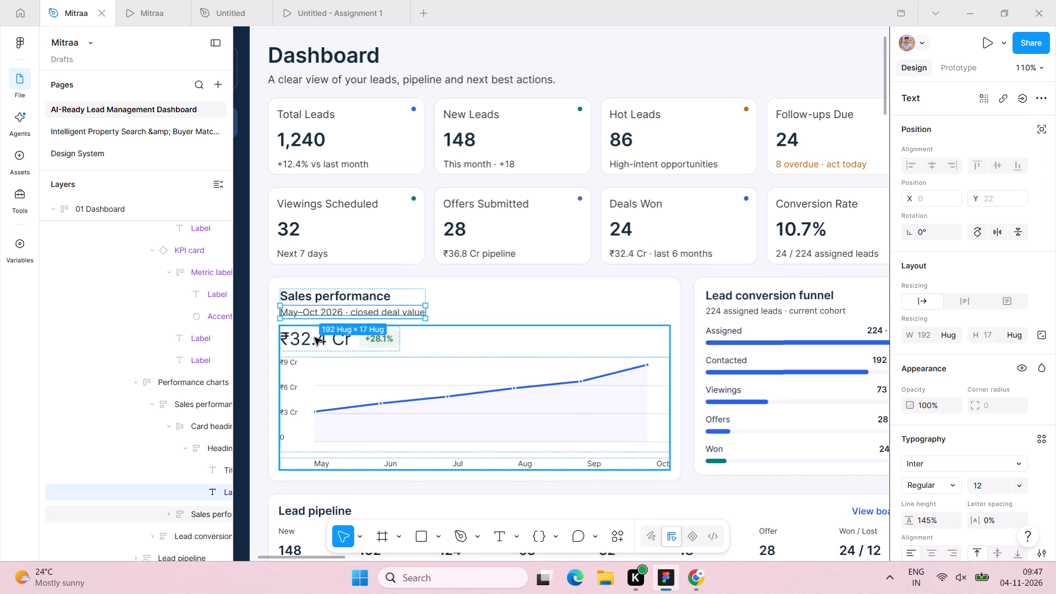
Set the ₹32.4 Cr total in the Sales performance card to font size 24 and Medium weight.
triple_click(315, 338)
left_click(314, 337)
left_click(338, 354)
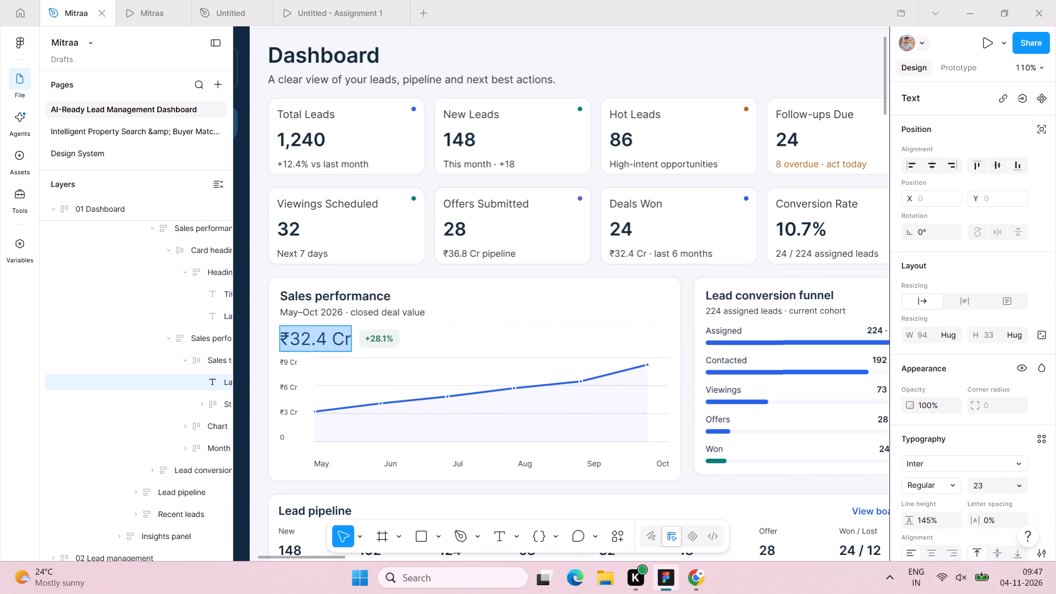
left_click(981, 486)
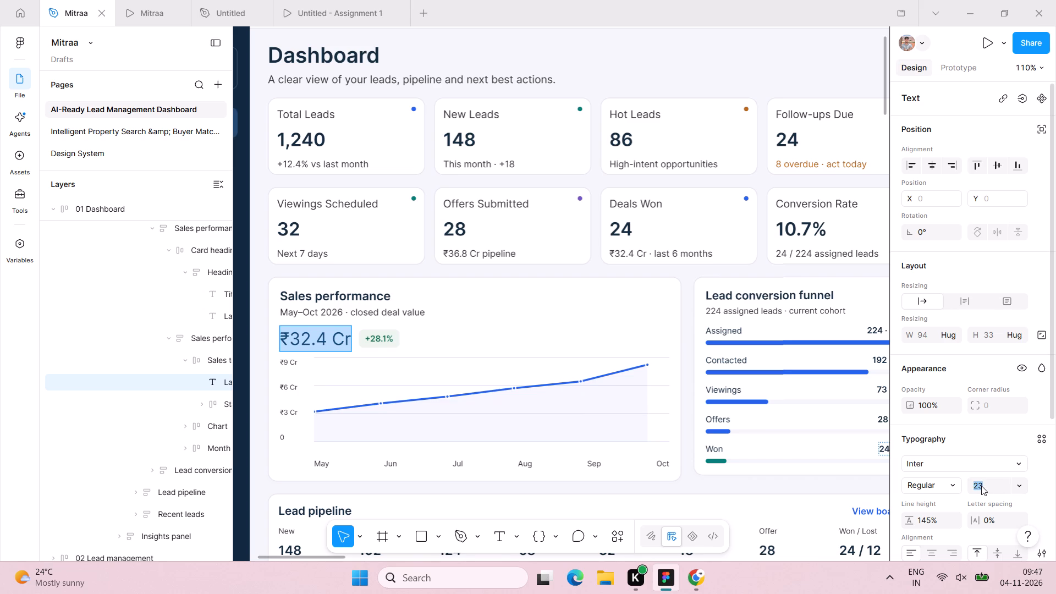
type("24")
key("Return")
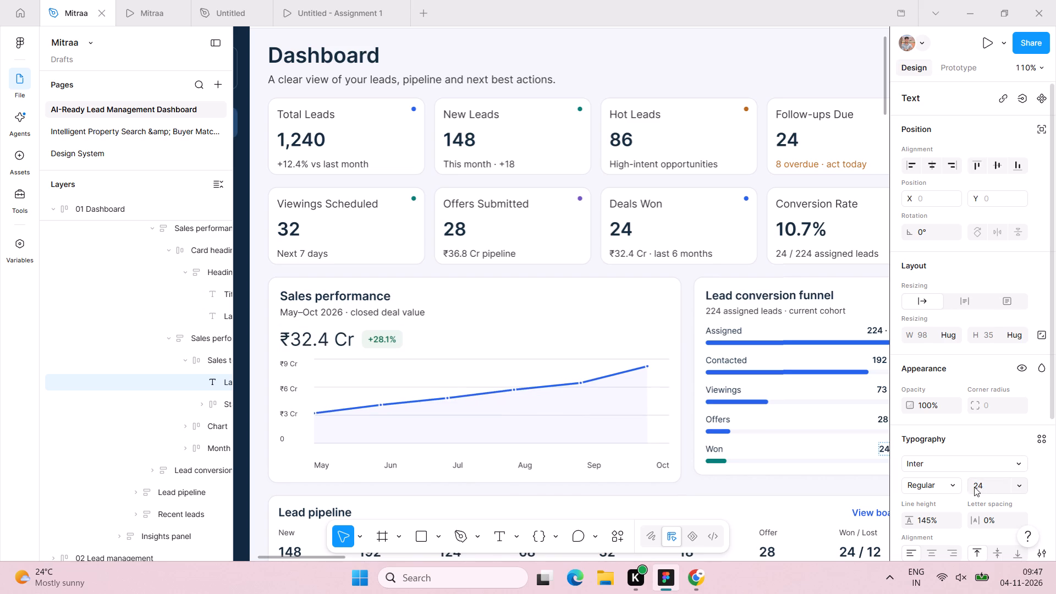
left_click(951, 485)
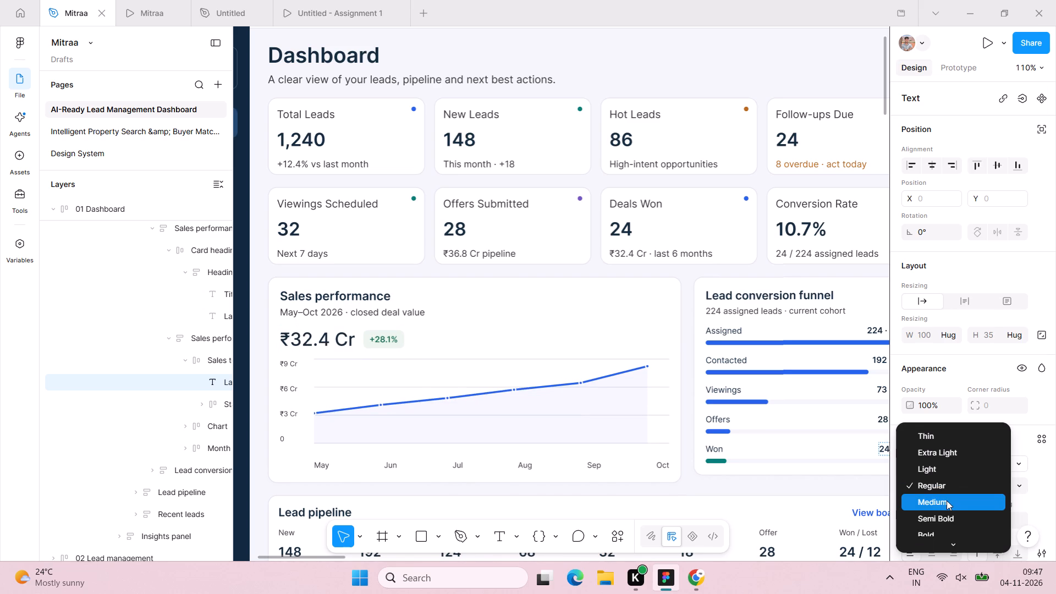
left_click(947, 501)
Set the font size of the +28.1% status badge label beside the sales total to 12.
triple_click(383, 341)
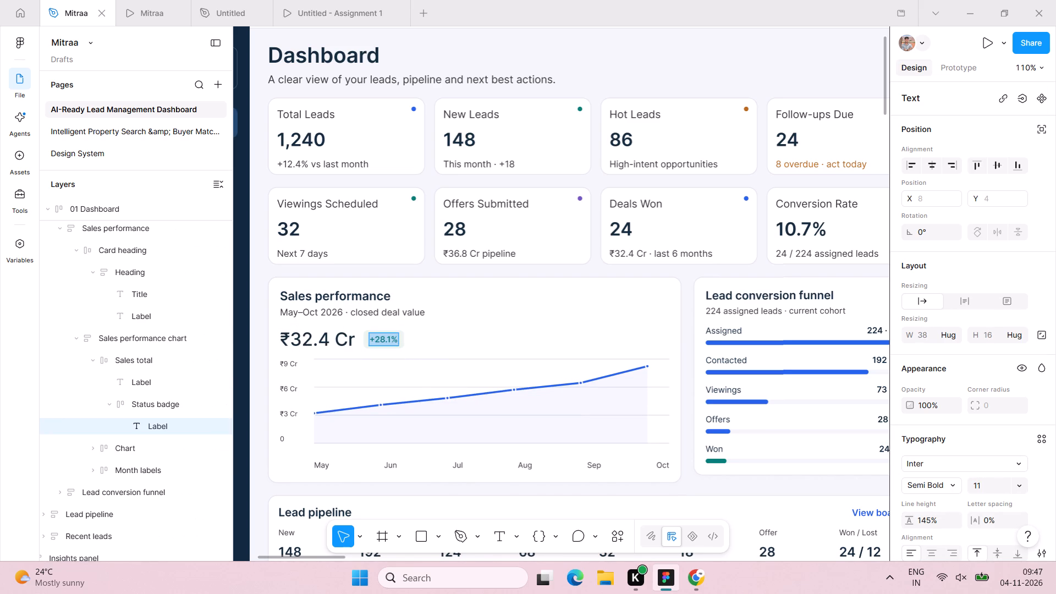
left_click(982, 480)
type("12")
key("Return")
Set all six month labels, May through Oct, beneath the Sales performance chart to font size 12 and Medium weight.
left_click(327, 466)
left_click(350, 466)
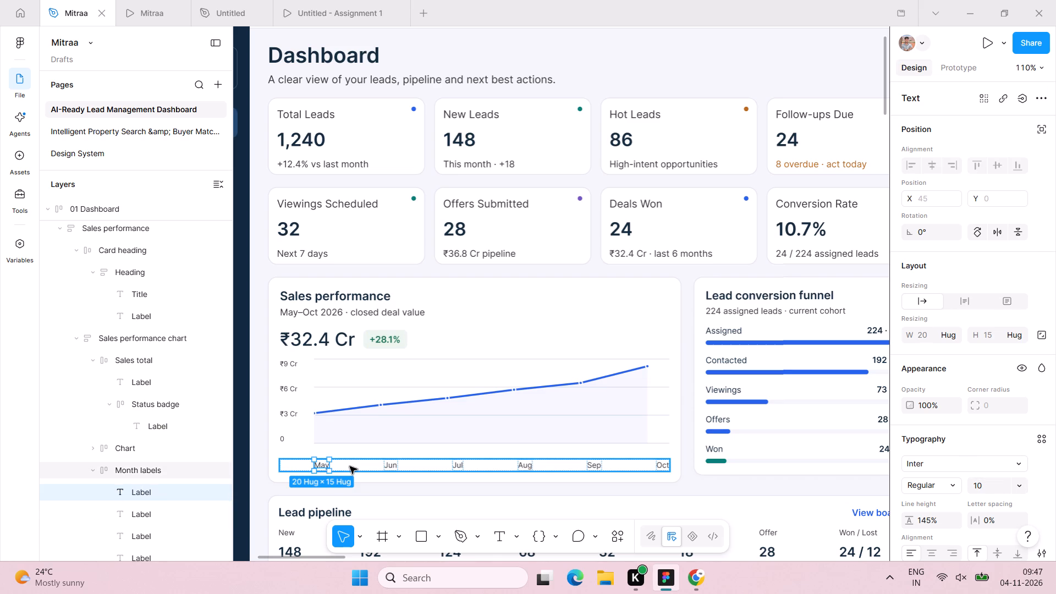
left_click(392, 463, "shift")
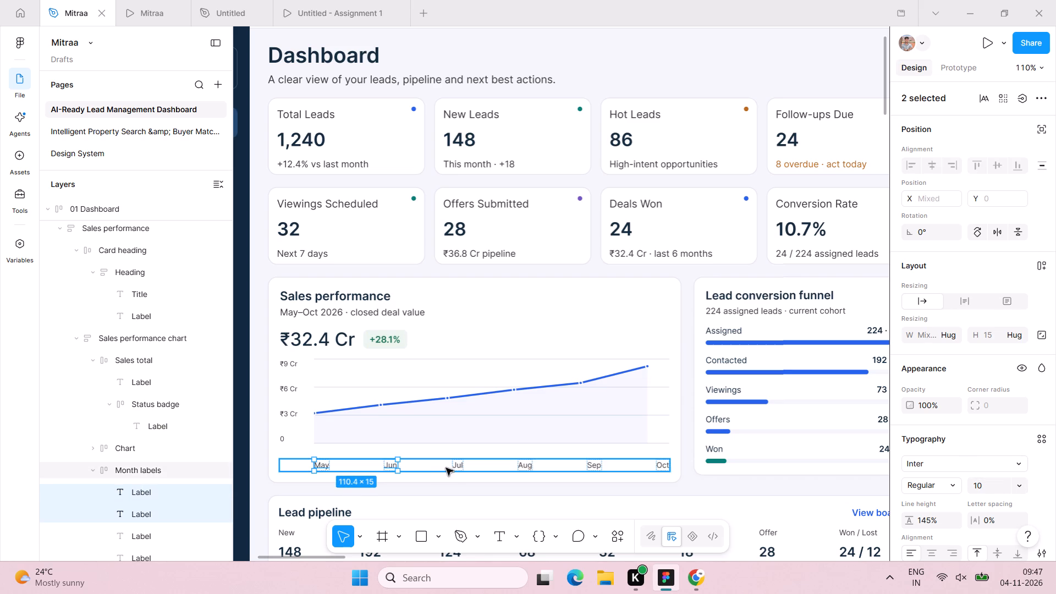
left_click(454, 468, "shift")
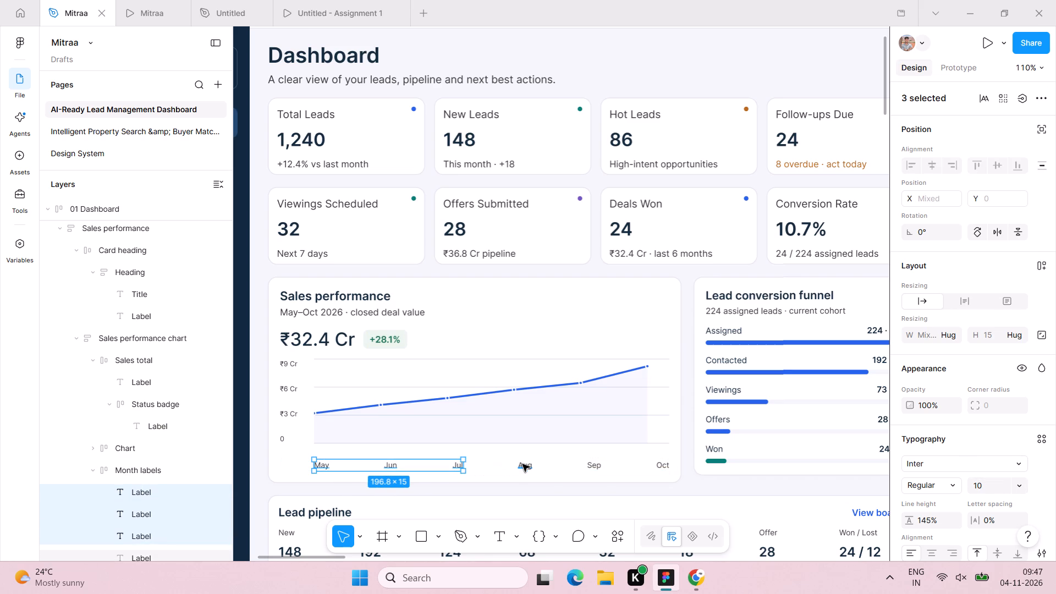
left_click(522, 464, "shift")
left_click(592, 468, "shift")
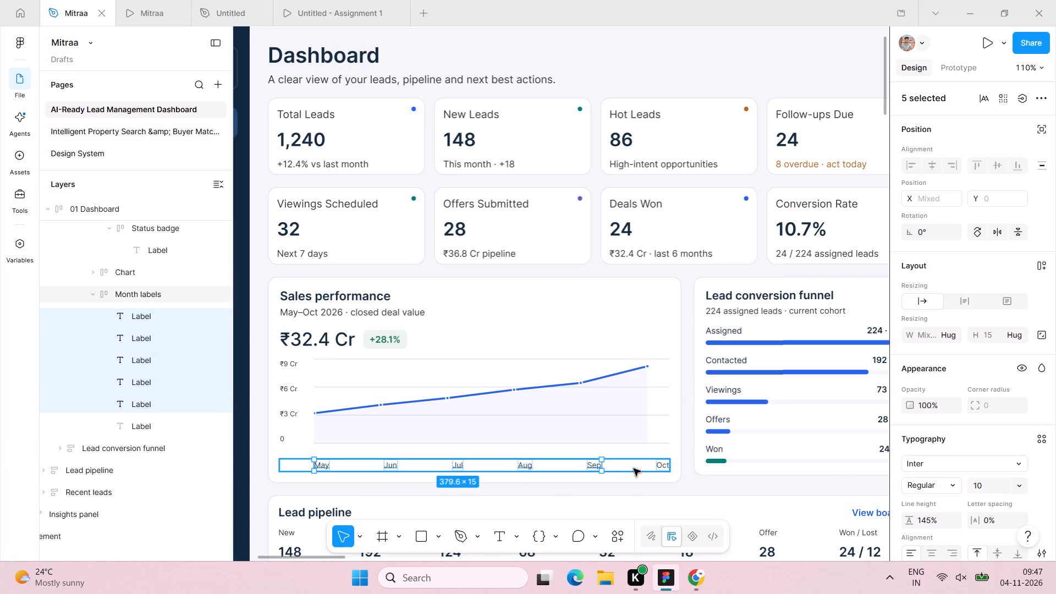
left_click(664, 469, "shift")
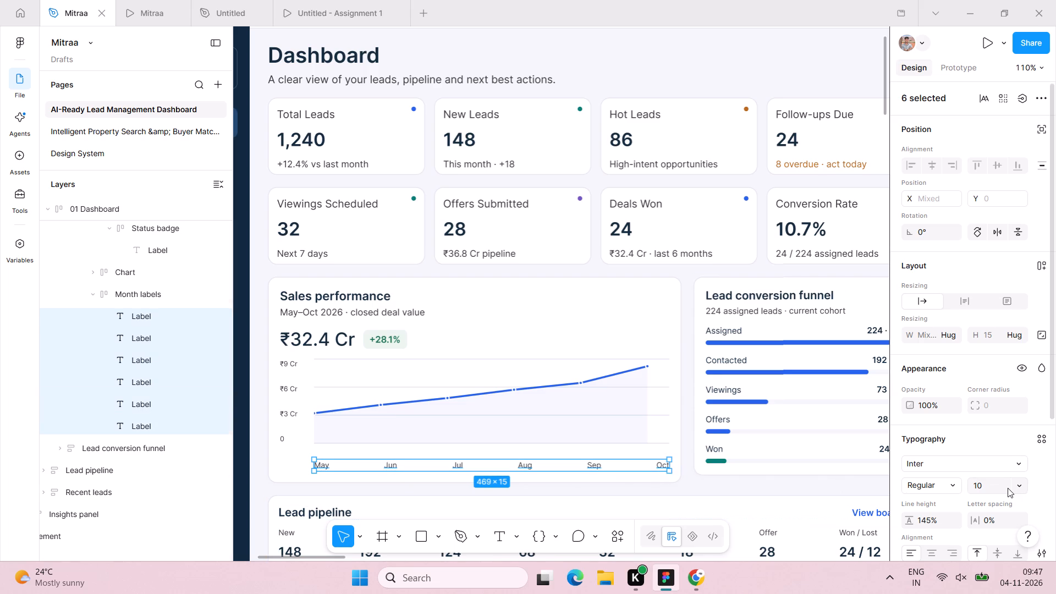
left_click(1008, 488)
type("12")
key("Return")
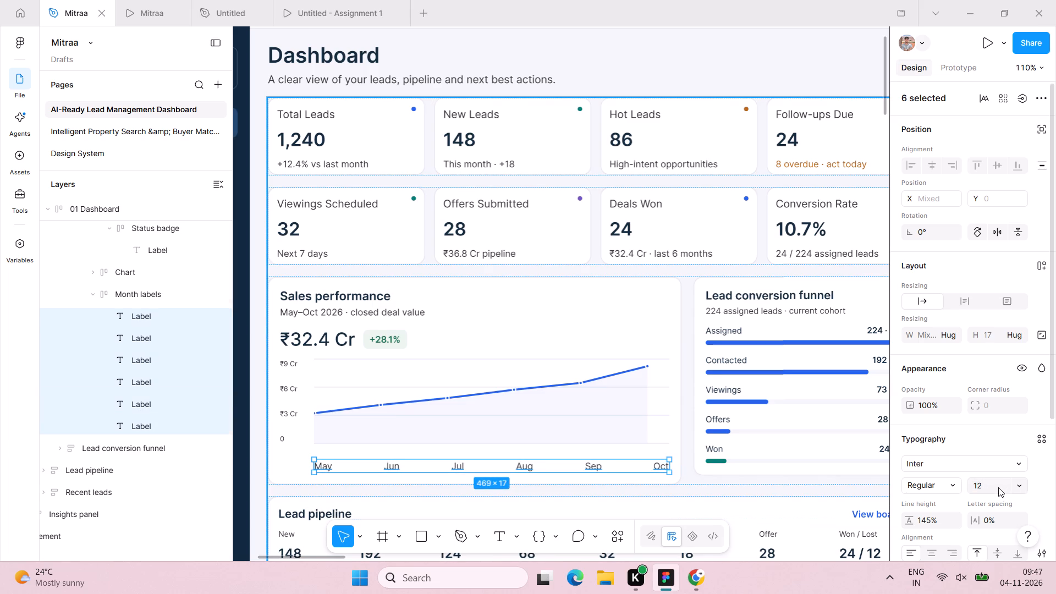
left_click(955, 485)
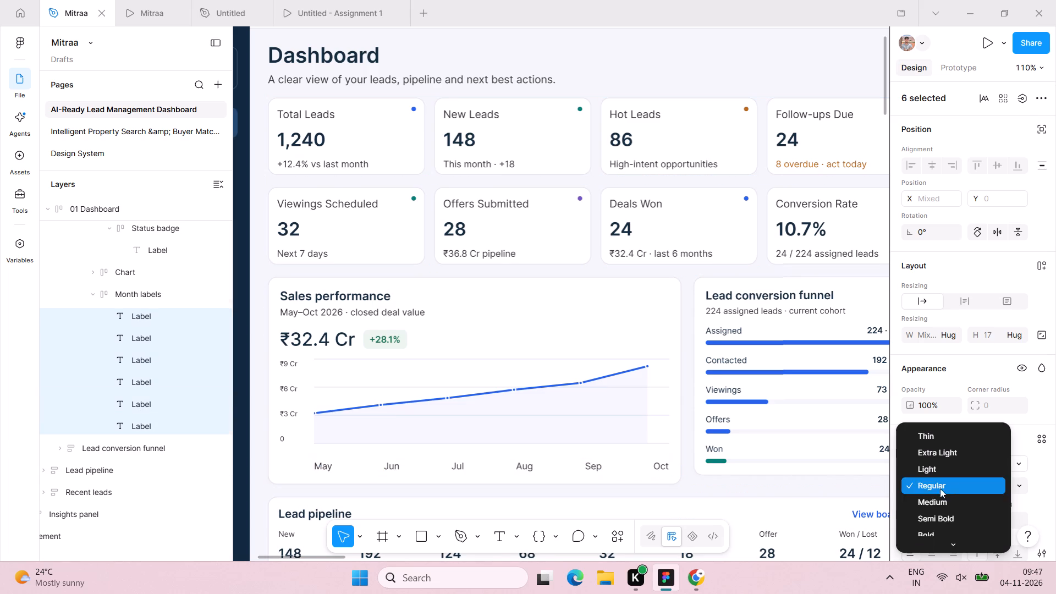
left_click(931, 503)
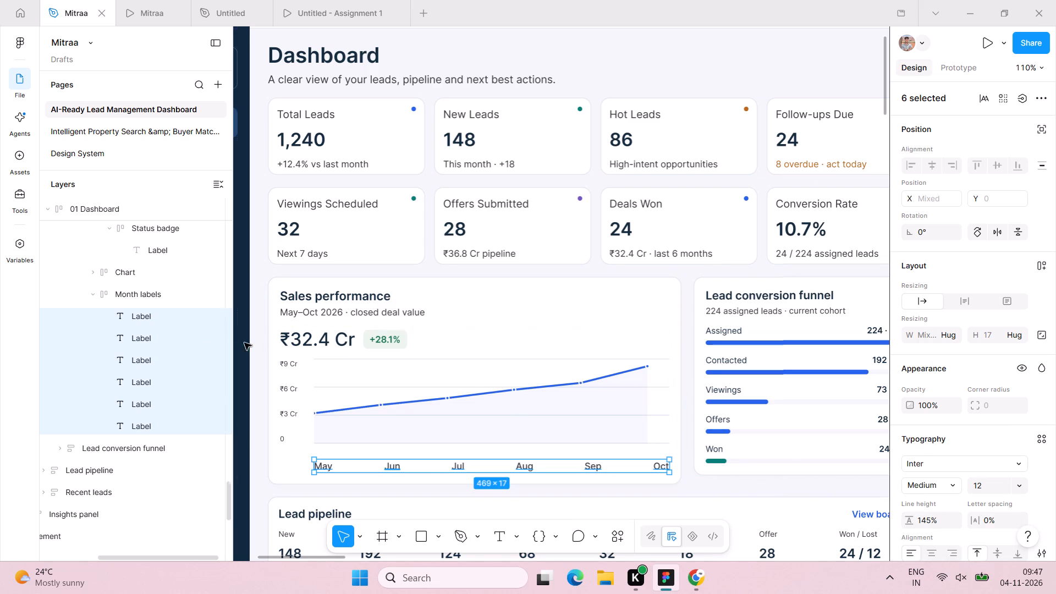
Set the four value-axis labels, ₹9 Cr through 0, in the Sales performance chart to font size 12 and Medium weight.
triple_click(294, 366)
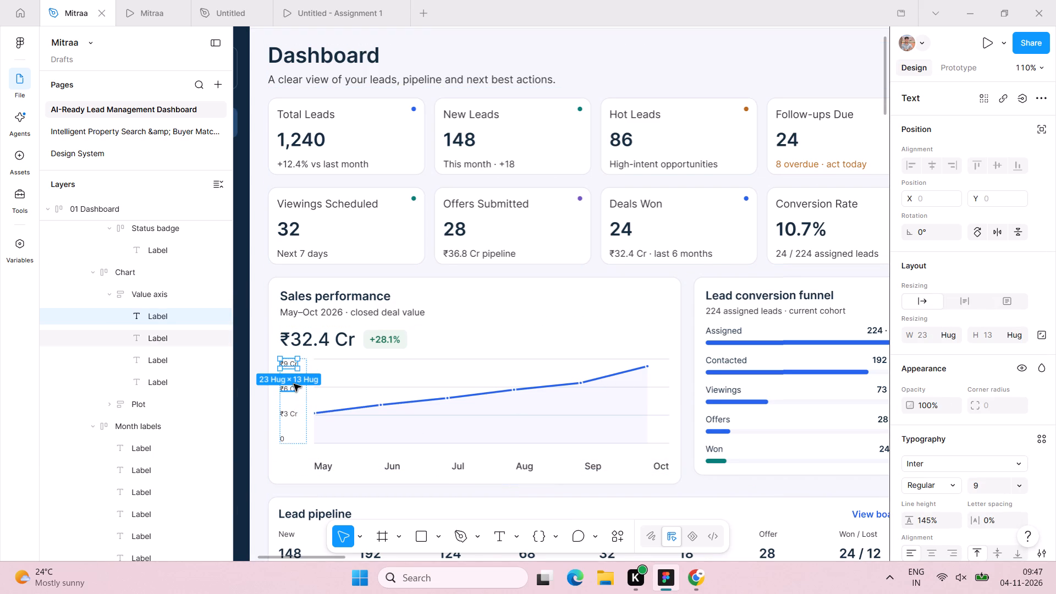
left_click(294, 384, "shift")
left_click(299, 411, "shift")
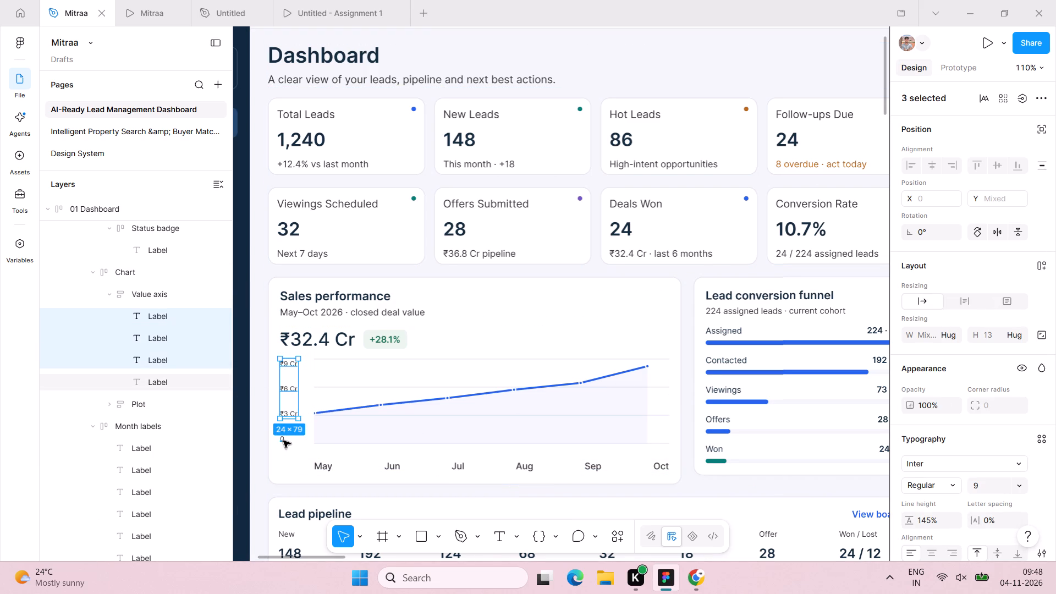
left_click(283, 440, "shift")
left_click(989, 487)
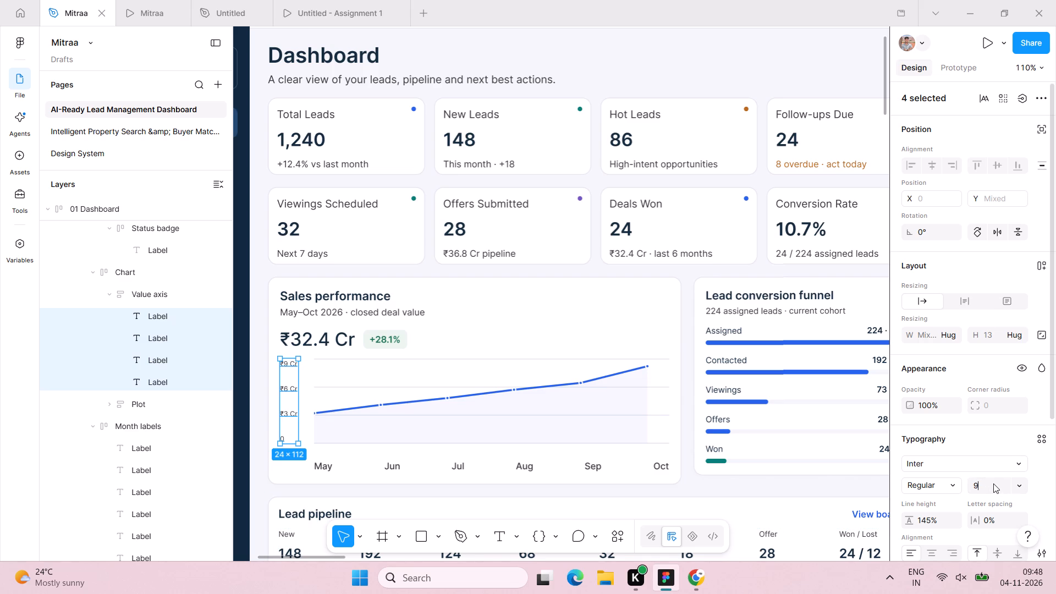
type("12")
key("Return")
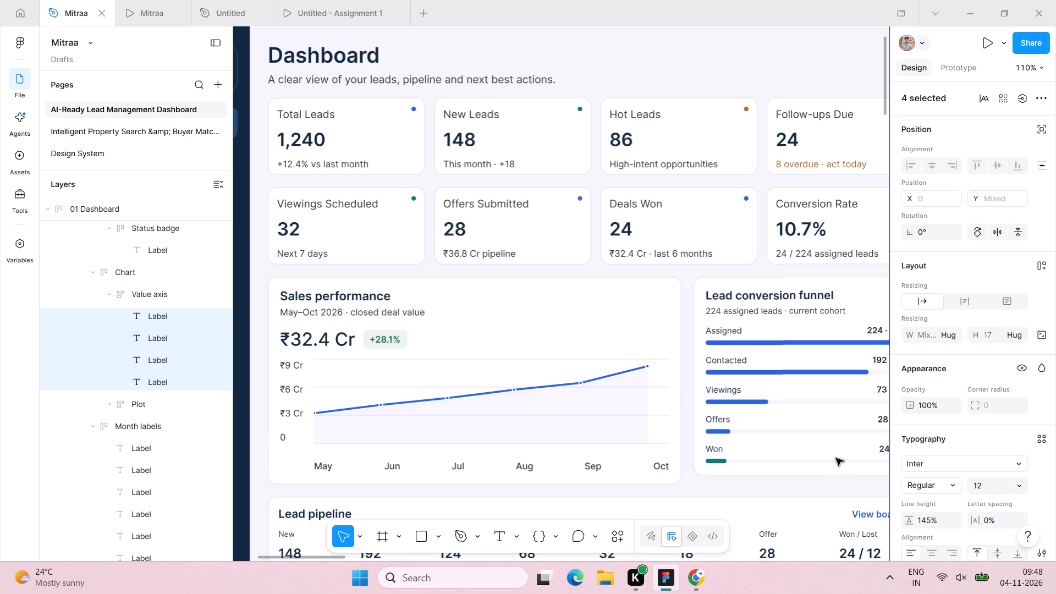
left_click(958, 490)
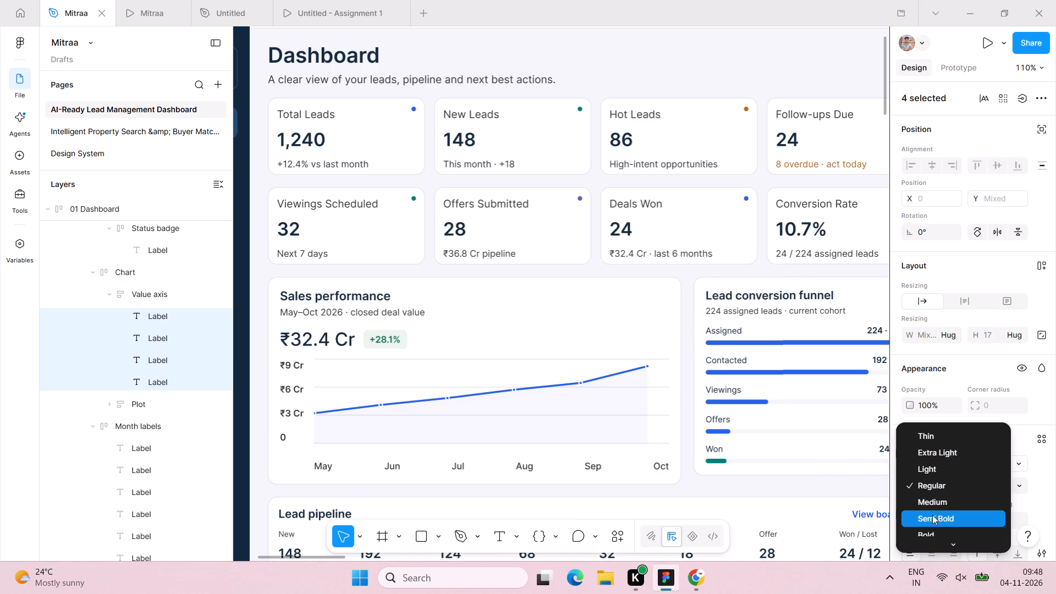
left_click(937, 503)
Set the font size of the Lead conversion funnel card's title to 16.
scroll(476, 399, "down", 1)
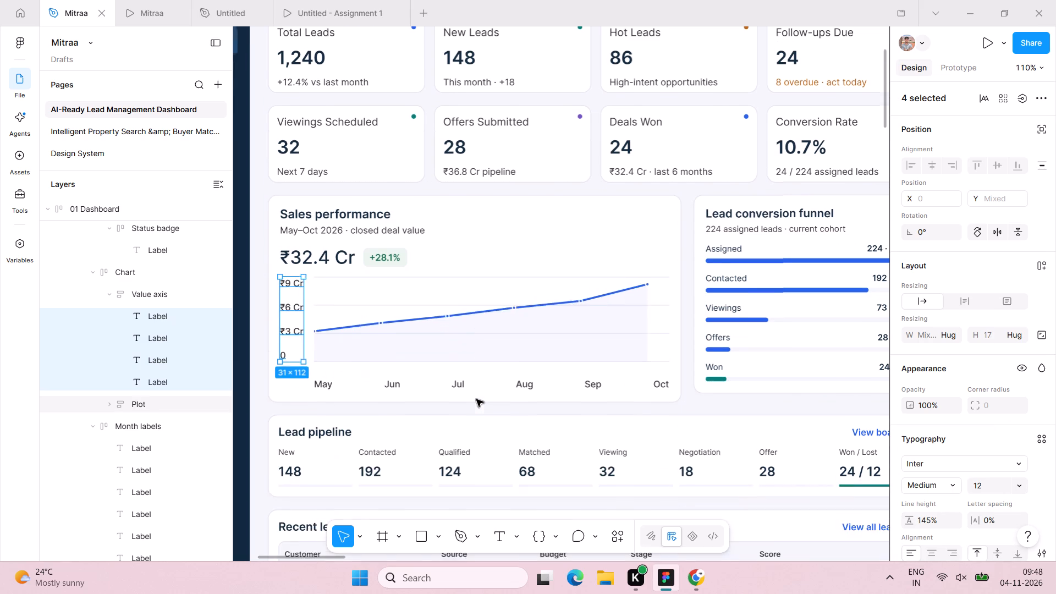
scroll(476, 399, "down", 1)
scroll(476, 399, "left", 3)
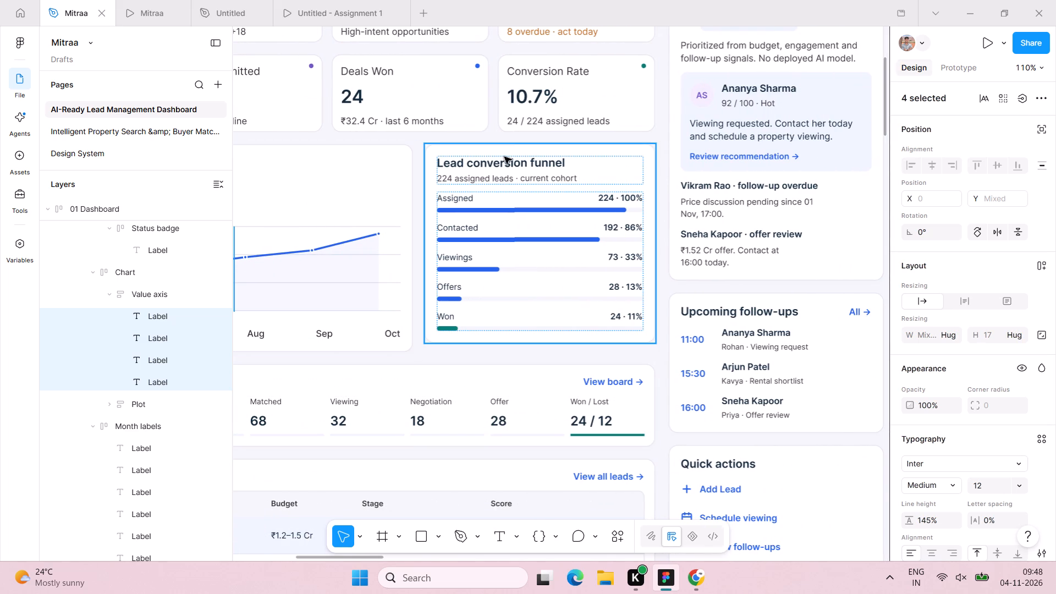
triple_click(503, 167)
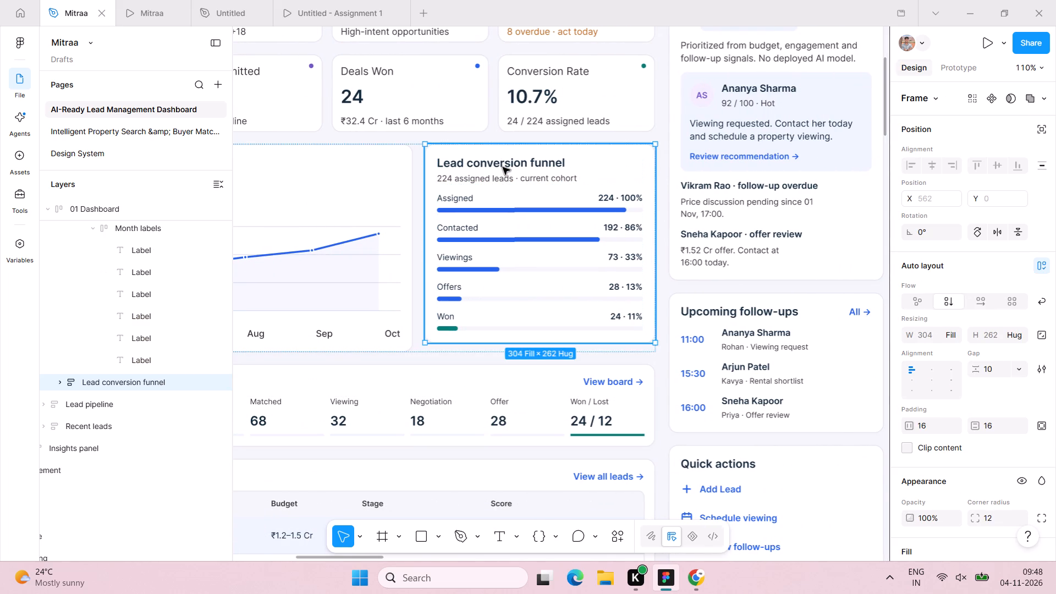
double_click(503, 167)
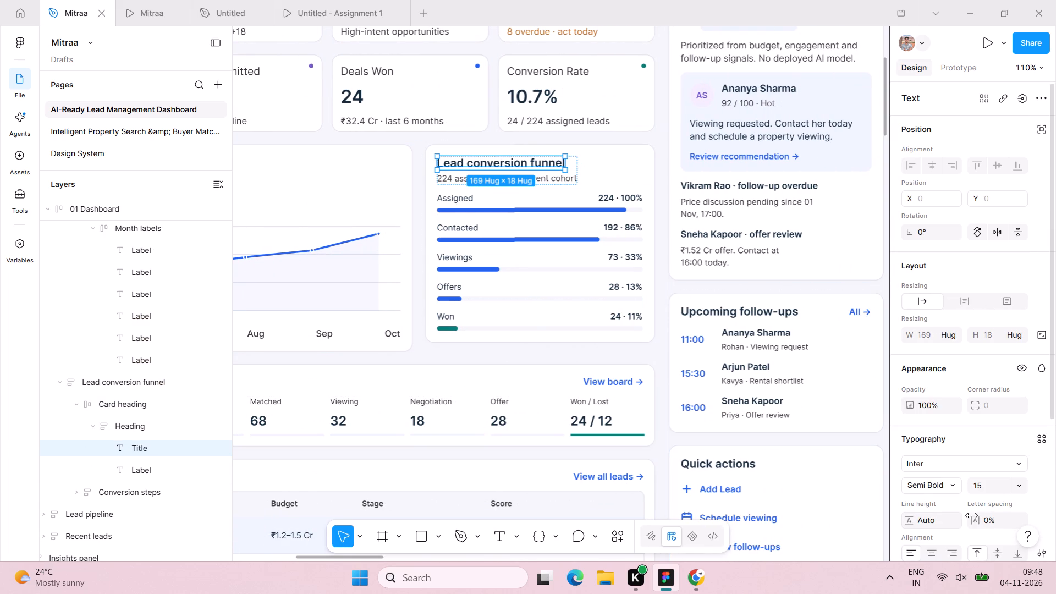
left_click(988, 485)
type("16")
key("Return")
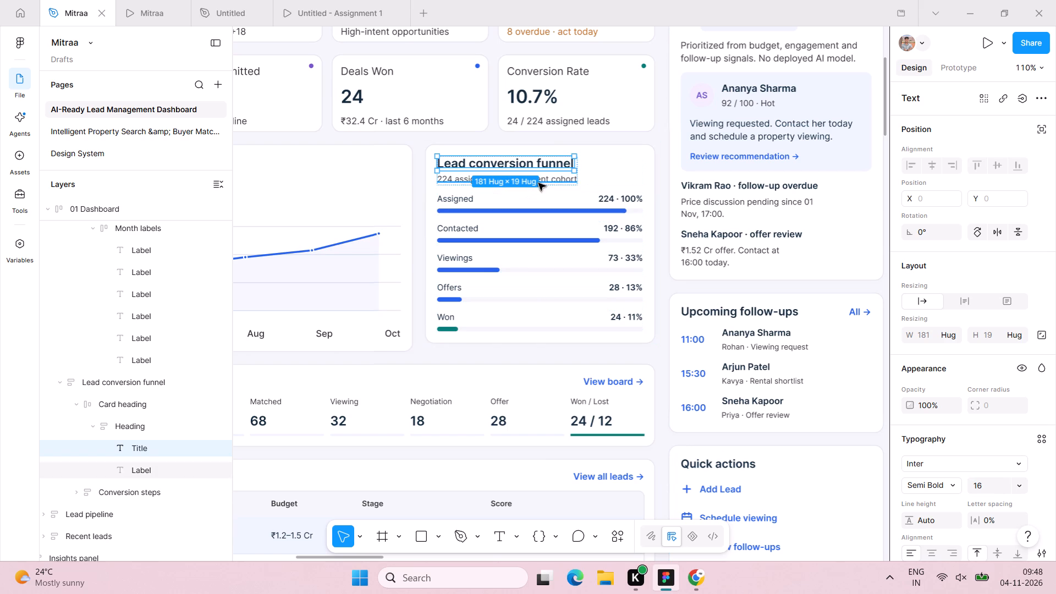
Set the font size of the assigned leads and current cohort subtitle beneath the Lead conversion funnel title to 12.
left_click(553, 177)
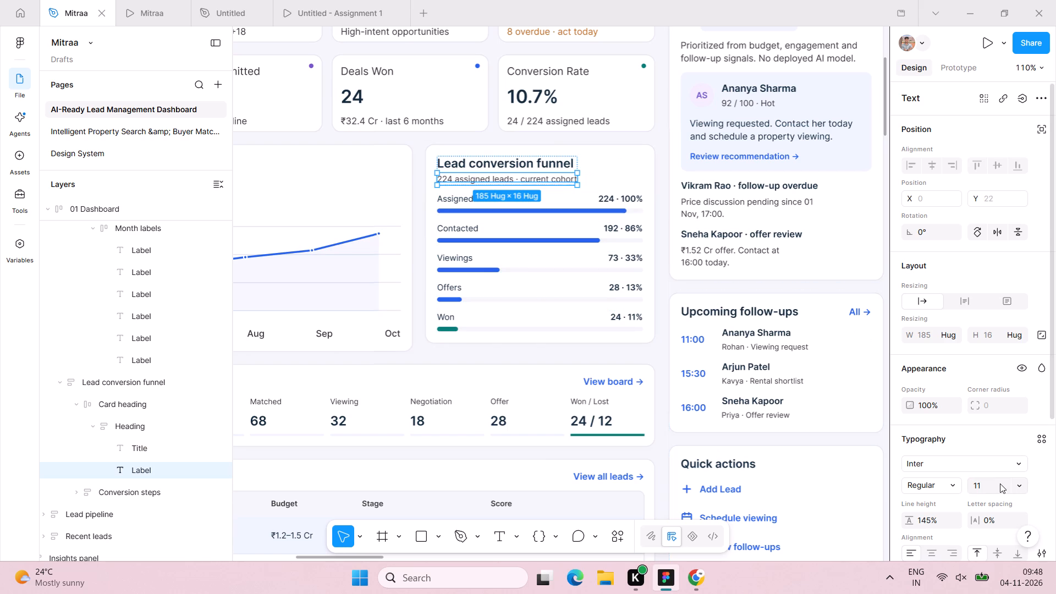
left_click(999, 483)
type("12")
key("Return")
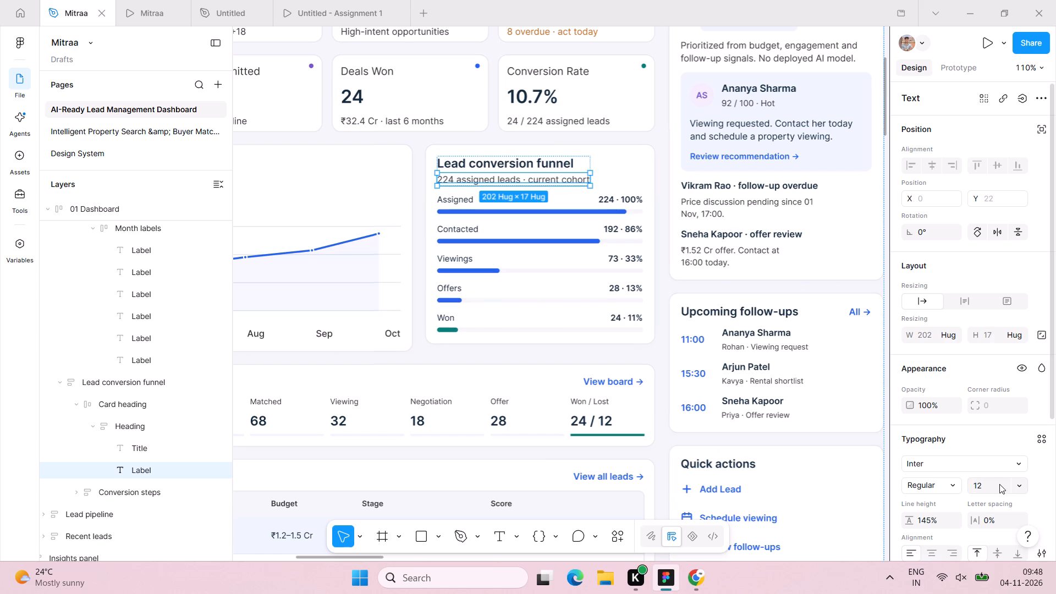
Set all five funnel stage names, Assigned, Contacted, Viewings, Offers and Won, to font size 12.
triple_click(453, 199)
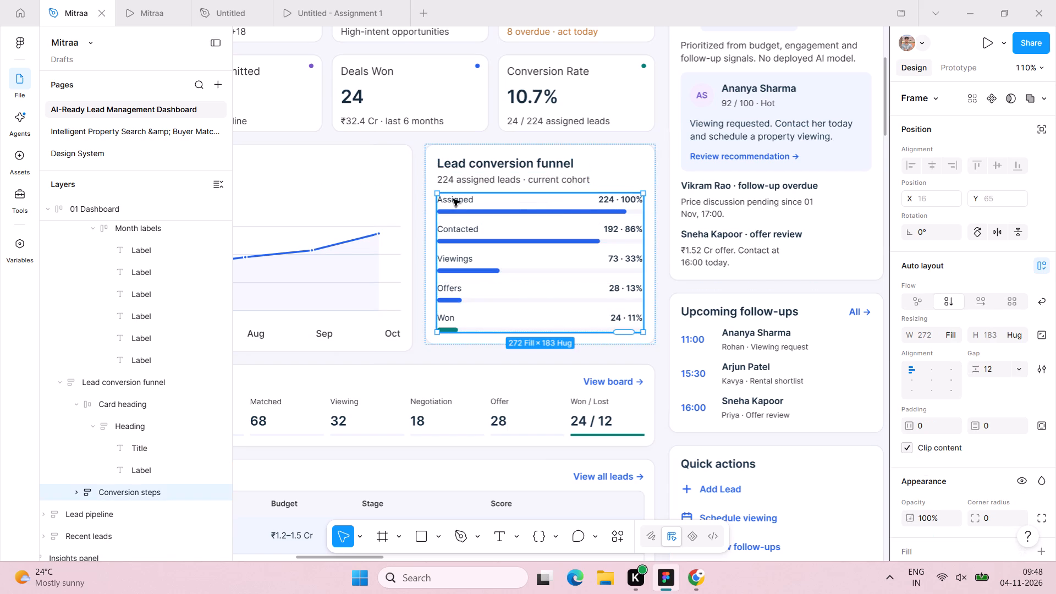
double_click(453, 199)
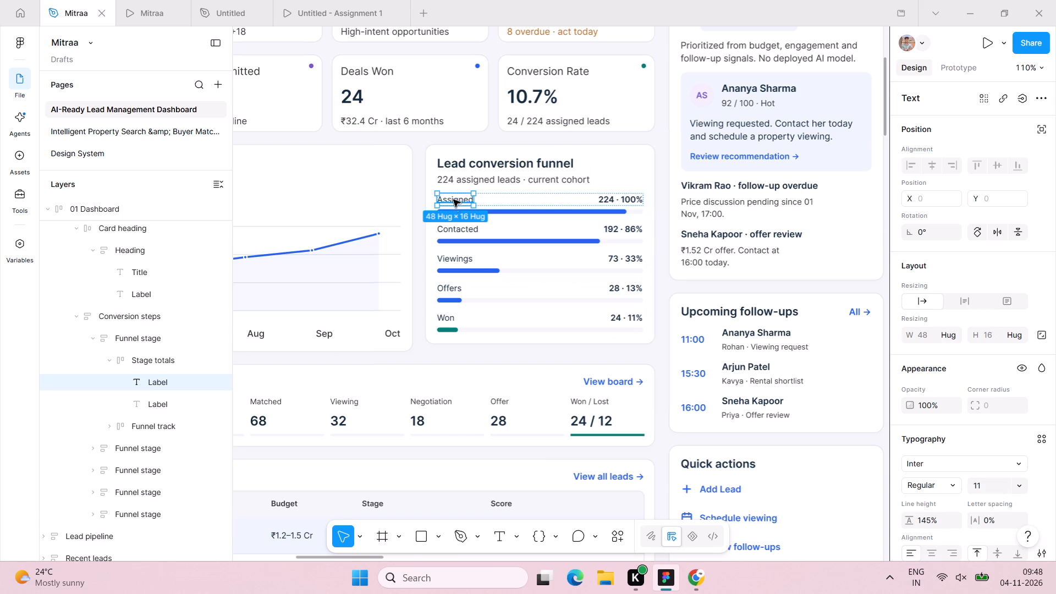
triple_click(460, 226, "shift")
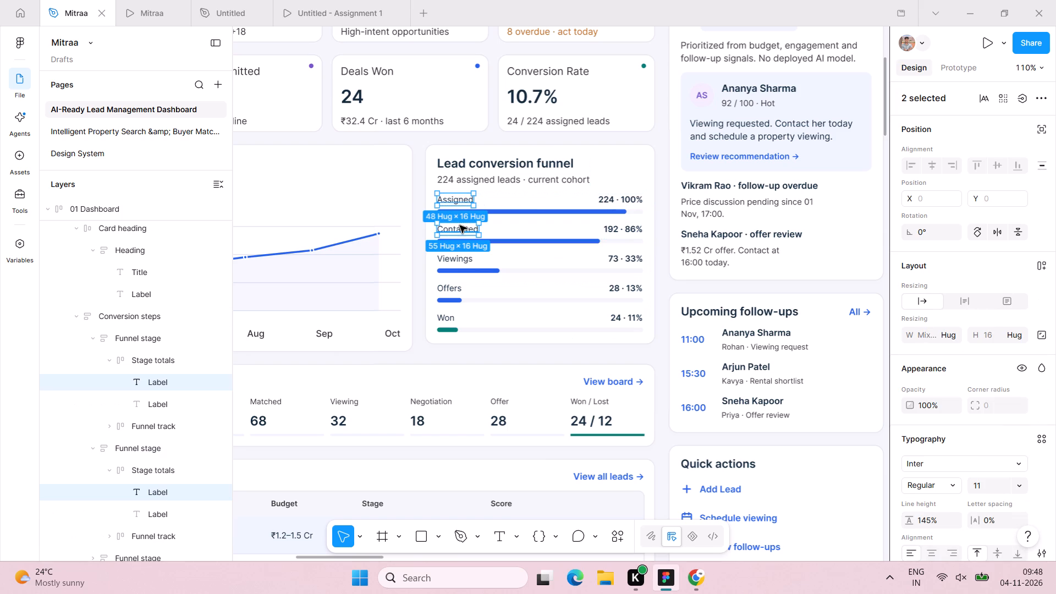
triple_click(457, 256, "shift")
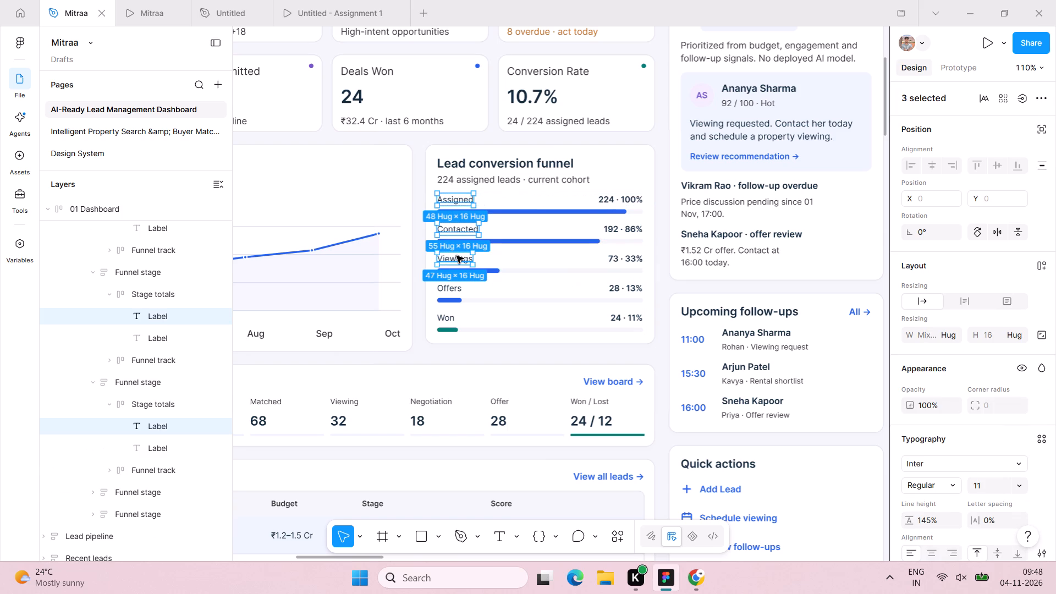
triple_click(453, 288, "shift")
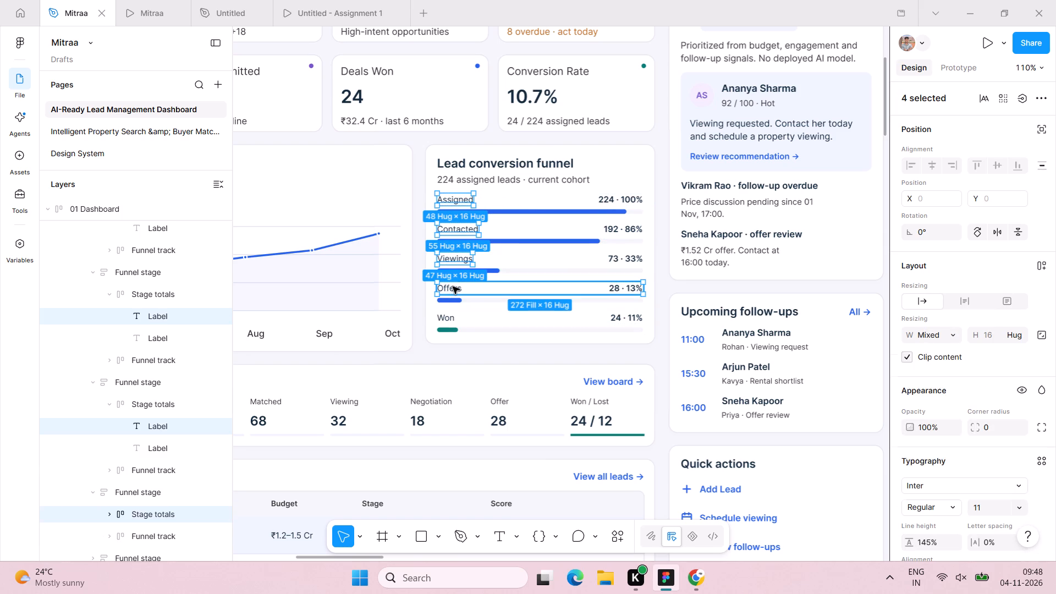
left_click(453, 287, "shift")
triple_click(453, 287, "shift")
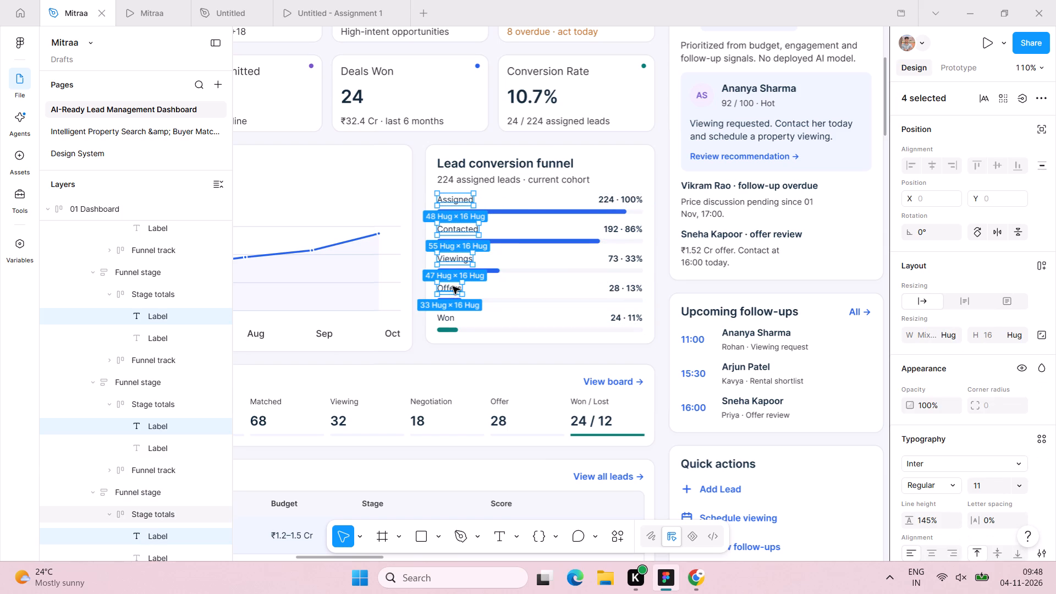
triple_click(451, 321, "shift")
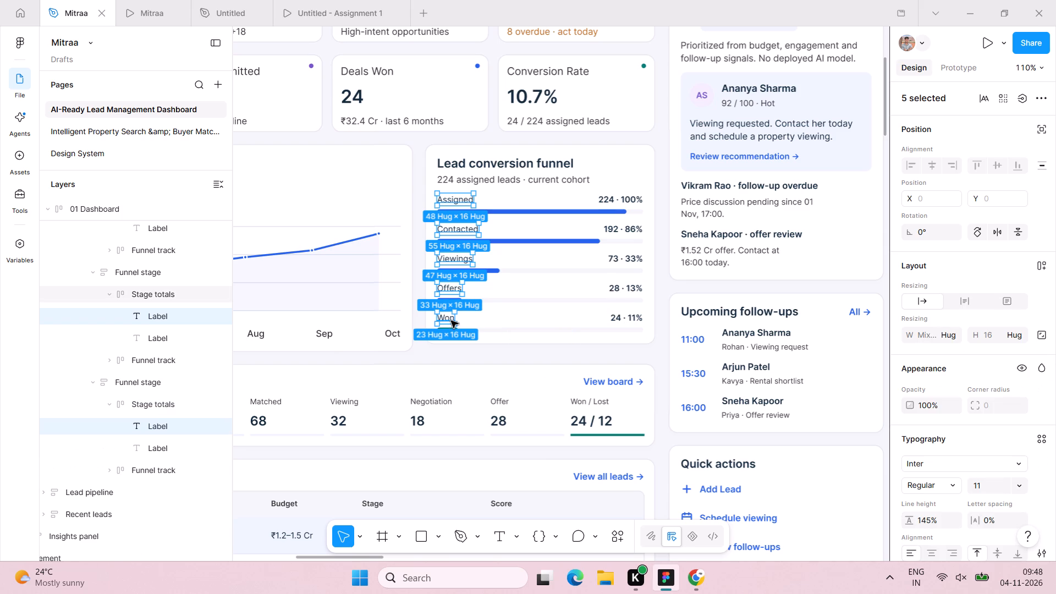
left_click(994, 484)
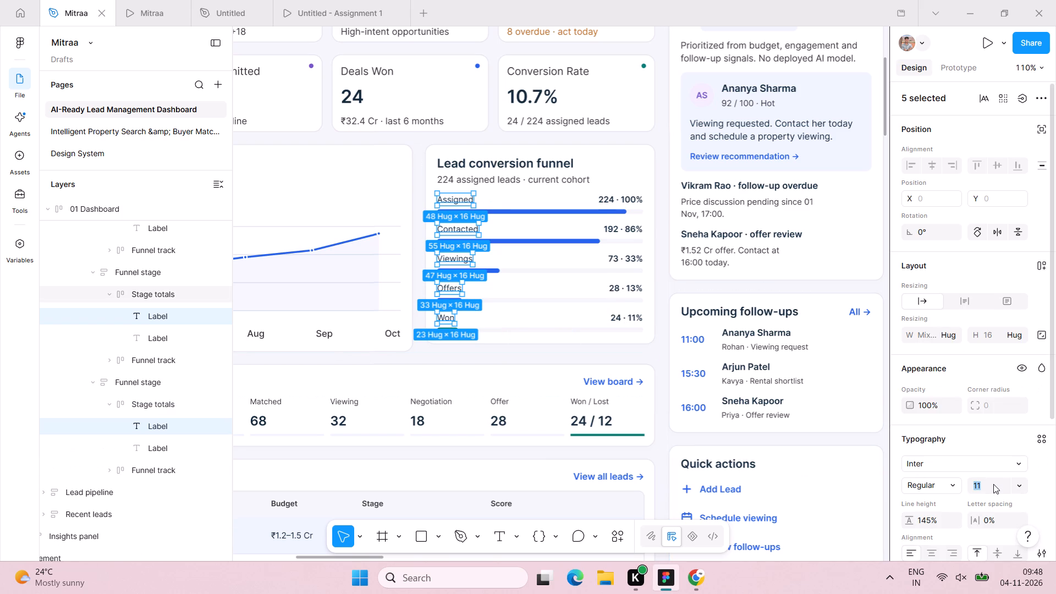
type("12")
key("Return")
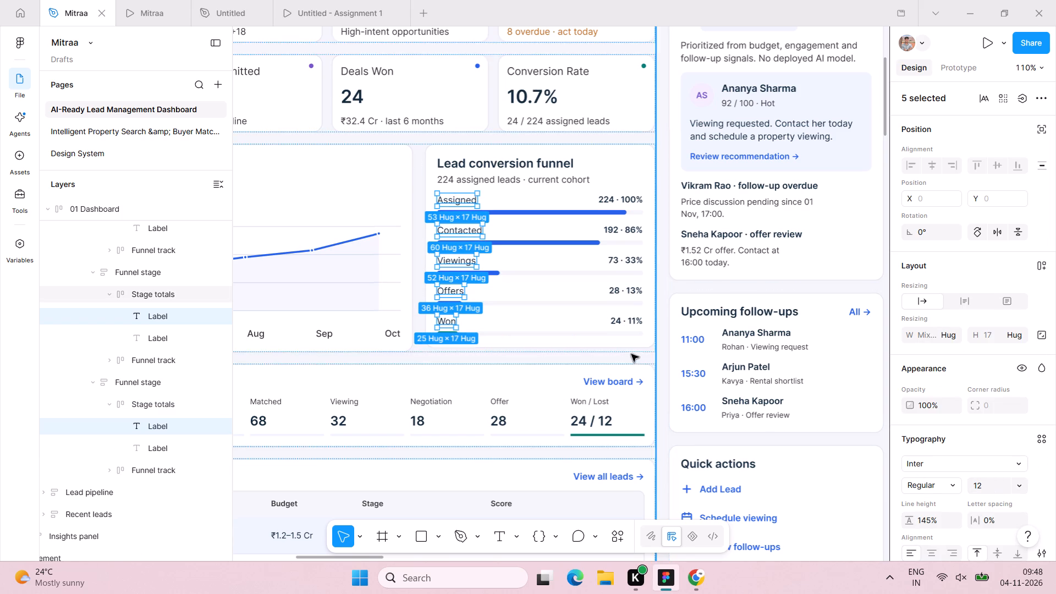
Set the five count and percentage labels of the Lead conversion funnel stages to font size 12.
left_click(623, 199)
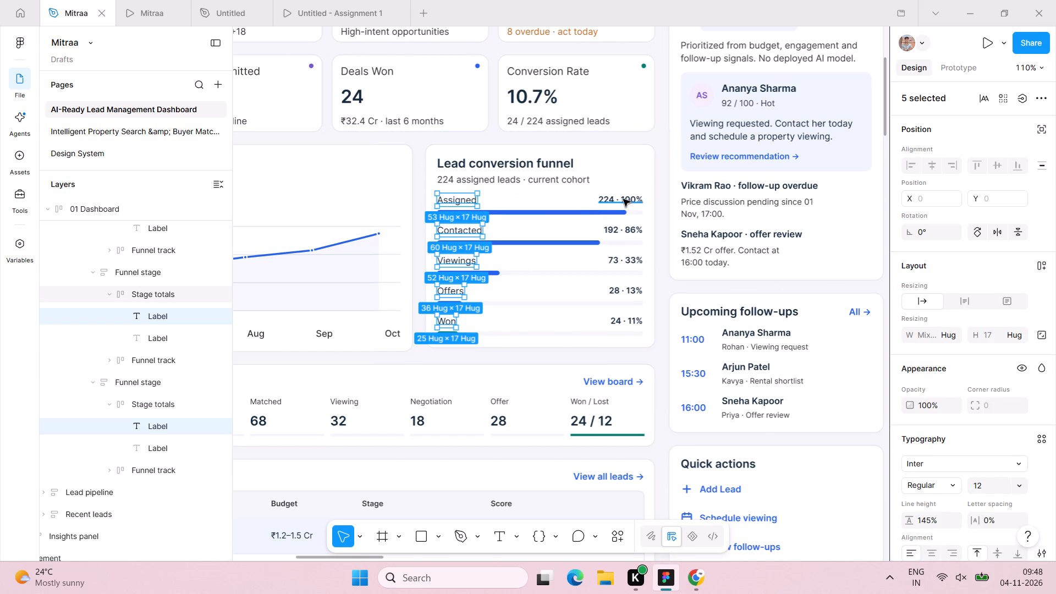
triple_click(623, 228, "shift")
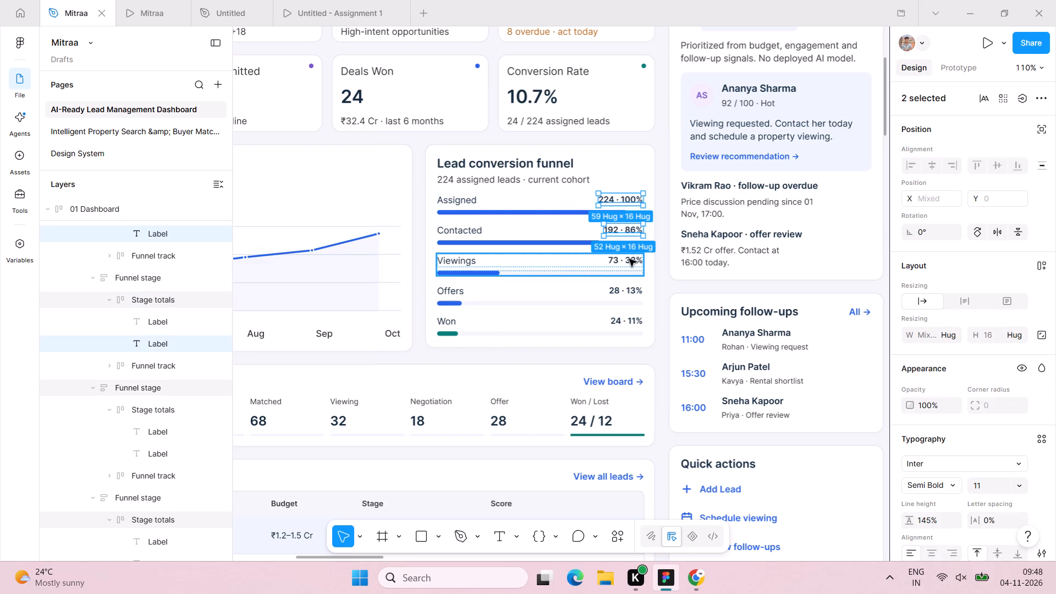
triple_click(629, 259, "shift")
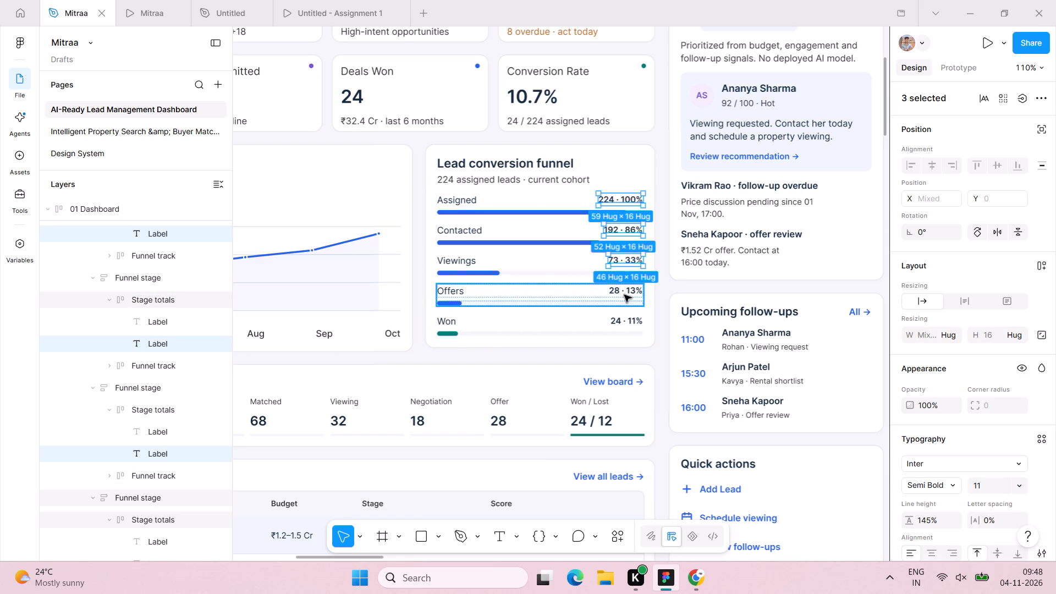
triple_click(624, 295, "shift")
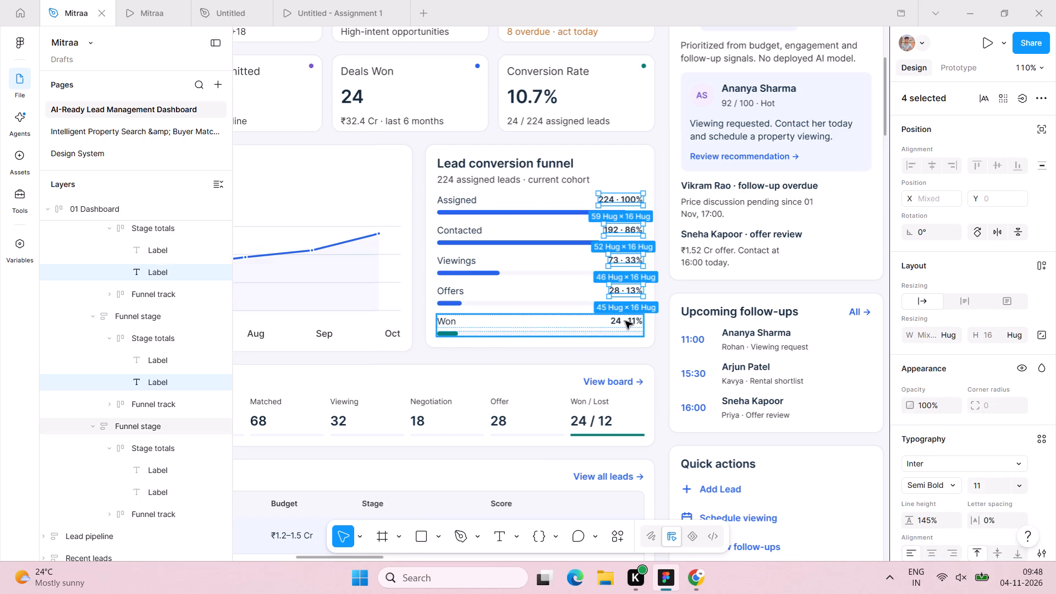
triple_click(625, 321, "shift")
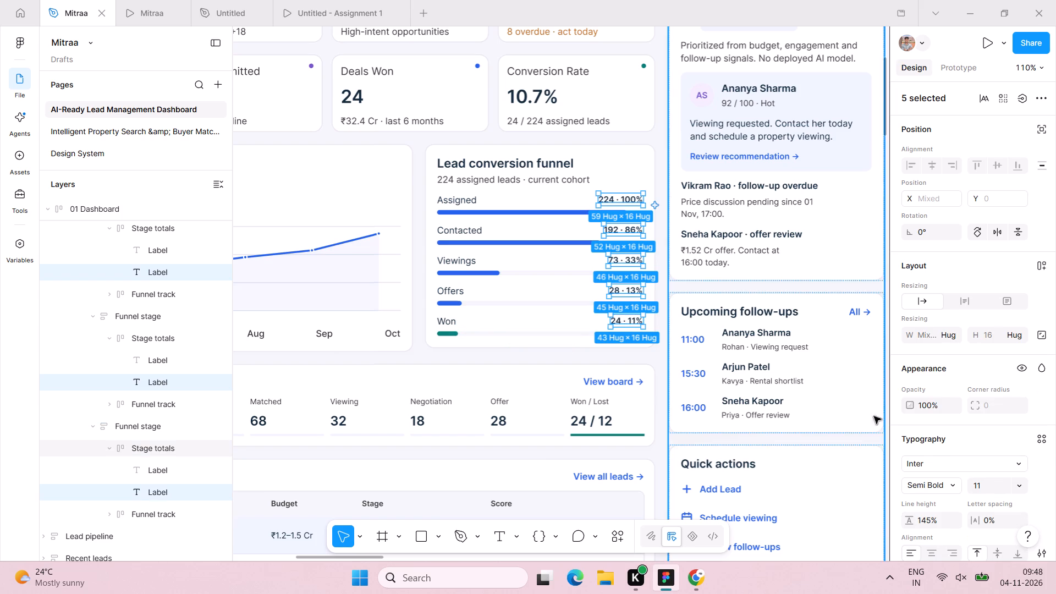
left_click(993, 486)
type("12")
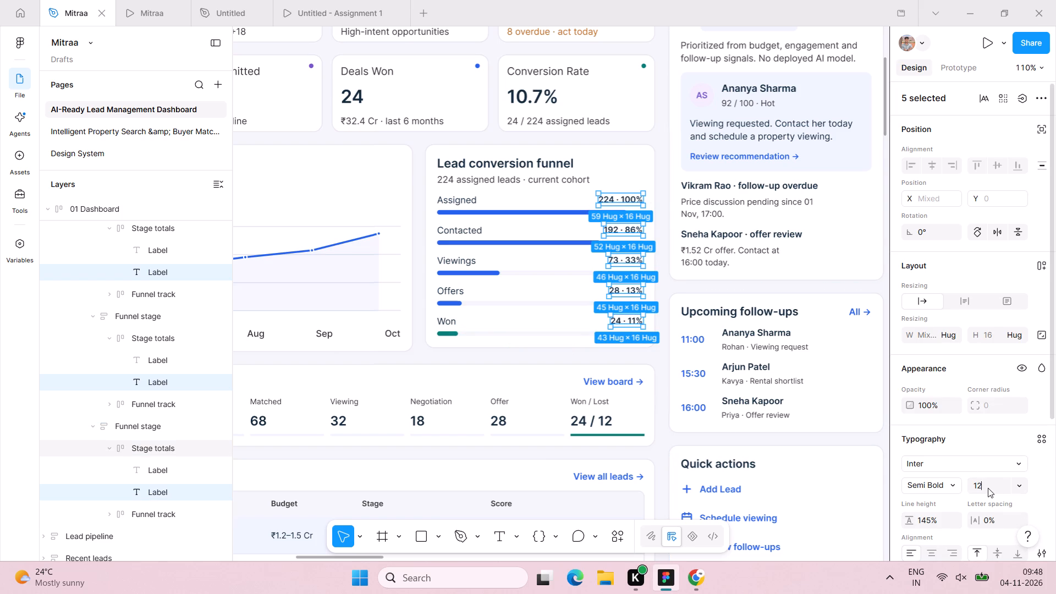
key("Return")
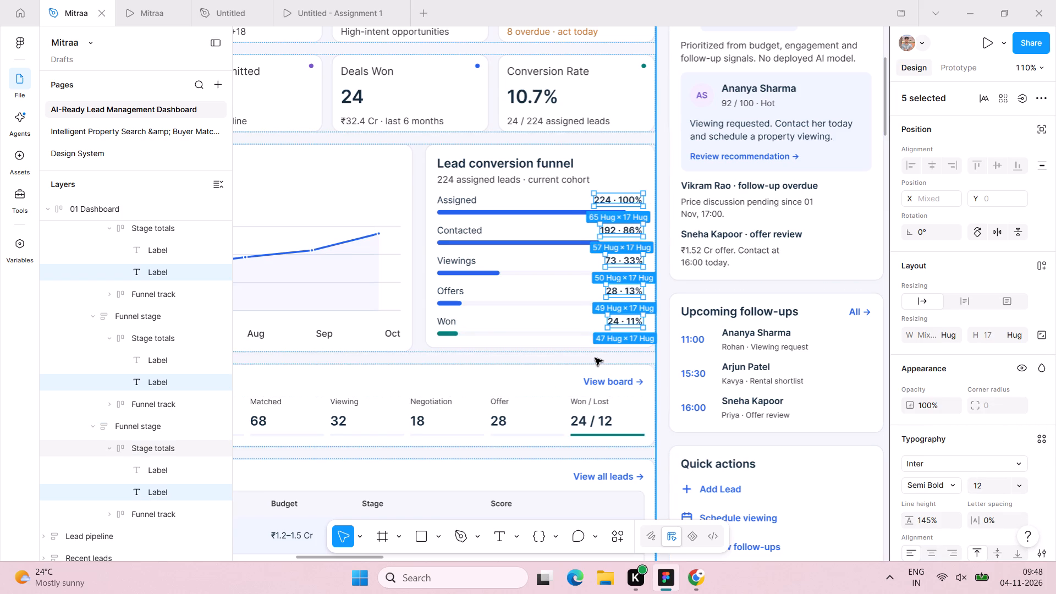
Delete the MY MITRAA TECHNOLOGY PRIVATE LIMITED label from the dashboard's sidebar footer.
scroll(595, 358, "down", 1)
scroll(595, 358, "right", 1)
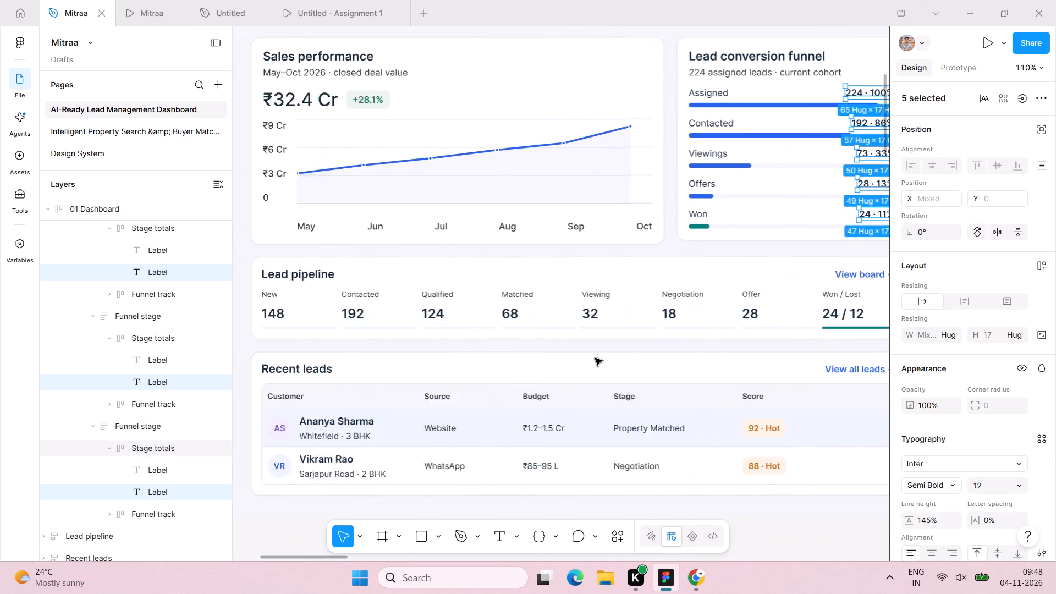
scroll(595, 358, "left", 1)
scroll(595, 358, "right", 1)
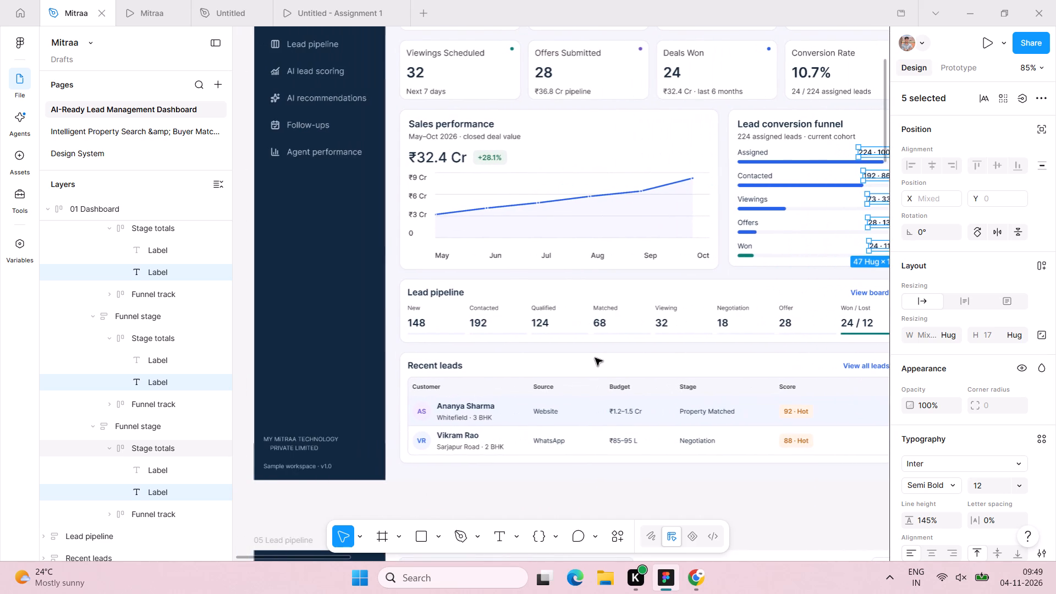
triple_click(288, 439)
left_click(288, 438)
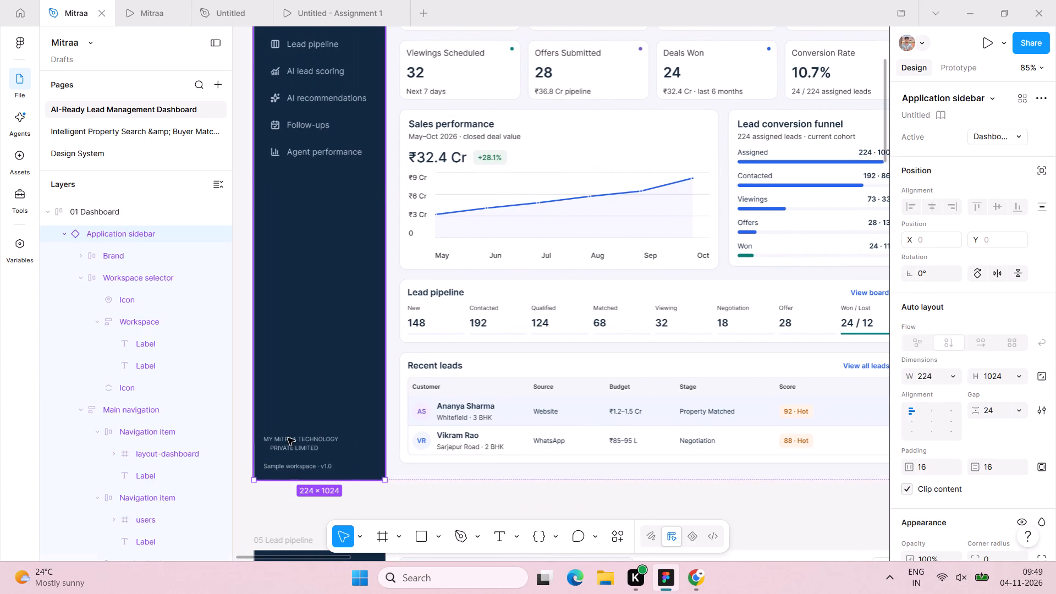
key("BackSpace")
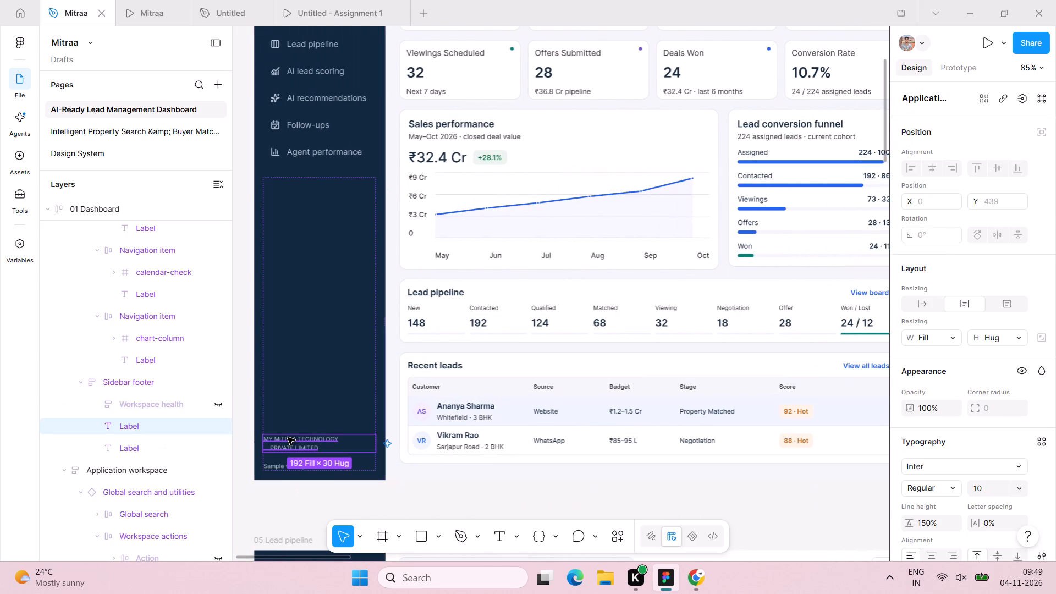
Delete the Sidebar footer containing the Sample workspace · v1.0 text from the dashboard's application sidebar.
left_click(282, 463)
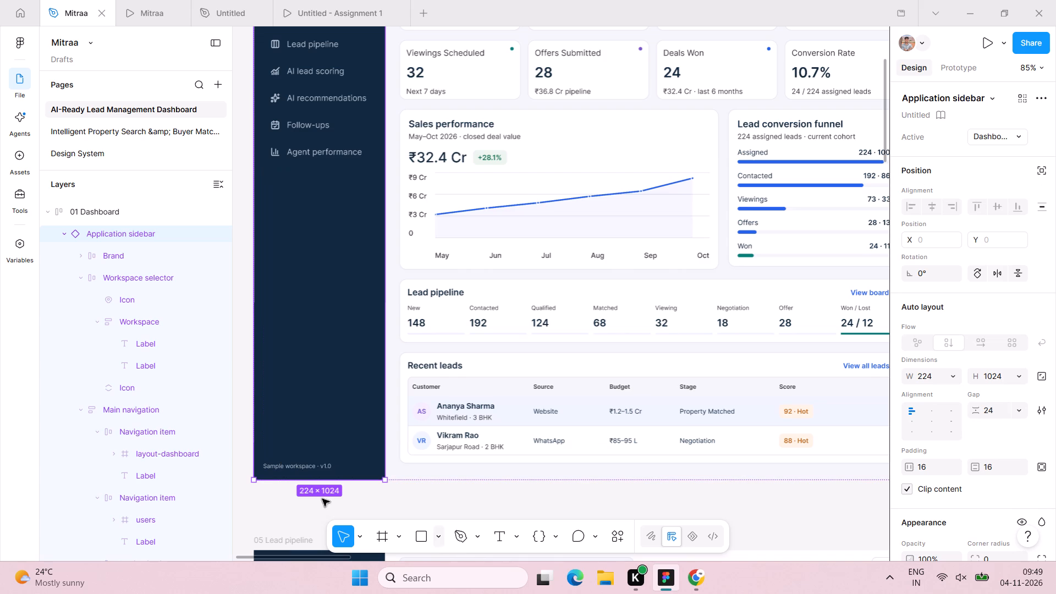
double_click(326, 466)
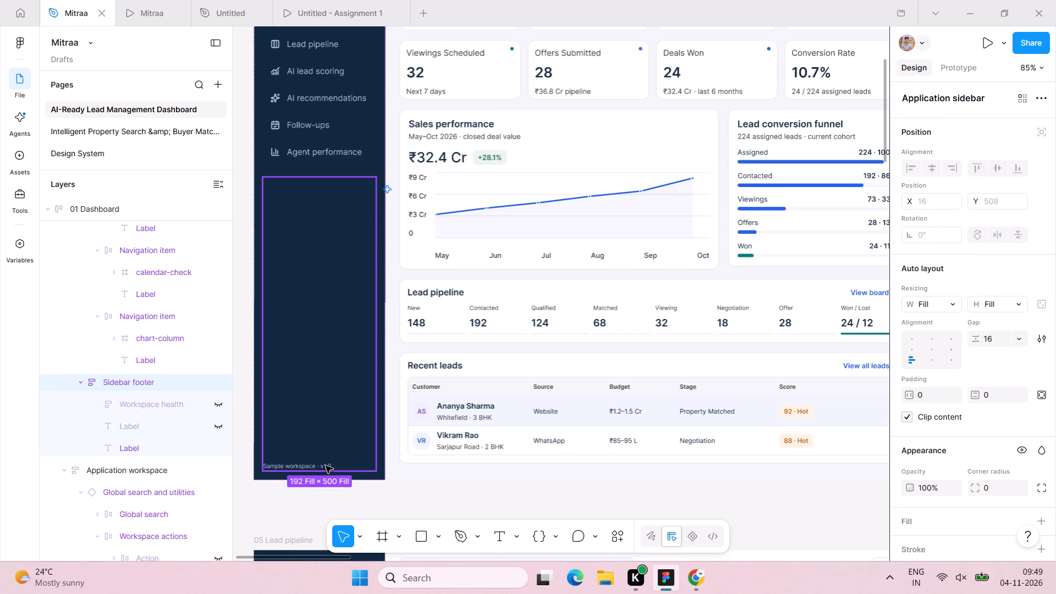
key("BackSpace")
scroll(326, 466, "left", 2)
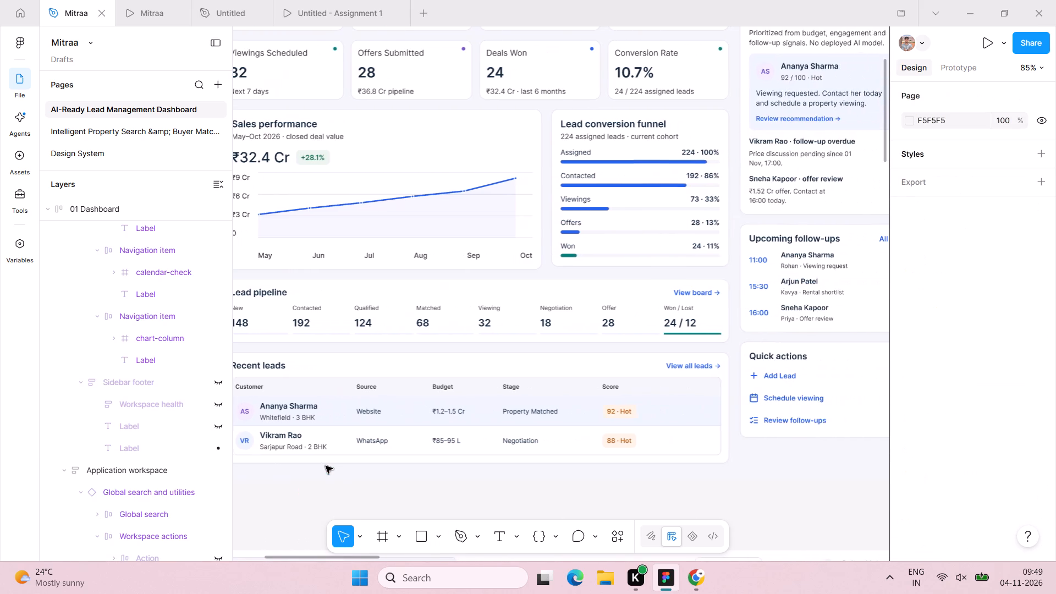
Change the fill of the 01 Dashboard frame's application sidebar to the brighter navy blue 0A447B.
scroll(326, 466, "right", 3)
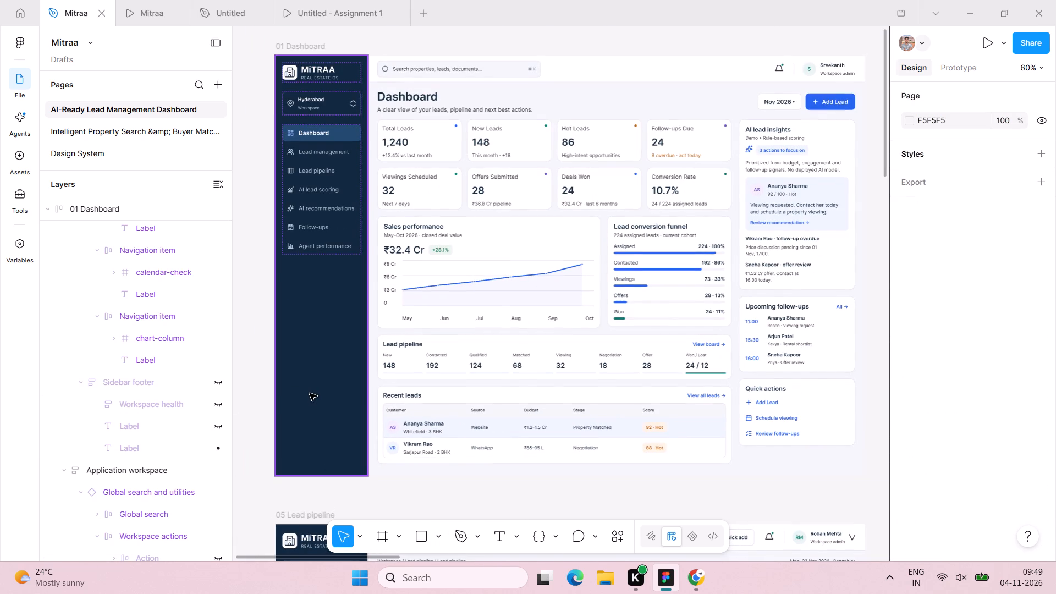
left_click(310, 394)
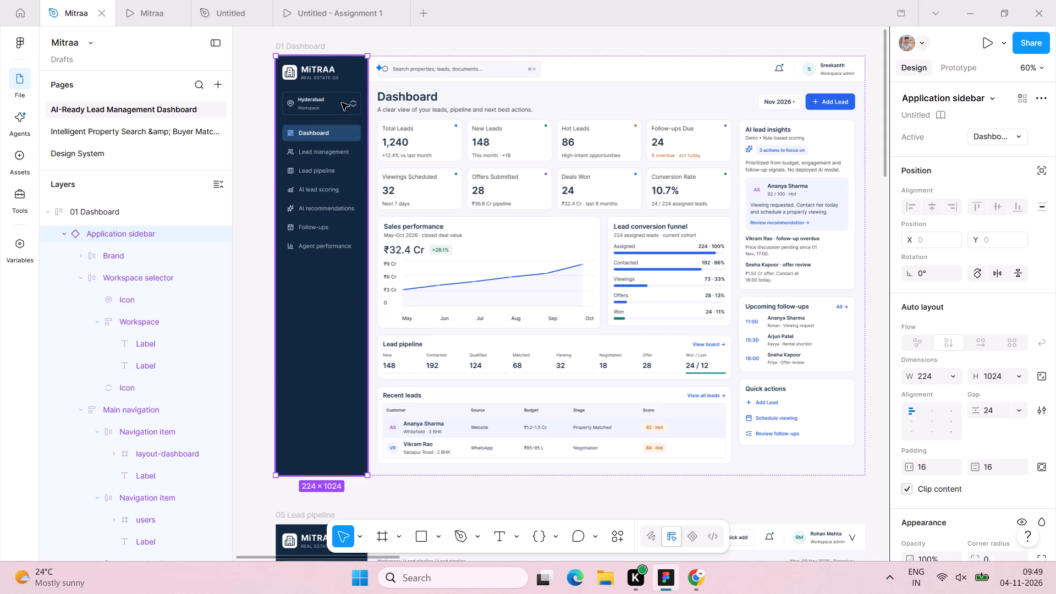
double_click(295, 283)
scroll(1017, 372, "down", 6)
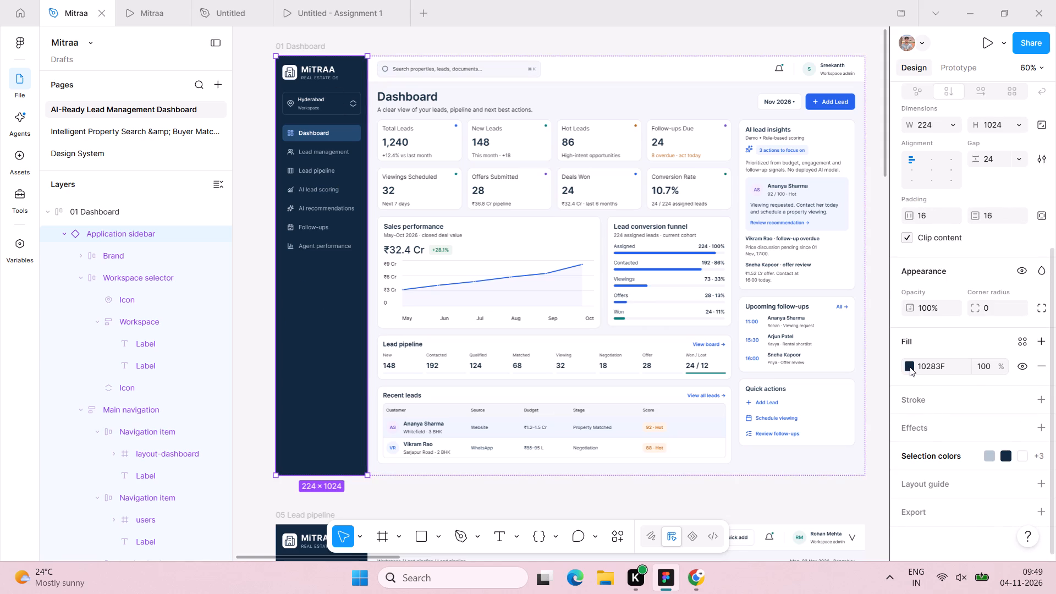
left_click(910, 367)
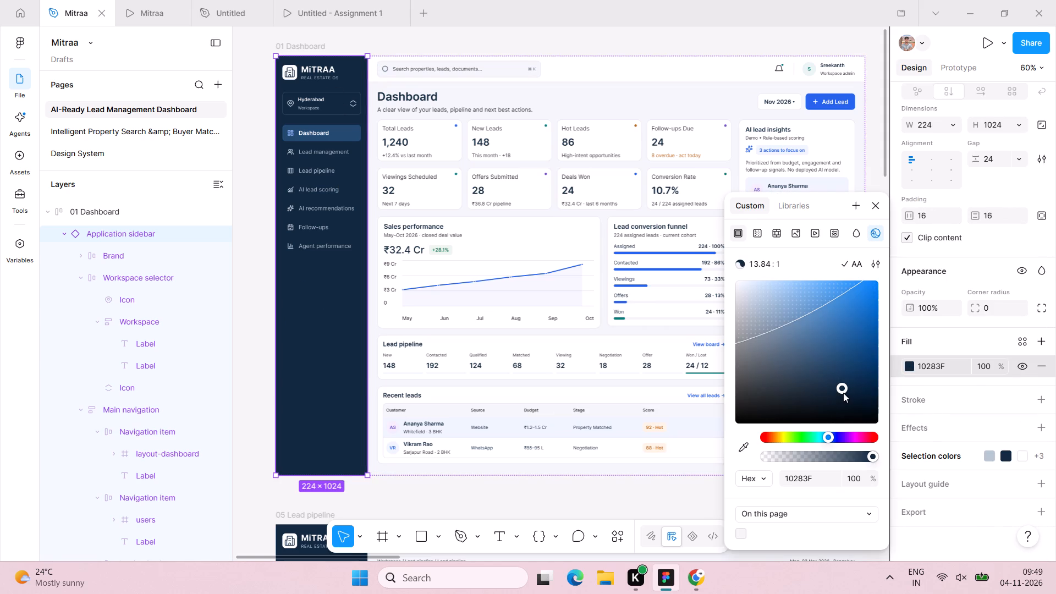
left_click(843, 392)
left_click_drag(845, 377, 855, 363)
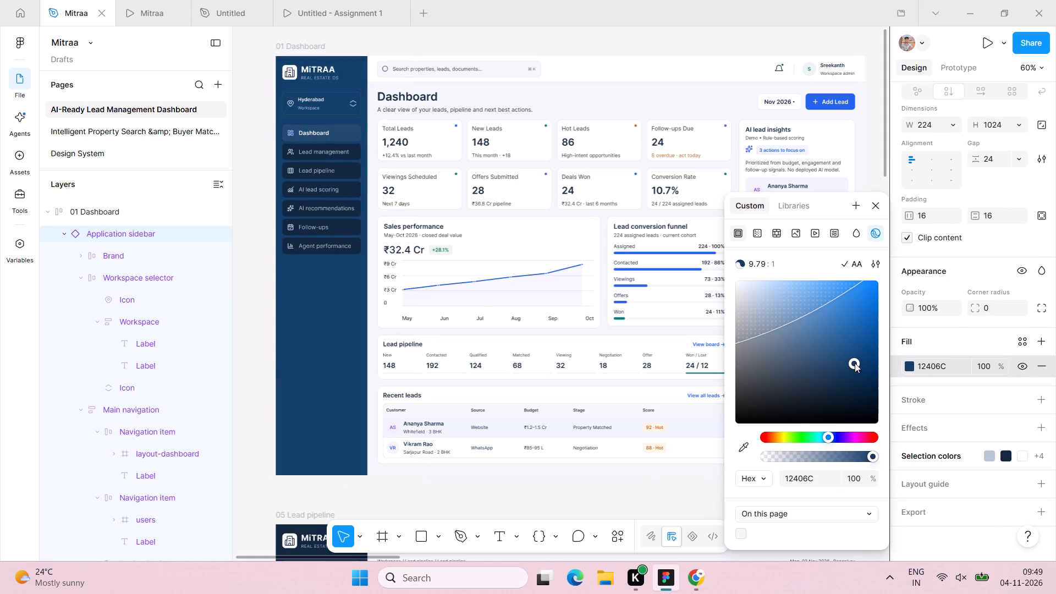
left_click_drag(855, 363, 861, 362)
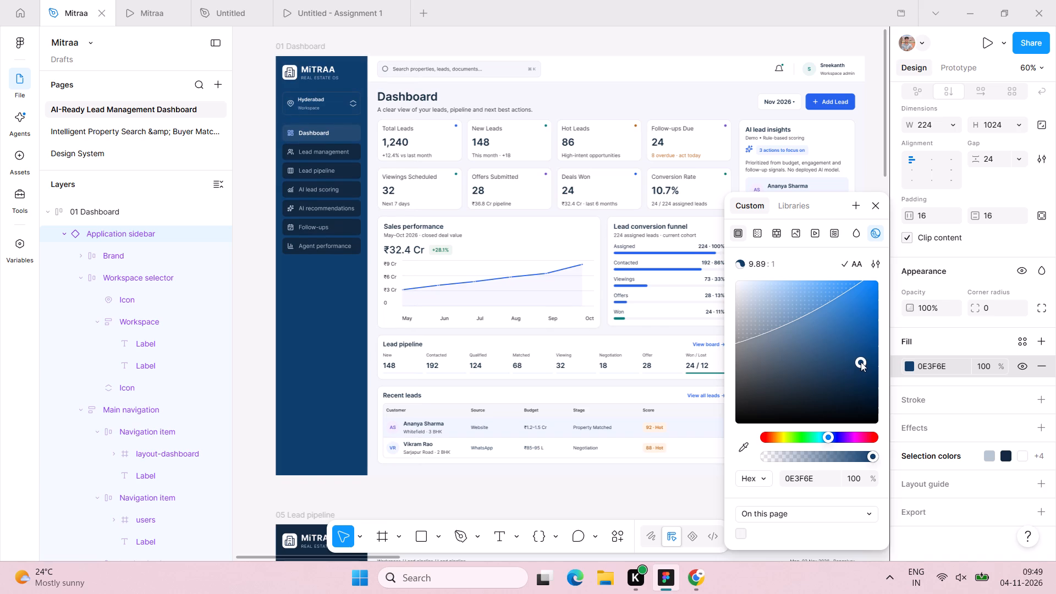
left_click_drag(861, 362, 875, 361)
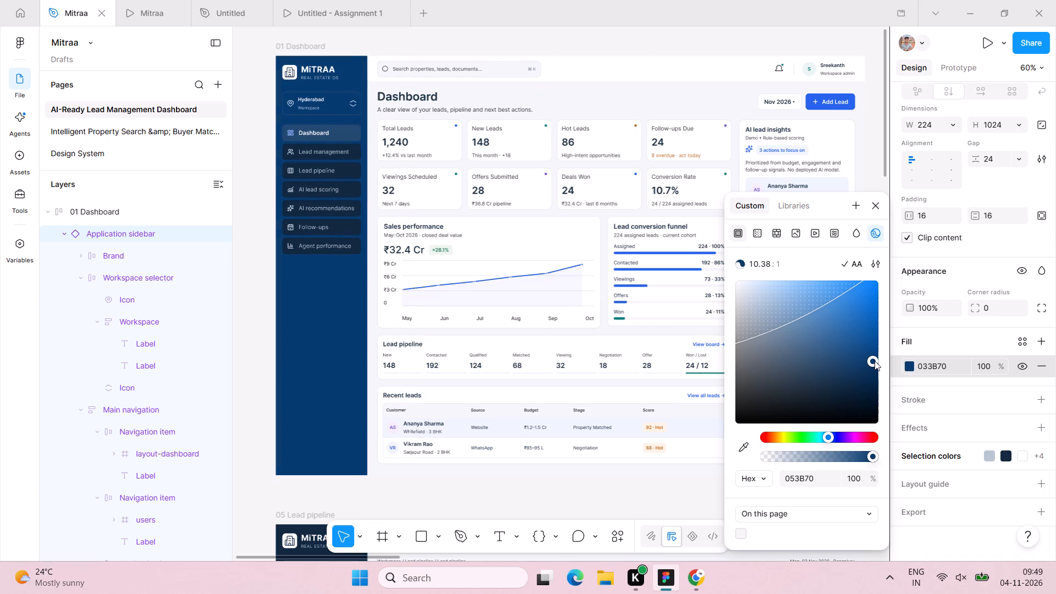
left_click_drag(875, 361, 877, 358)
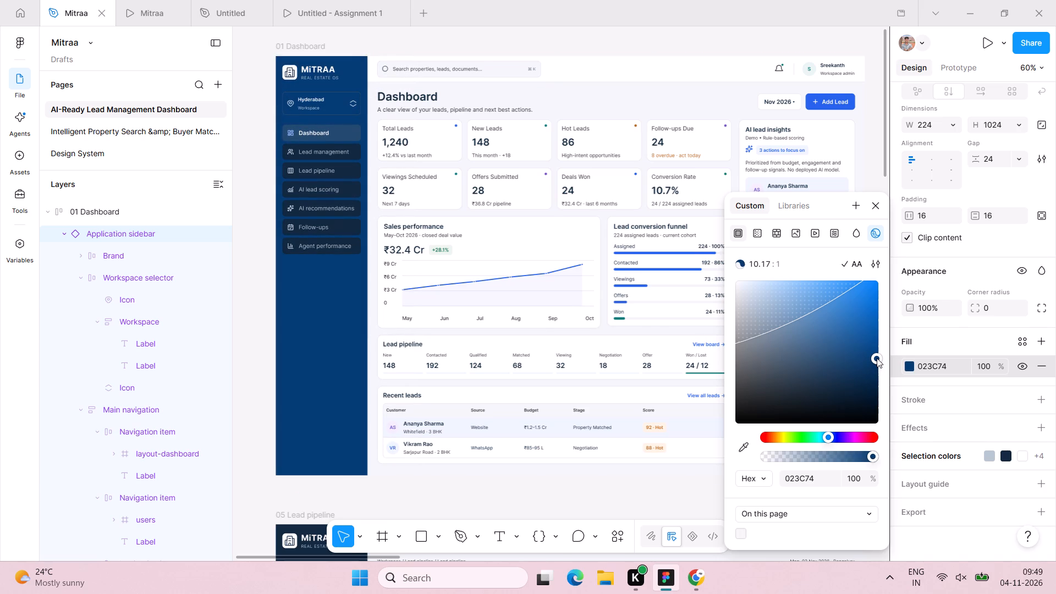
left_click_drag(877, 358, 876, 357)
left_click_drag(876, 357, 868, 354)
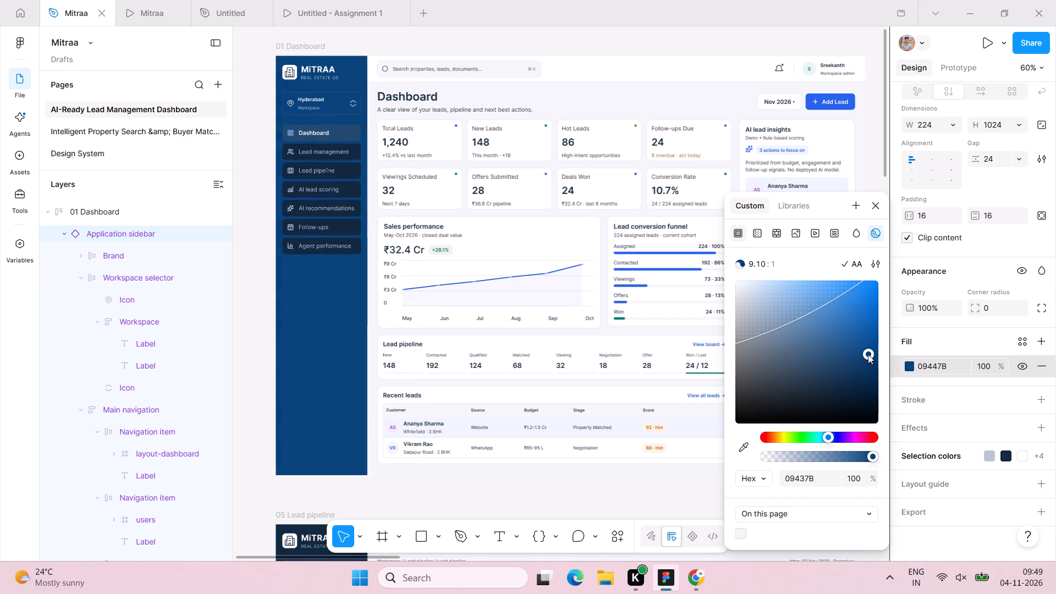
left_click_drag(868, 354, 867, 354)
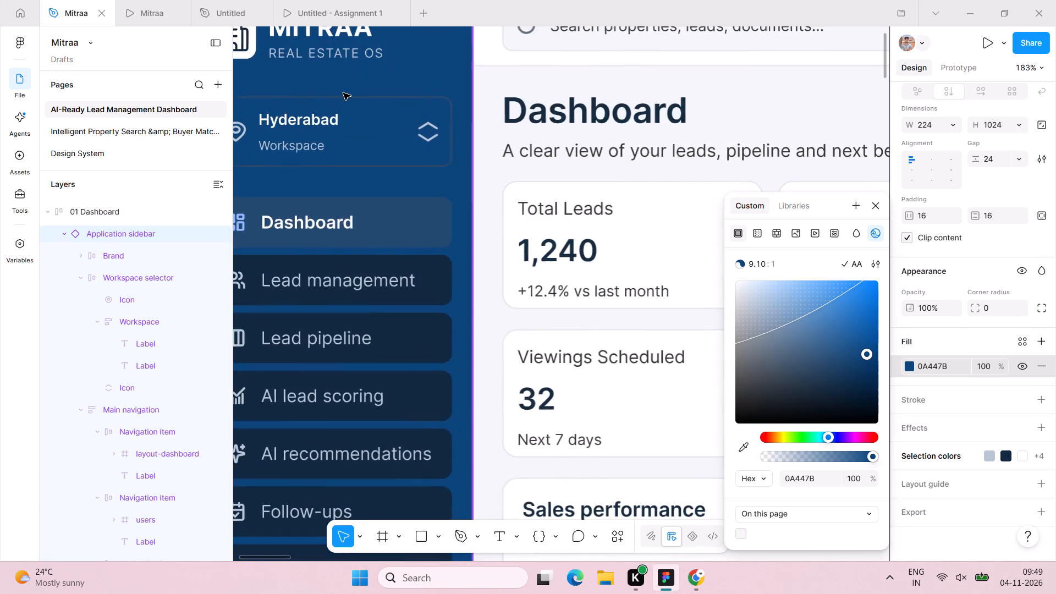
Set the sidebar brand's MiTRAA wordmark to font size 24 and its REAL ESTATE OS tagline to font size 12.
scroll(343, 93, "up", 2)
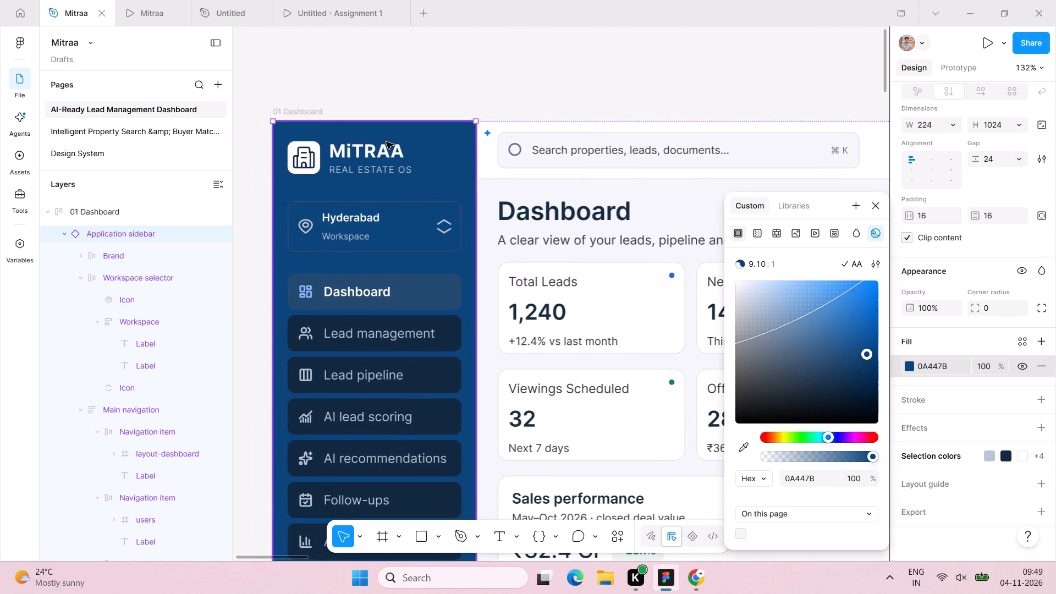
triple_click(383, 147)
left_click(383, 147)
double_click(383, 147)
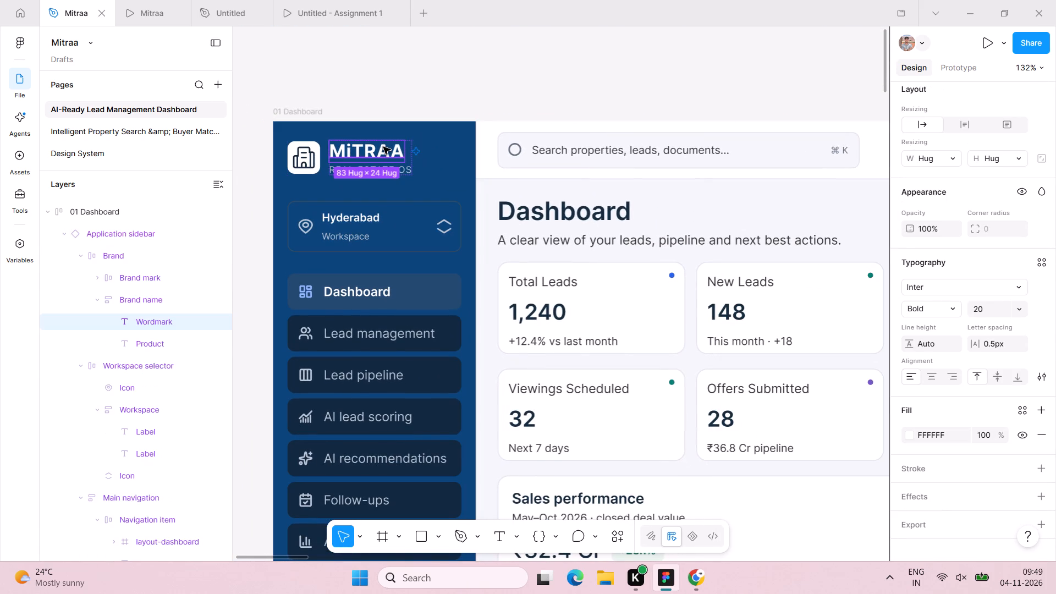
left_click(999, 311)
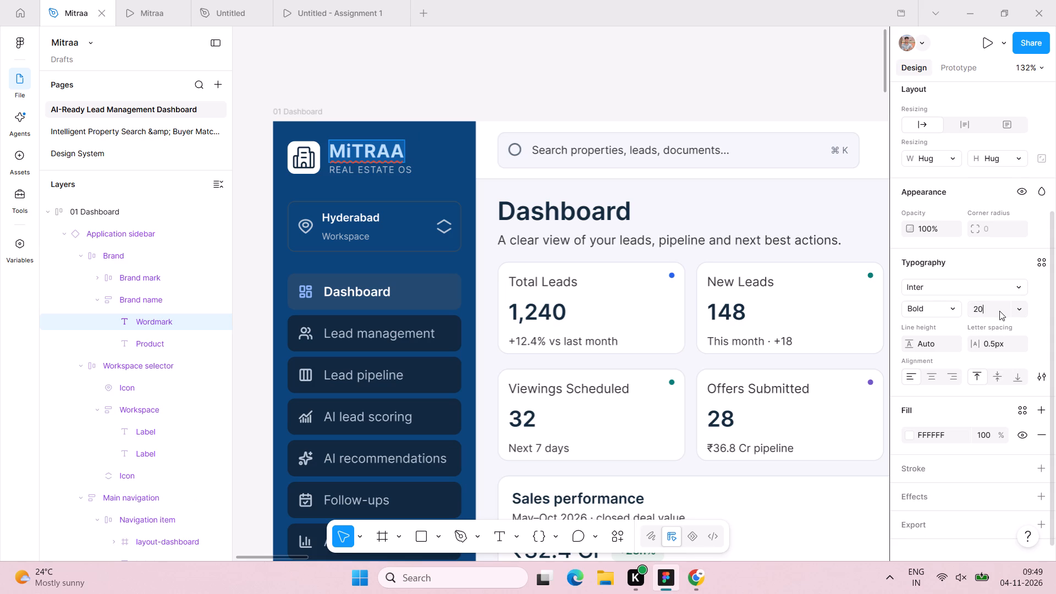
type("22")
key("Return")
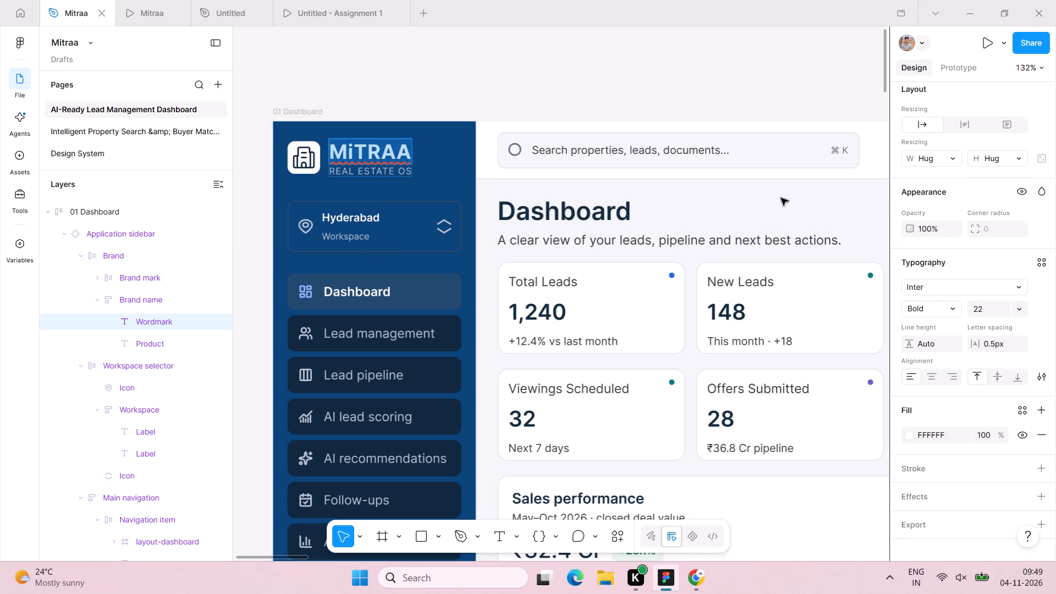
left_click(986, 308)
type("24")
key("Return")
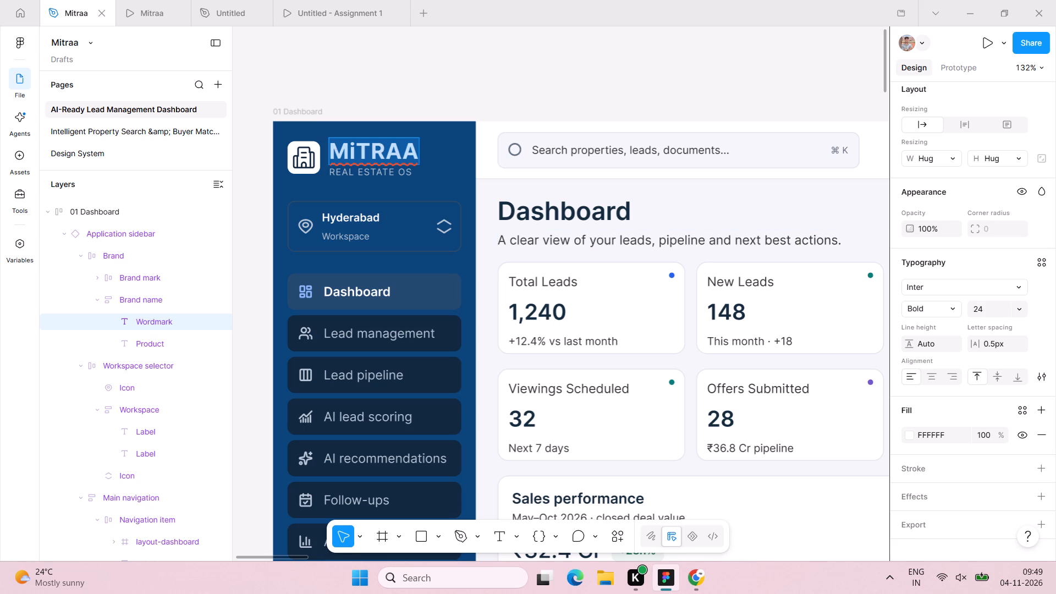
triple_click(387, 174)
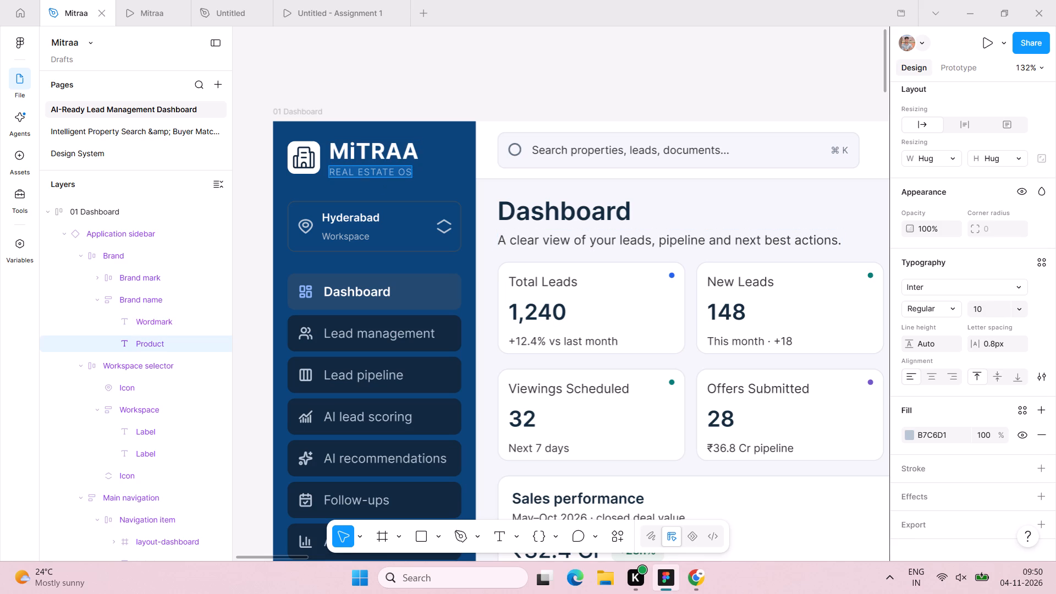
left_click(994, 311)
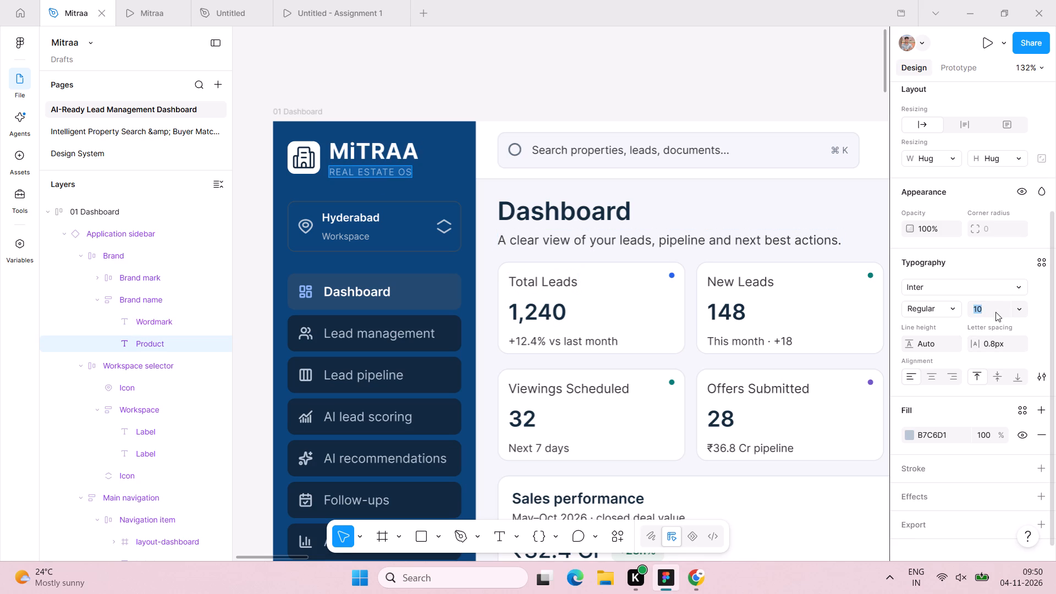
type("12")
key("Return")
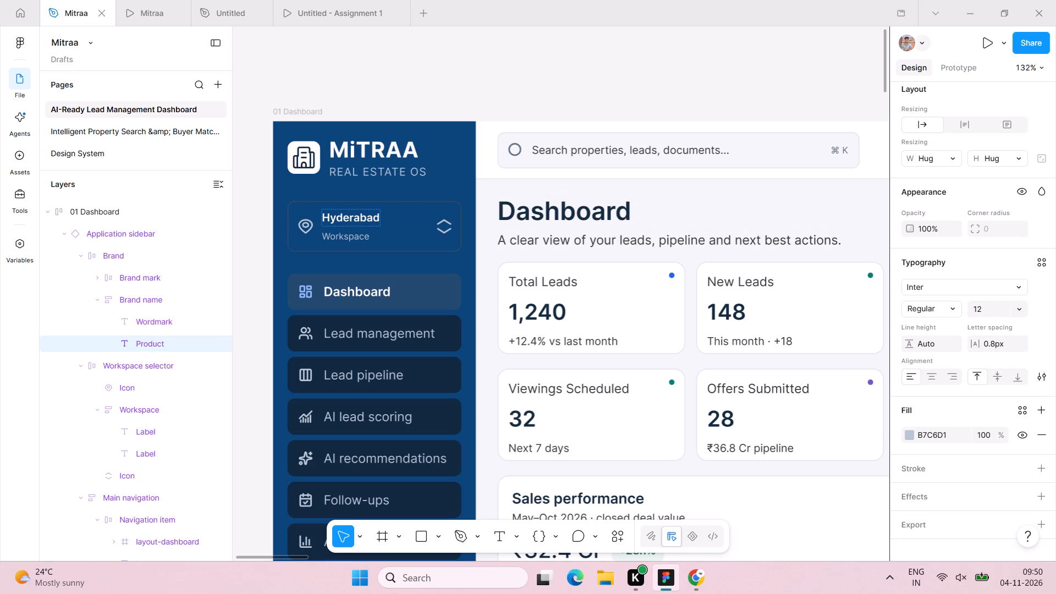
In the sidebar's workspace selector, set the Hyderabad label to font size 16 and the Workspace label to 12.
triple_click(359, 217)
left_click(998, 308)
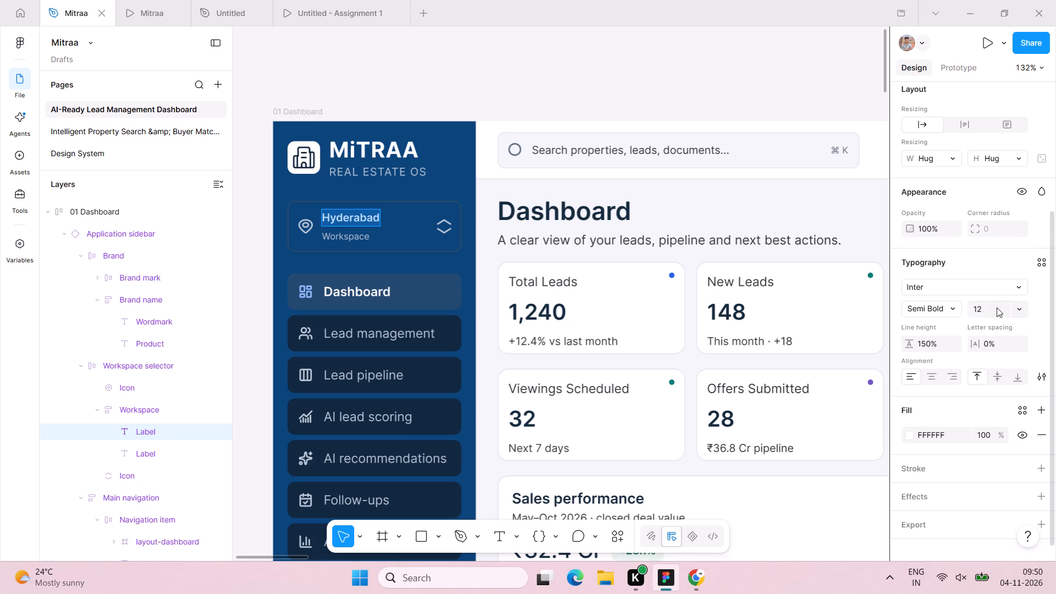
type("16")
key("Return")
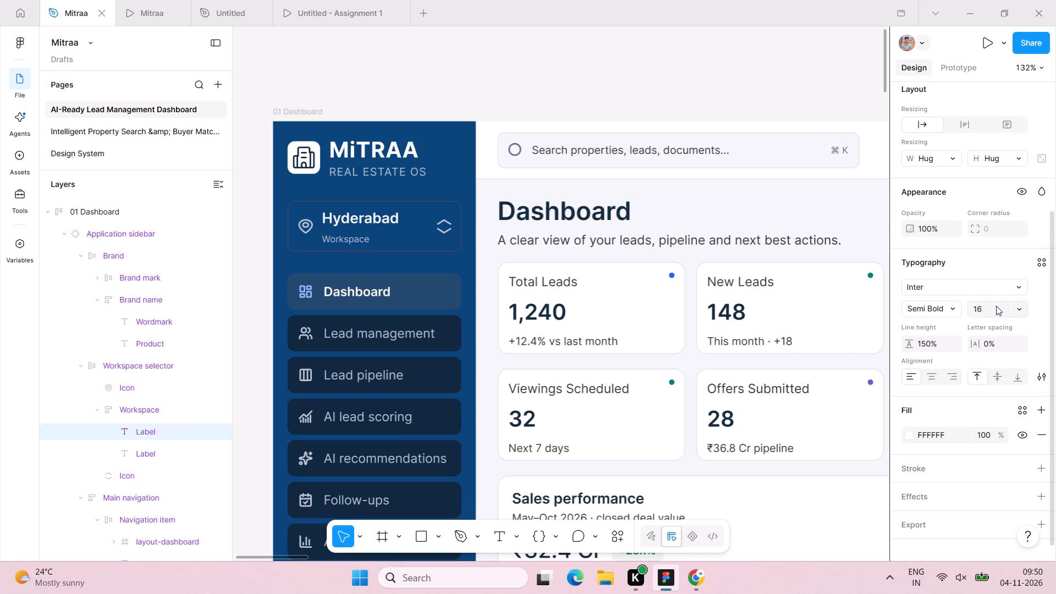
double_click(351, 241)
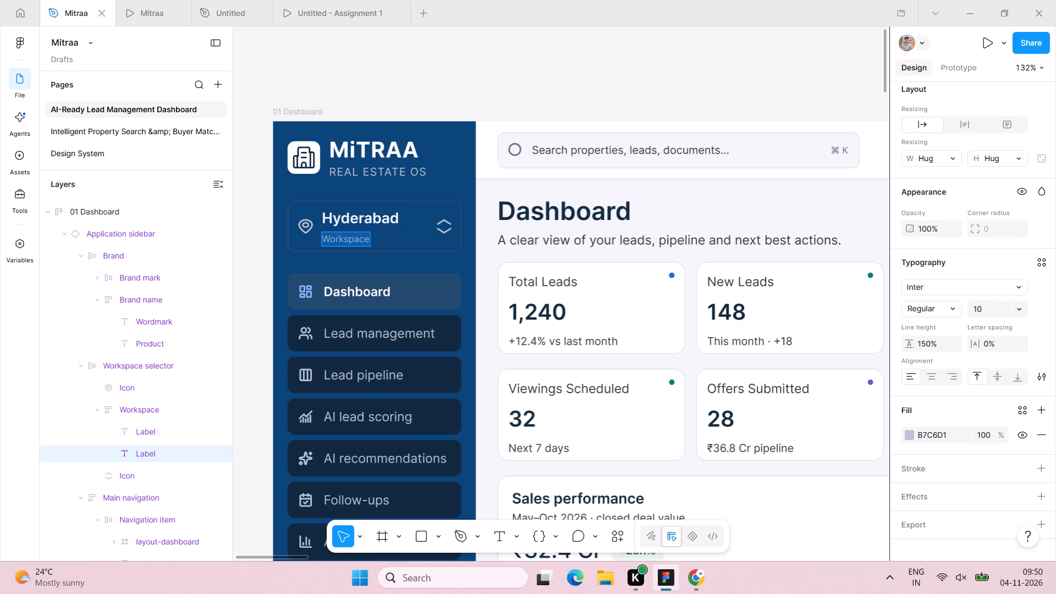
left_click(981, 305)
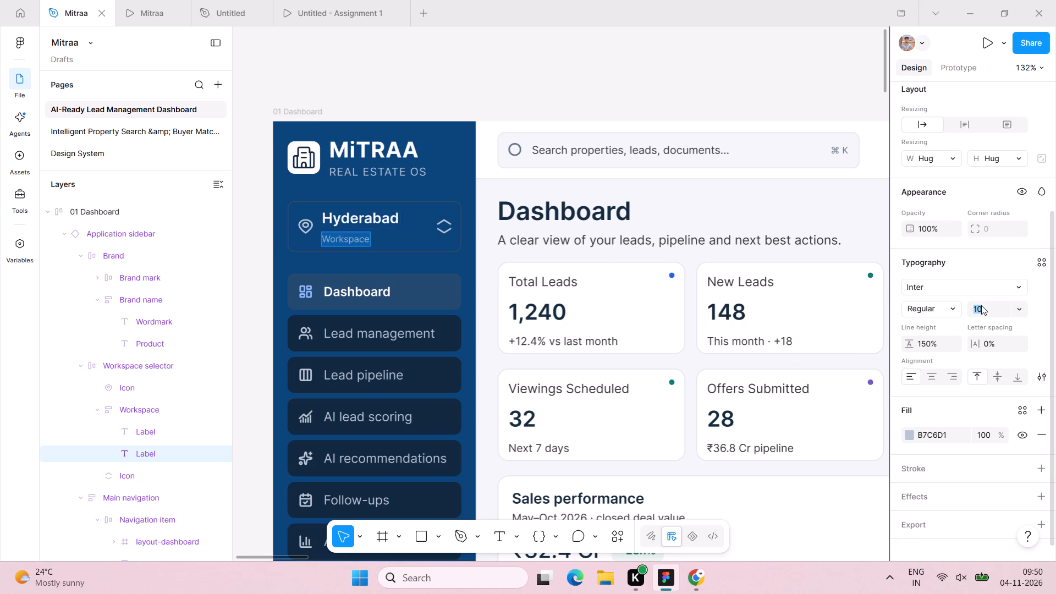
type("12")
key("Return")
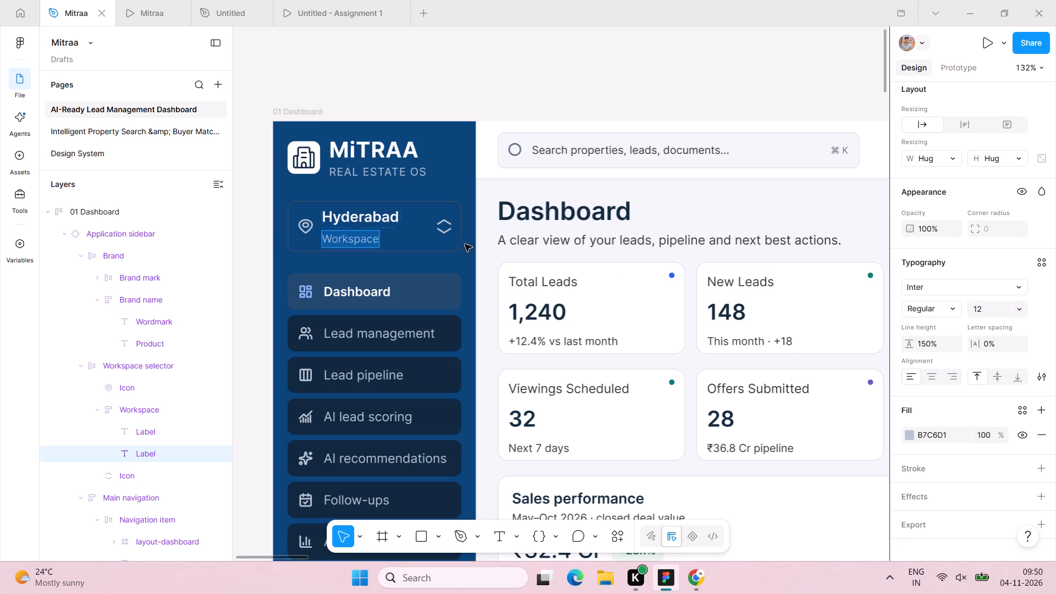
Set the stroke of the workspace selector's up-down chevron icon to weight 1.5 and position Outside.
double_click(443, 229)
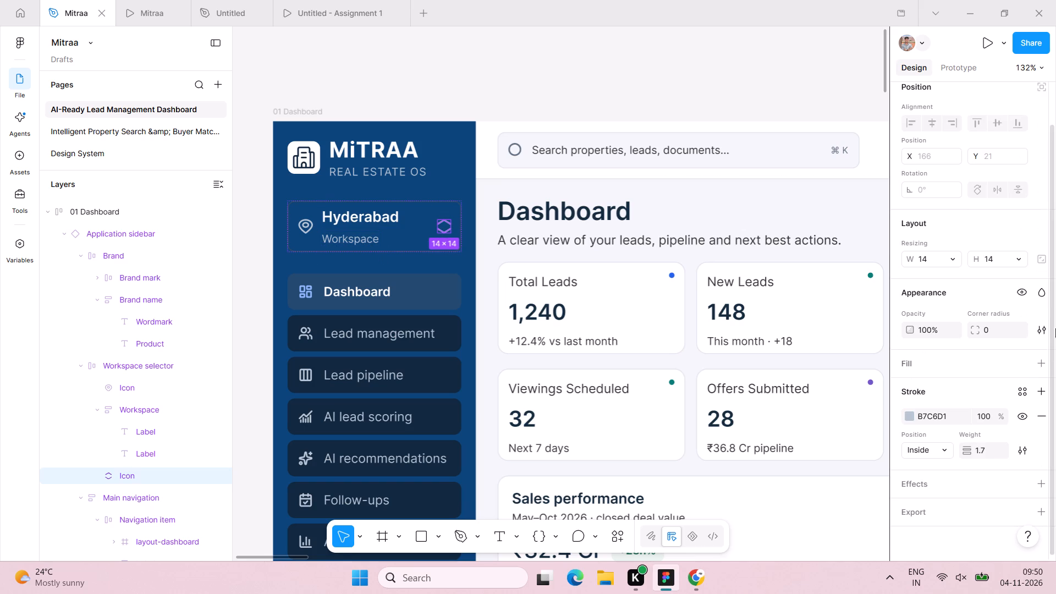
left_click(939, 254)
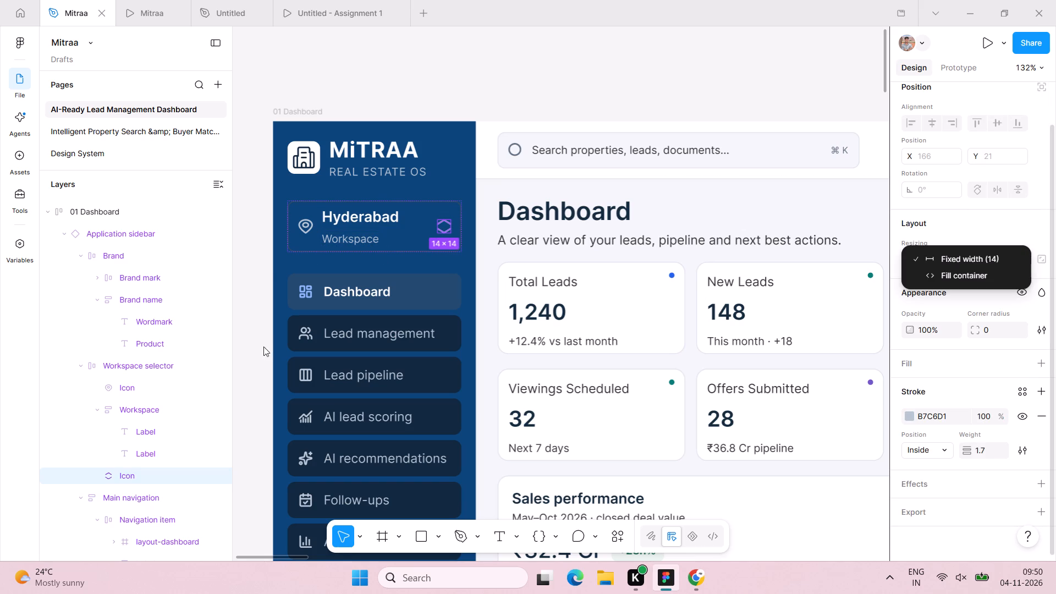
left_click(305, 243)
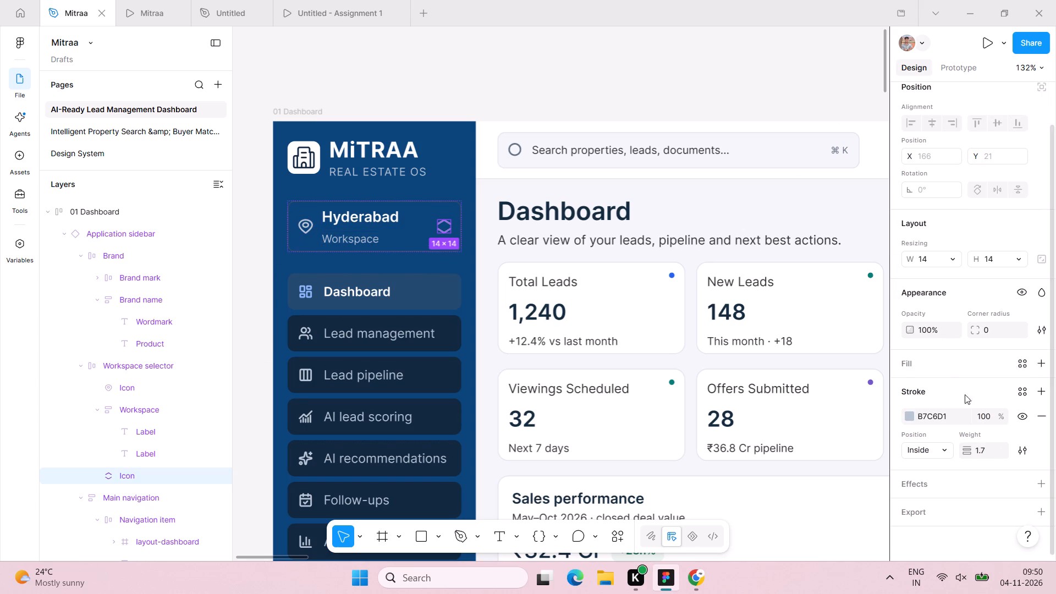
left_click(987, 448)
type("1.5")
key("Return")
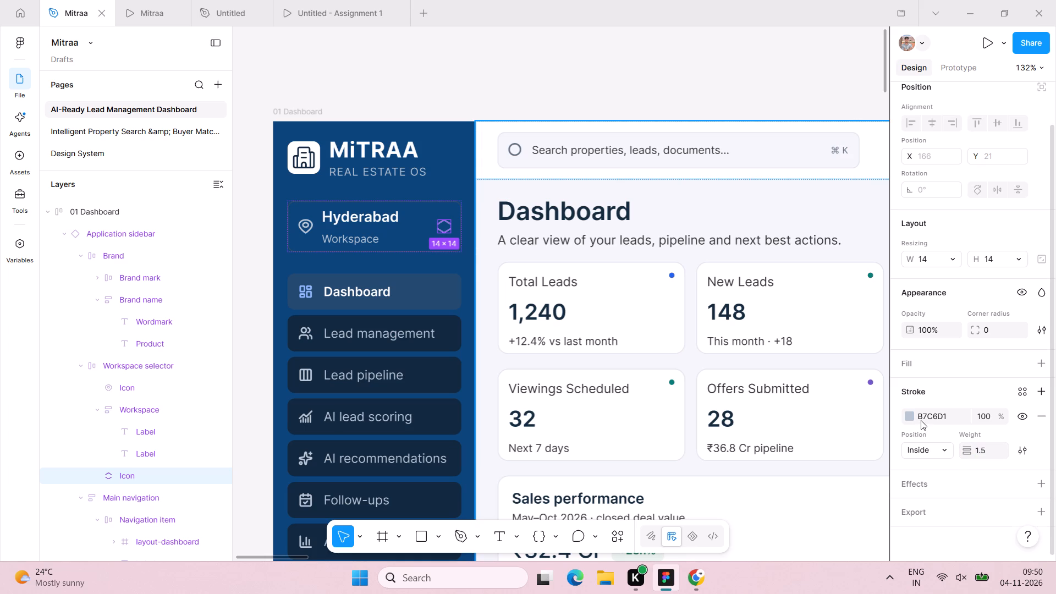
left_click(945, 453)
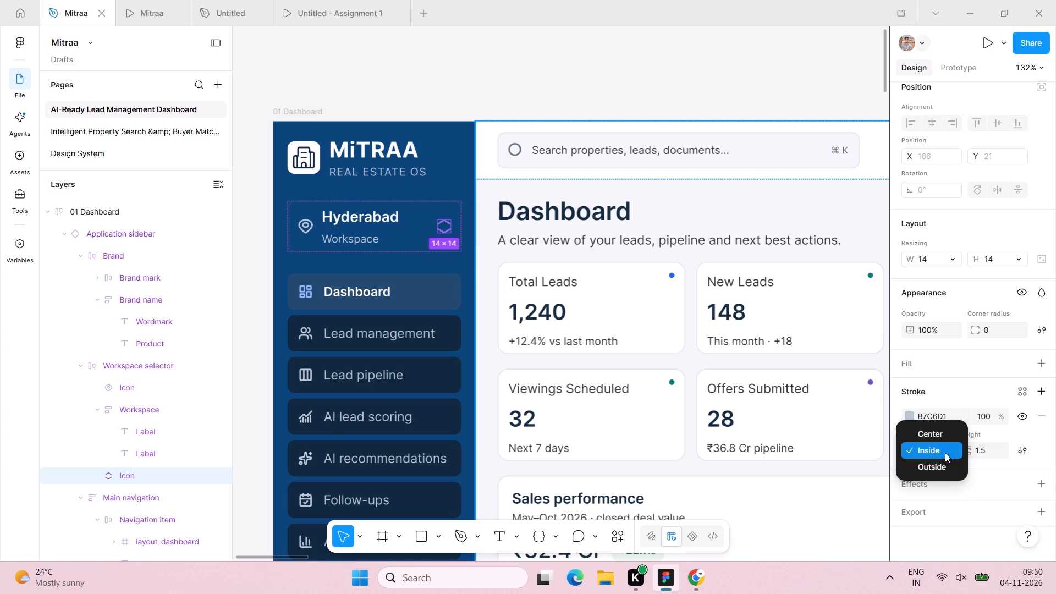
left_click(927, 463)
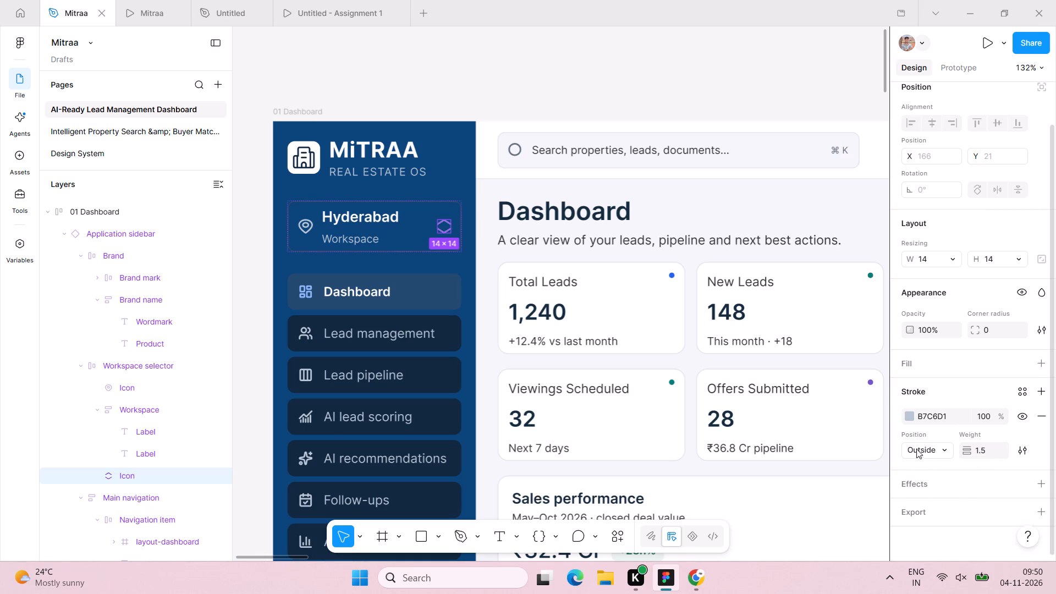
Change the stroke colour of the workspace selector's chevron icon to bright blue 0093FF.
left_click(910, 415)
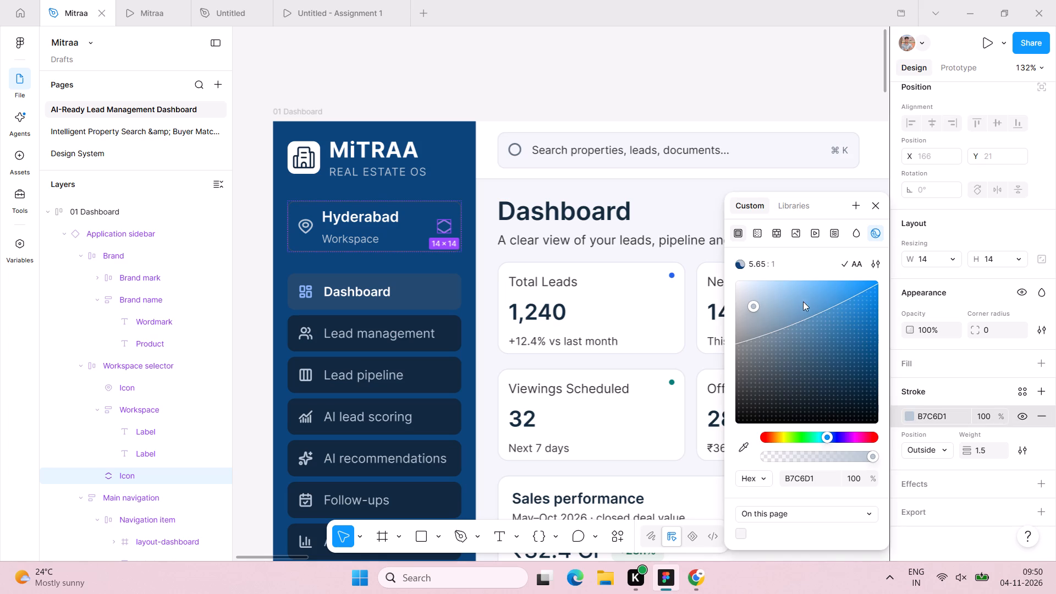
left_click_drag(754, 308, 796, 287)
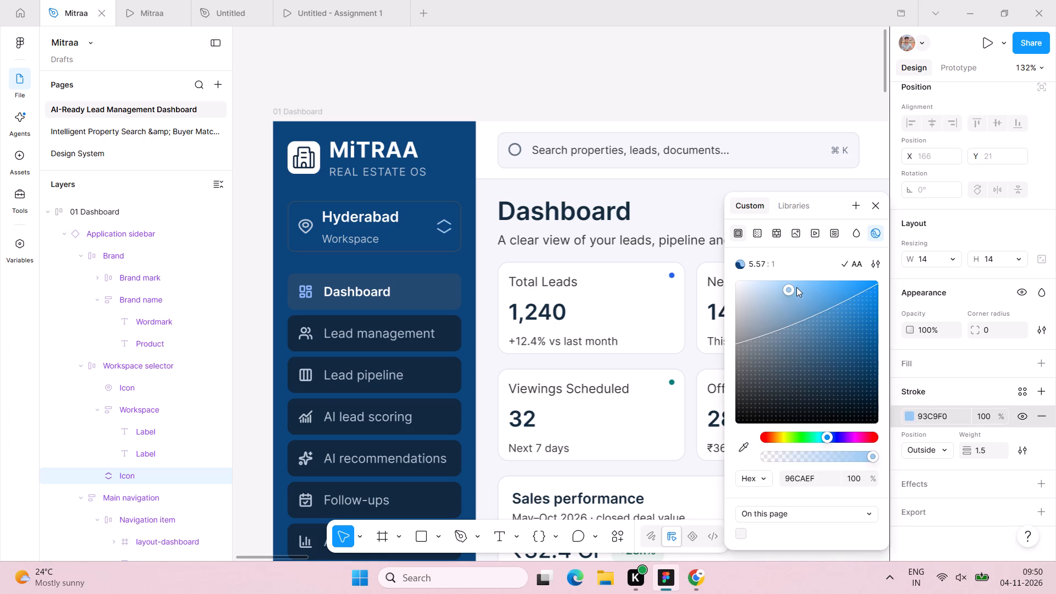
left_click_drag(796, 287, 877, 278)
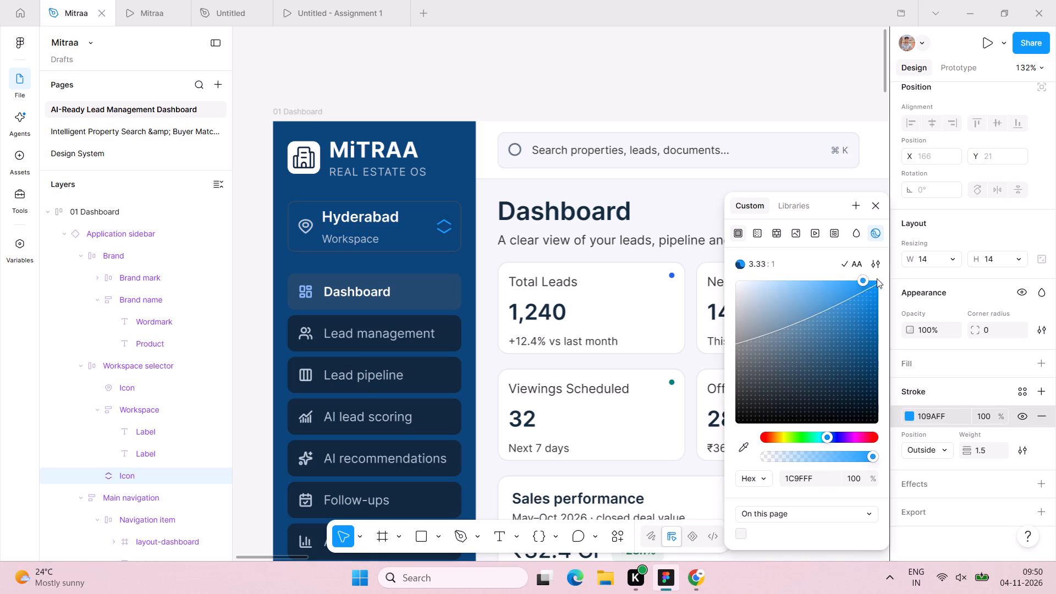
left_click_drag(877, 278, 890, 279)
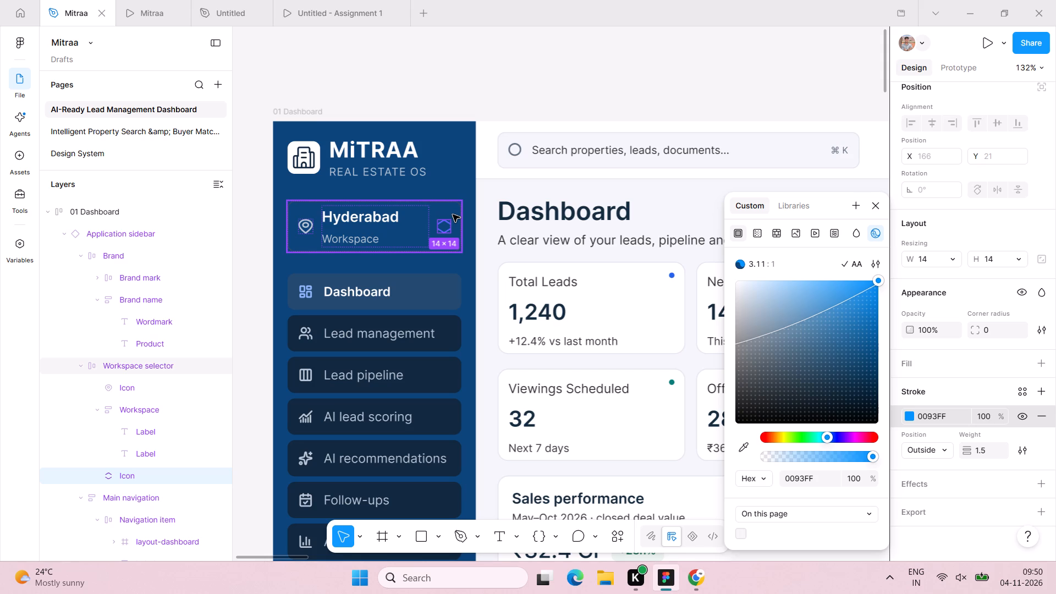
Undo the blue stroke colour change on the workspace selector's chevron icon.
left_click(453, 215)
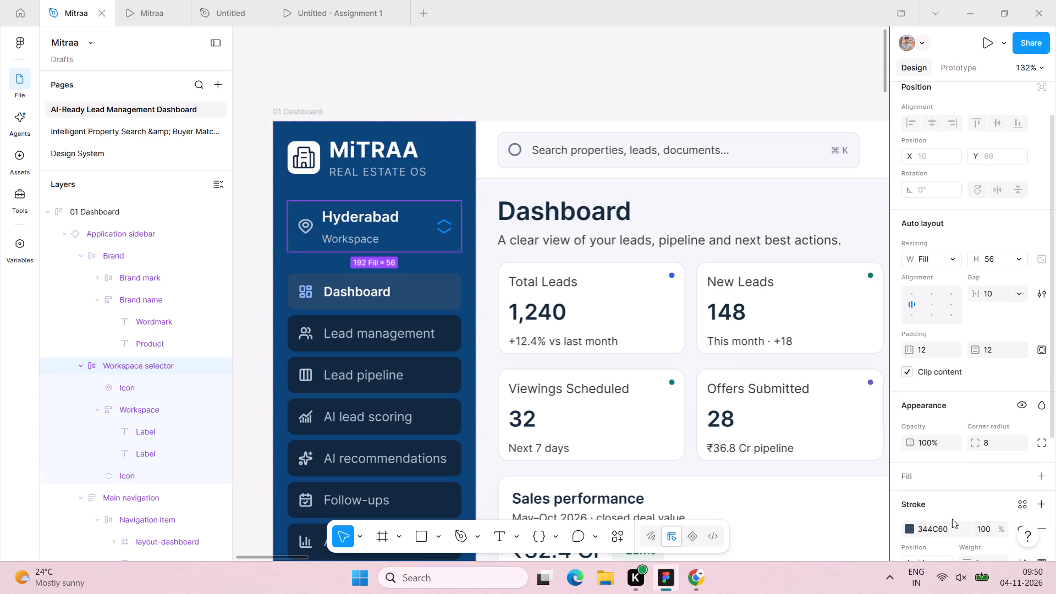
scroll(916, 491, "down", 2)
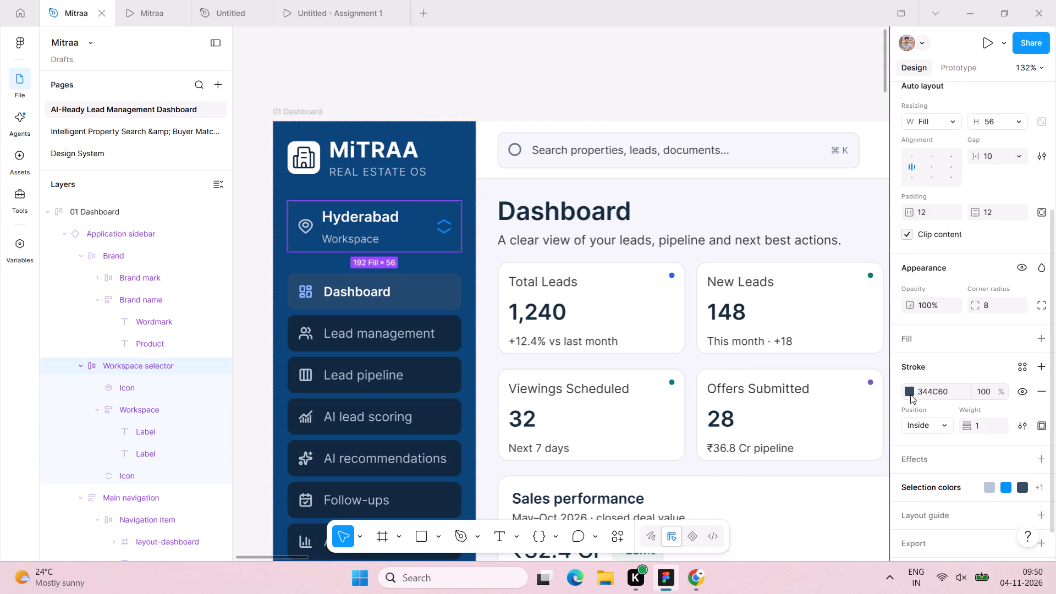
key("ctrl+z")
key("ctrl+z")
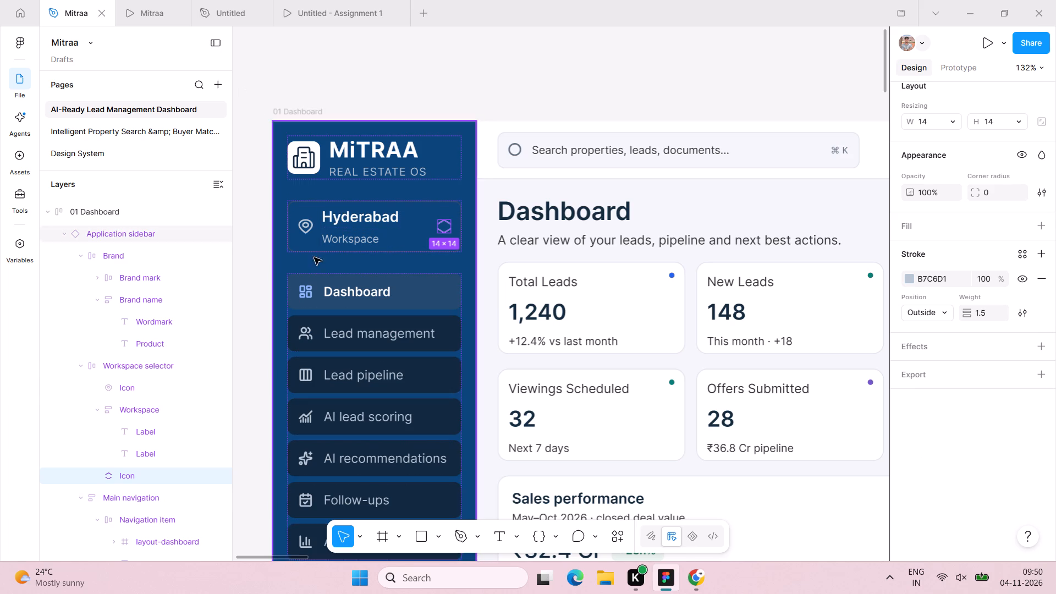
Set the sidebar workspace selector frame's stroke to position Outside and weight 0.5.
left_click(299, 243)
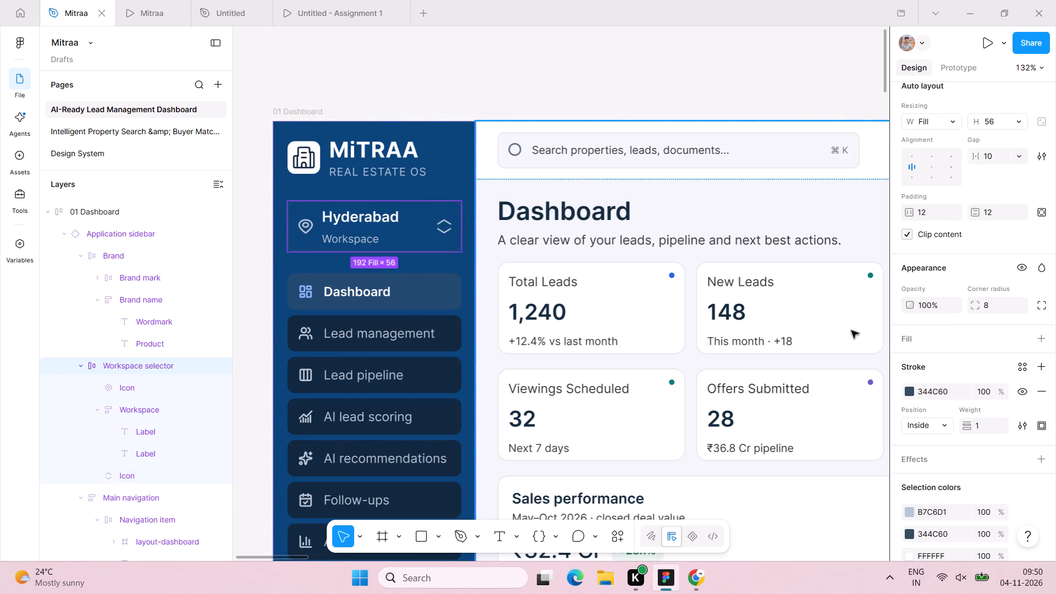
left_click(945, 422)
left_click(934, 437)
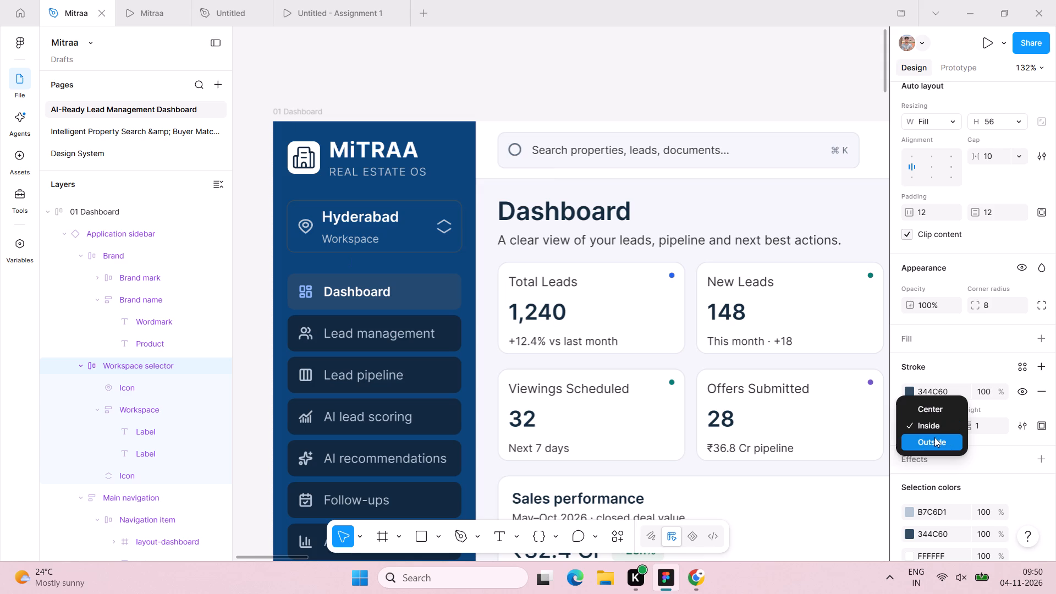
left_click(983, 420)
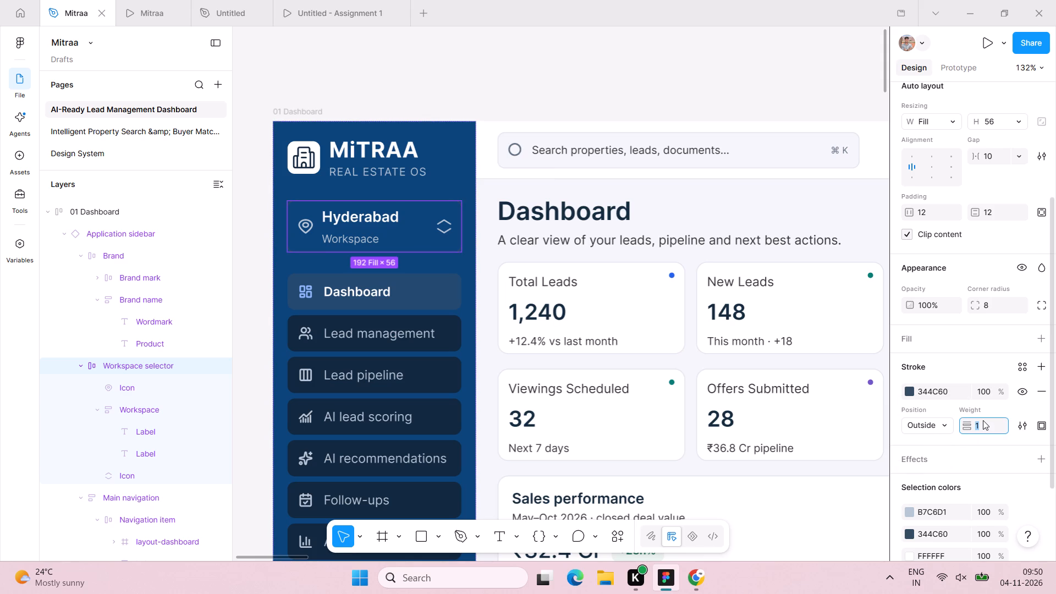
type("0.5")
key("Return")
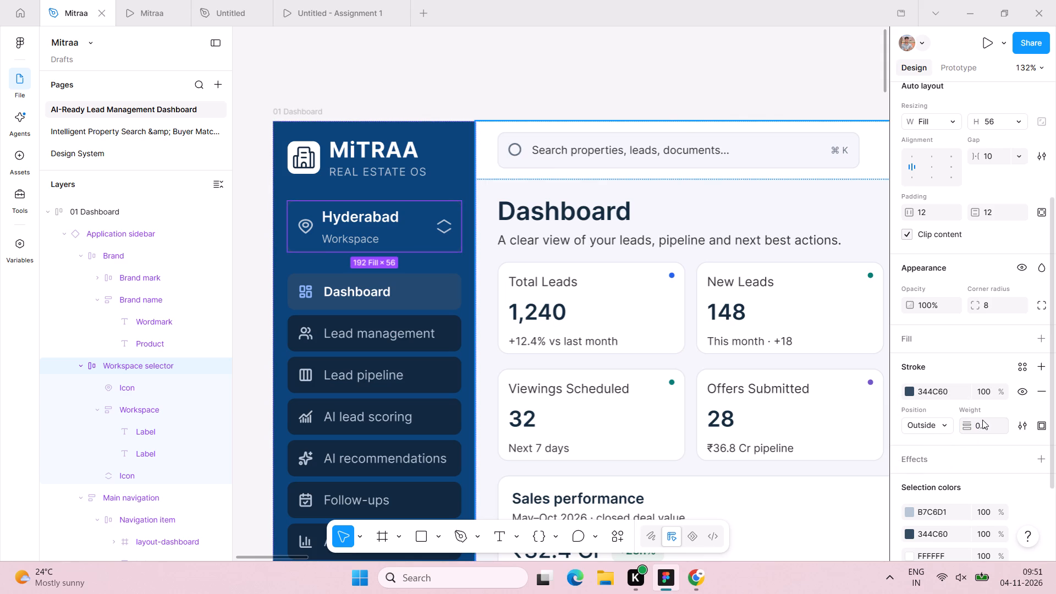
Change the workspace selector frame's stroke colour to white.
left_click(906, 391)
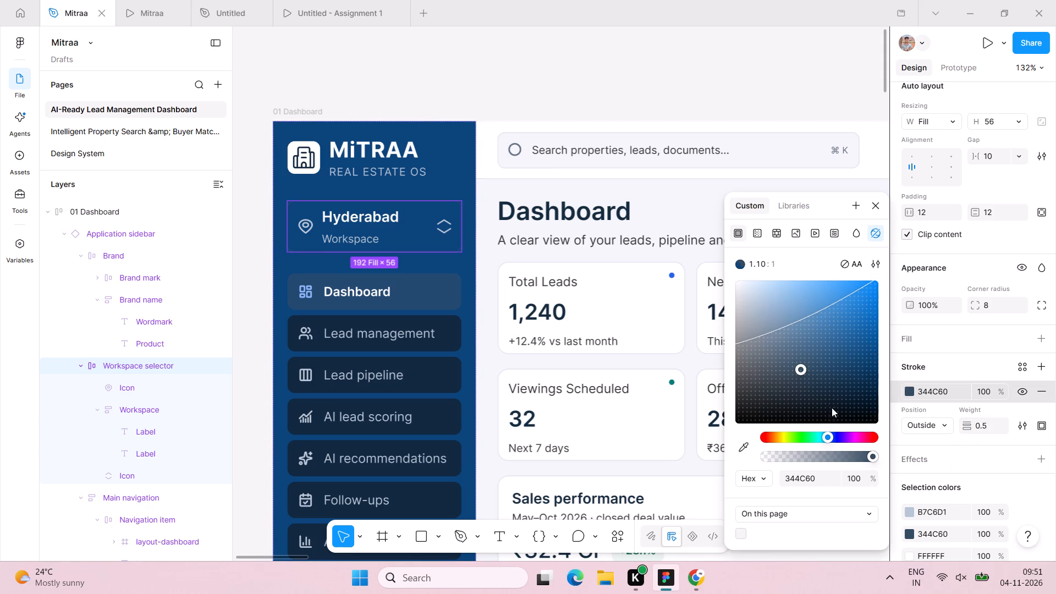
left_click(743, 284)
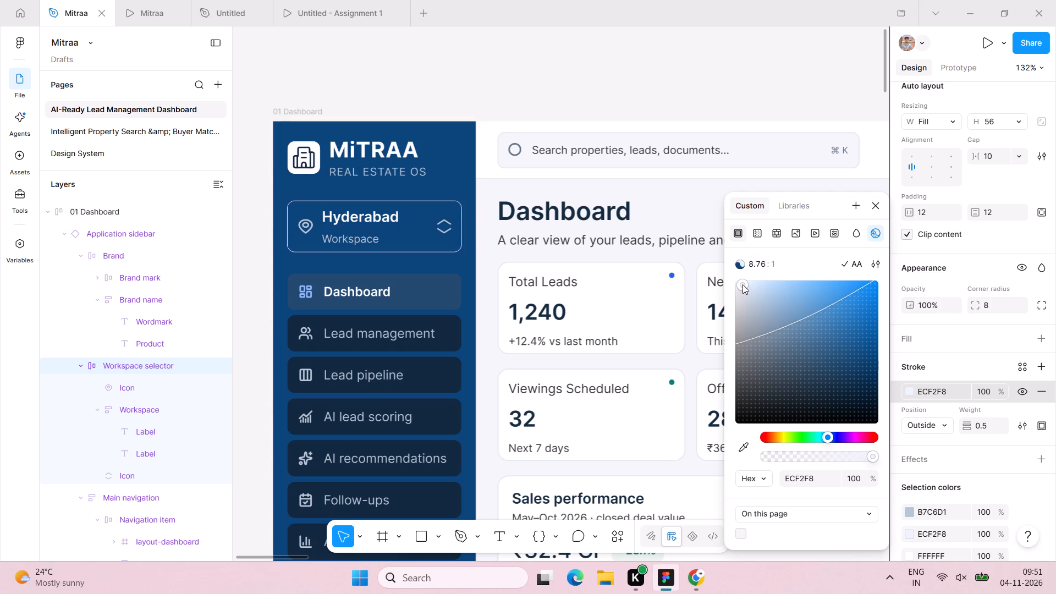
left_click_drag(743, 284, 716, 283)
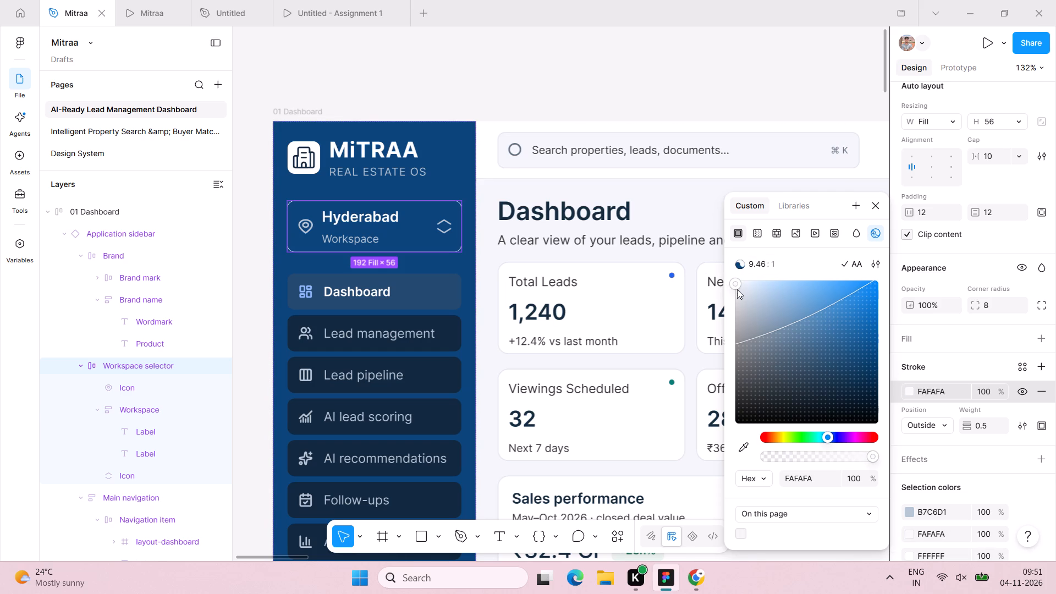
left_click_drag(736, 288, 728, 227)
left_click(699, 79)
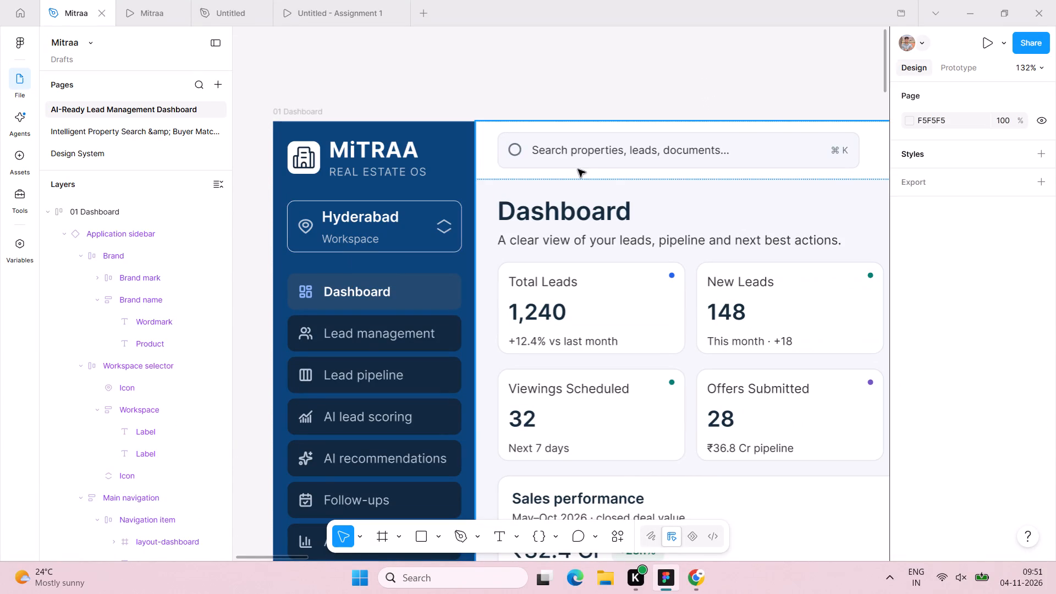
Set the Lead pipeline card title on the 01 Dashboard frame to font size 16.
scroll(578, 169, "down", 1)
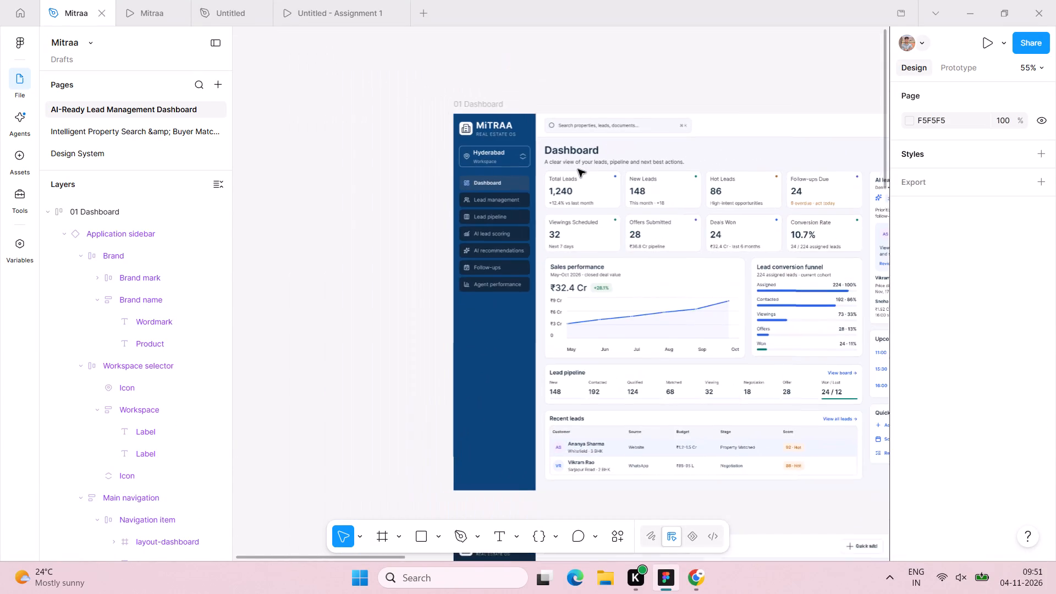
scroll(578, 169, "left", 2)
scroll(512, 316, "down", 1)
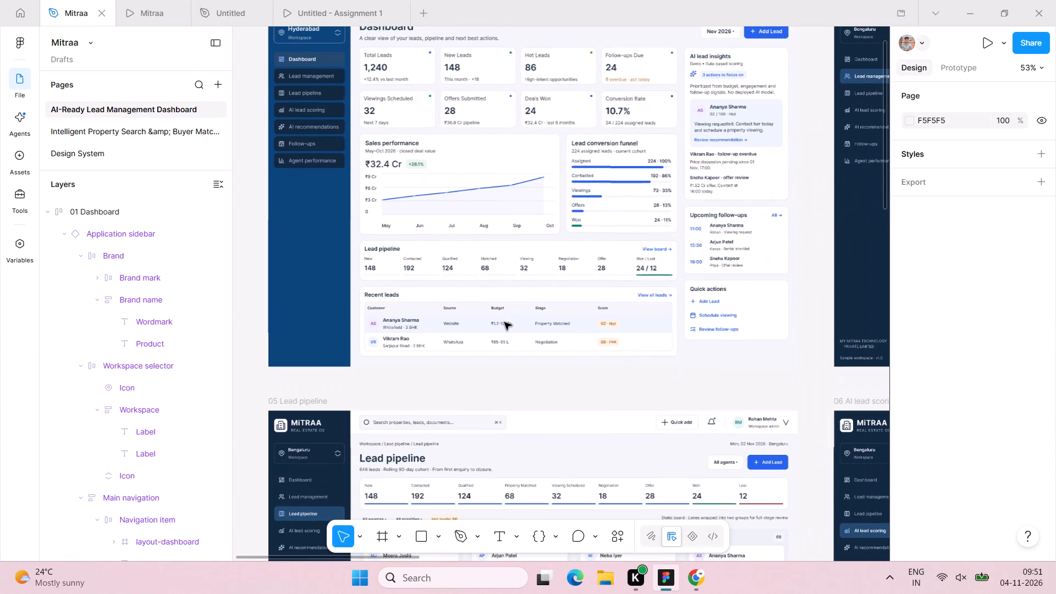
scroll(504, 322, "right", 1)
scroll(421, 298, "right", 1)
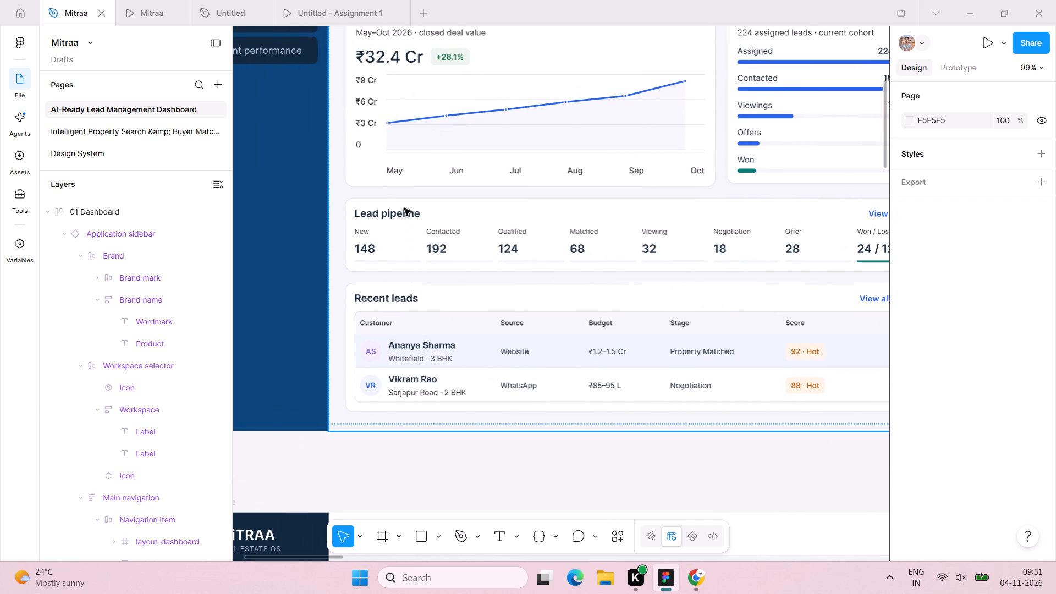
triple_click(389, 212)
triple_click(389, 212)
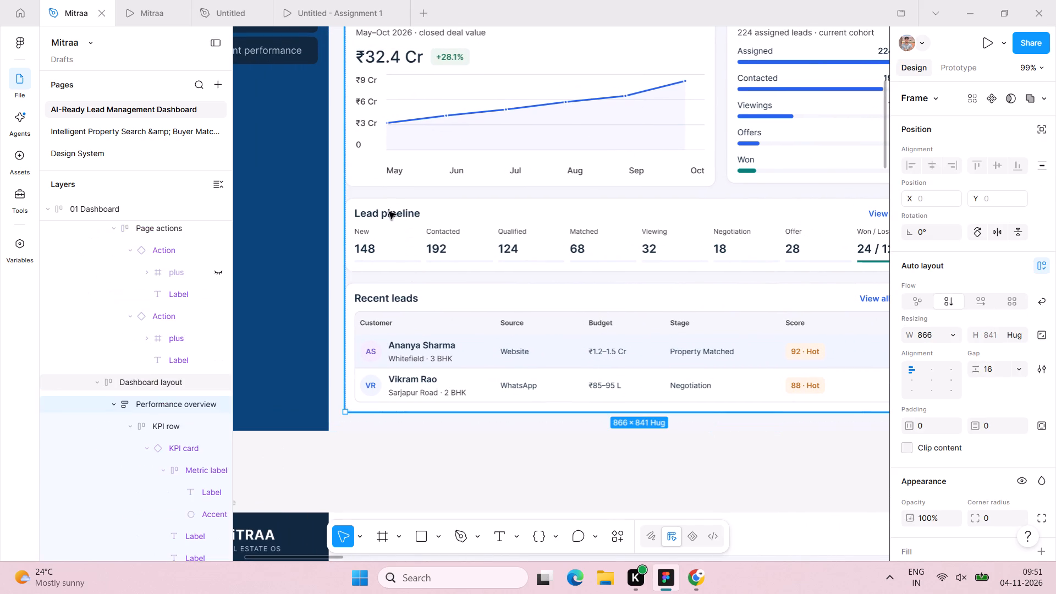
left_click(389, 212)
double_click(389, 212)
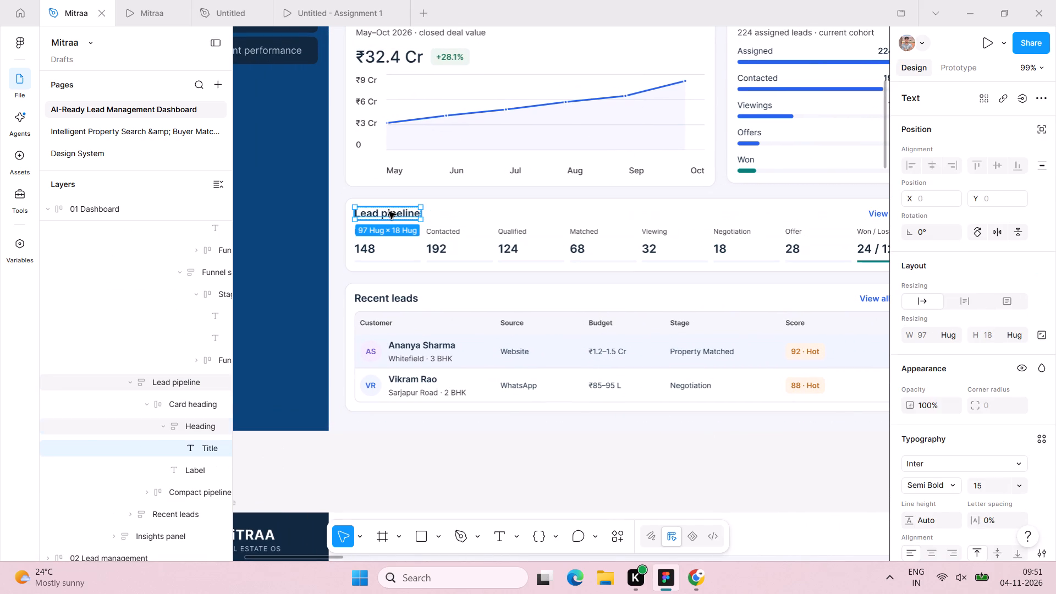
left_click(999, 485)
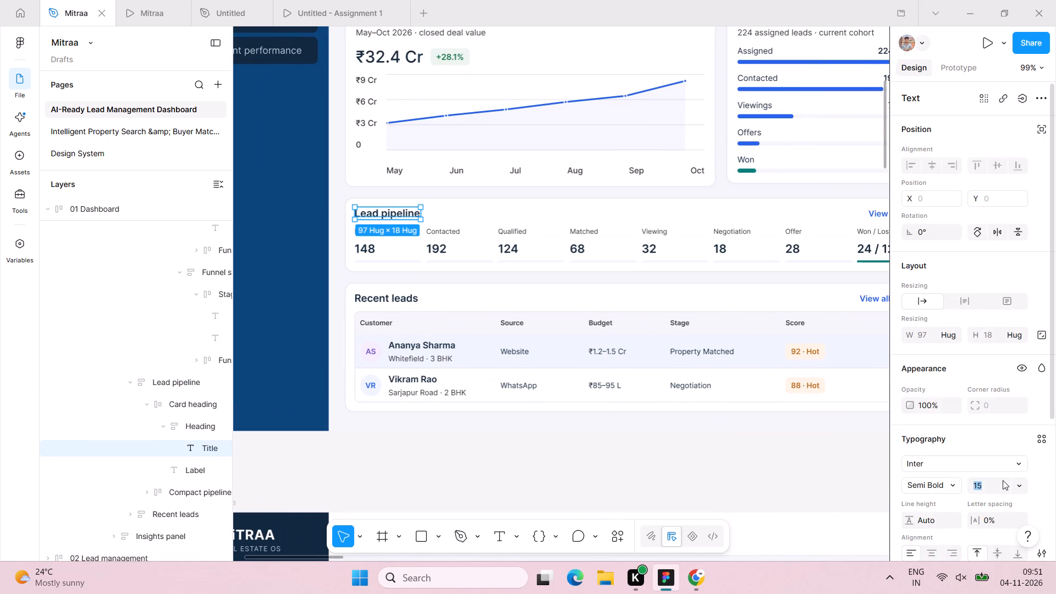
type("16")
key("Return")
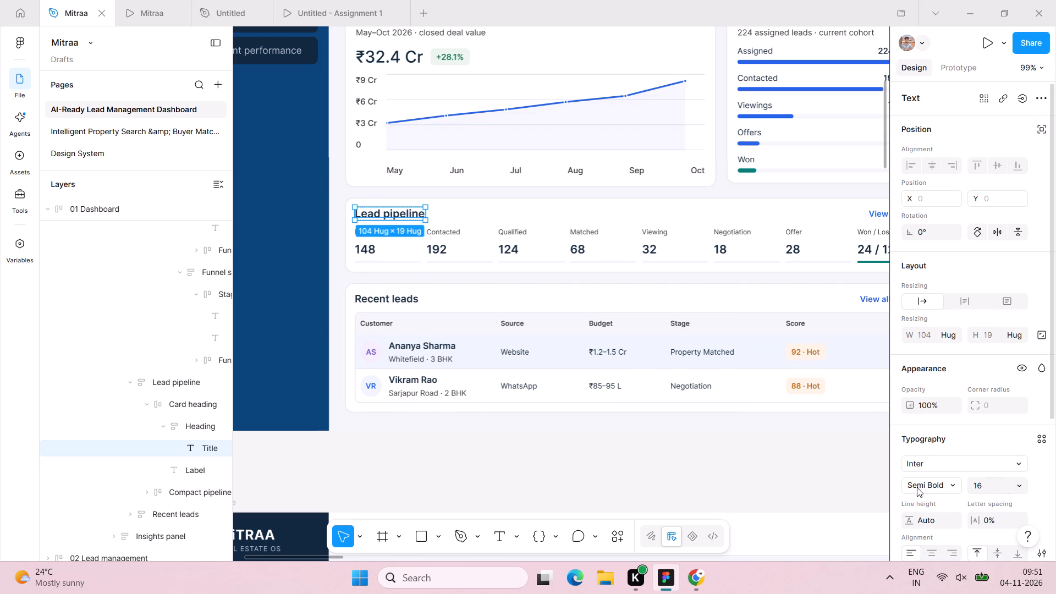
Copy the 01 Dashboard sidebar's fill colour 0A447B and apply it to the 02 Lead management sidebar.
scroll(576, 390, "left", 1)
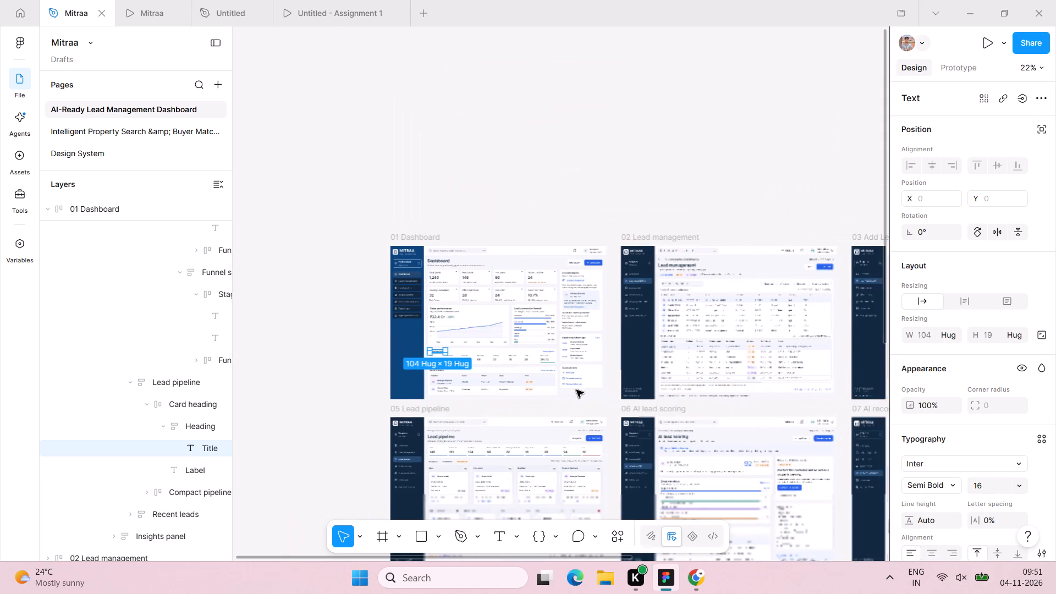
scroll(576, 390, "down", 1)
left_click(404, 277)
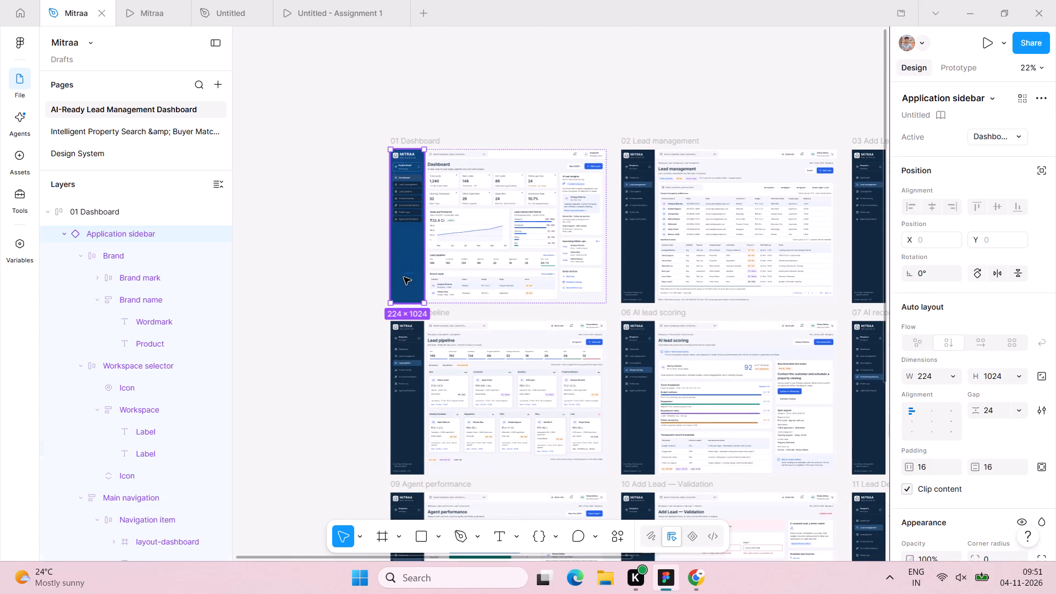
scroll(947, 383, "down", 6)
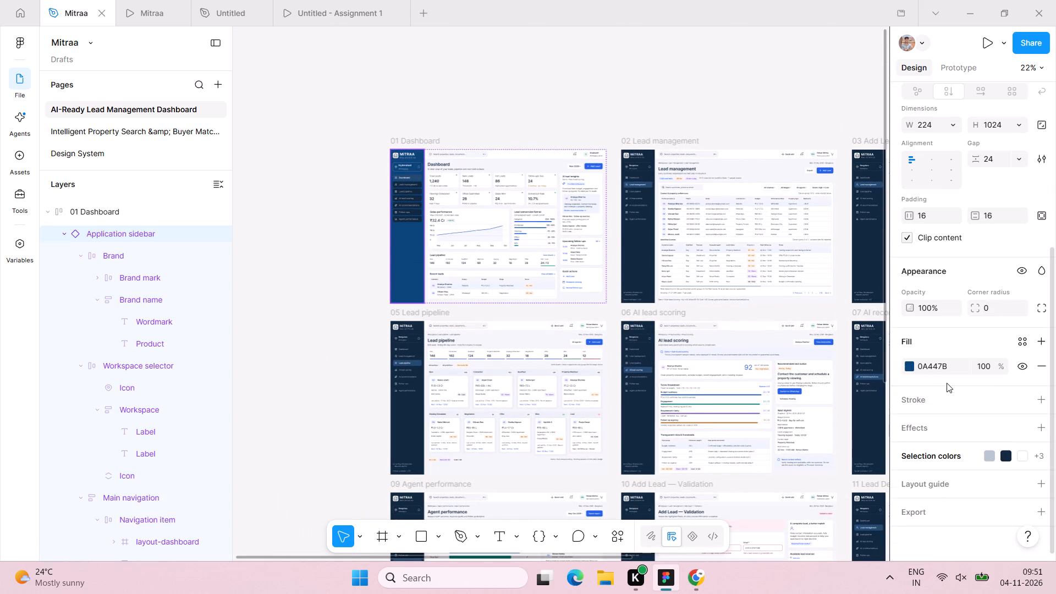
left_click(950, 375)
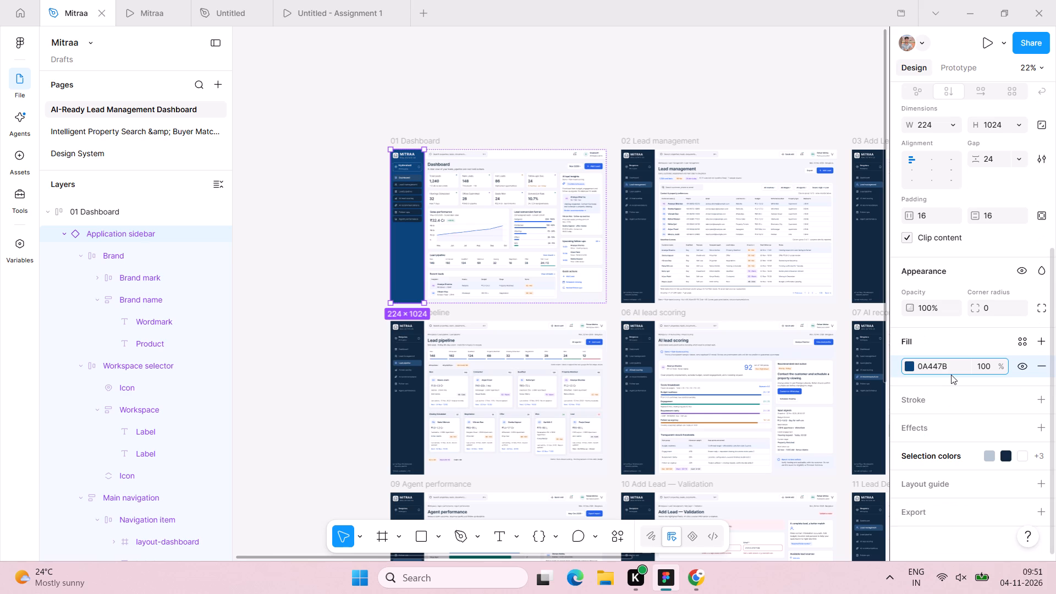
double_click(951, 365)
key("ctrl+c")
key("ctrl+c")
key("ctrl+c")
scroll(258, 381, "left", 2)
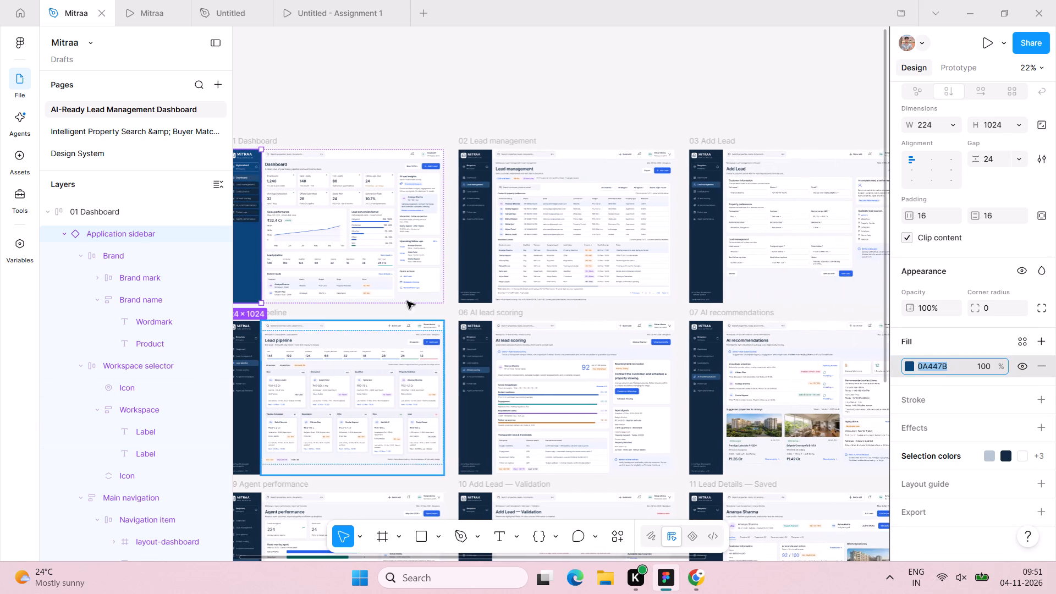
left_click(470, 269)
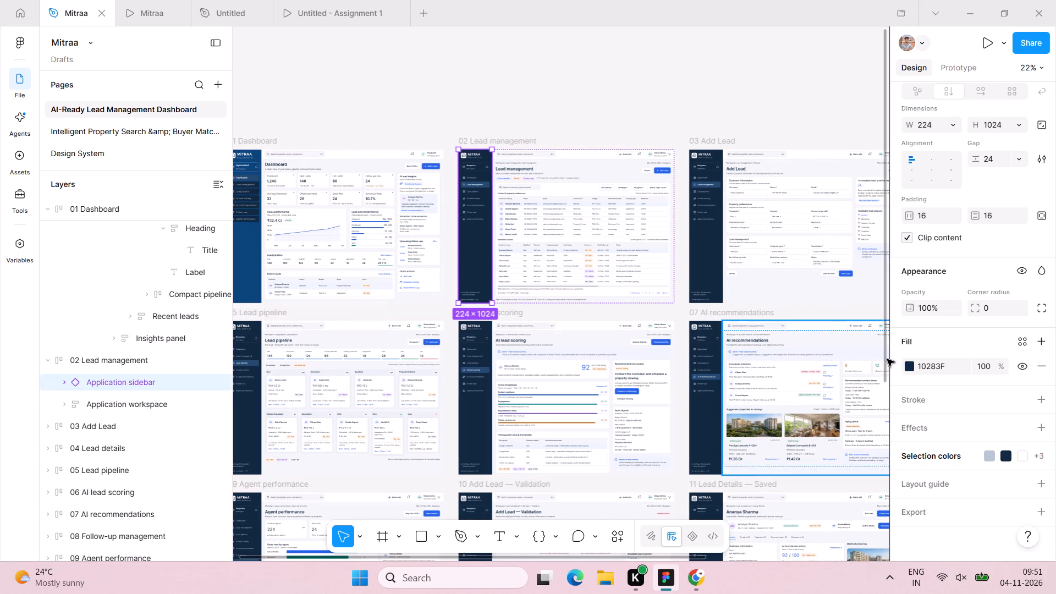
left_click(938, 365)
key("ctrl+v")
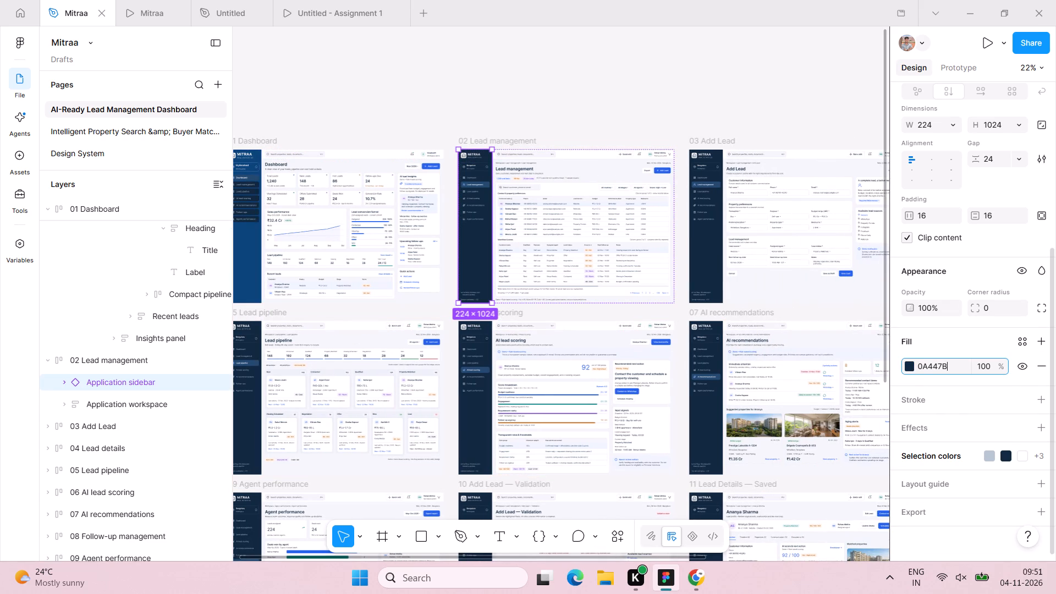
key("Return")
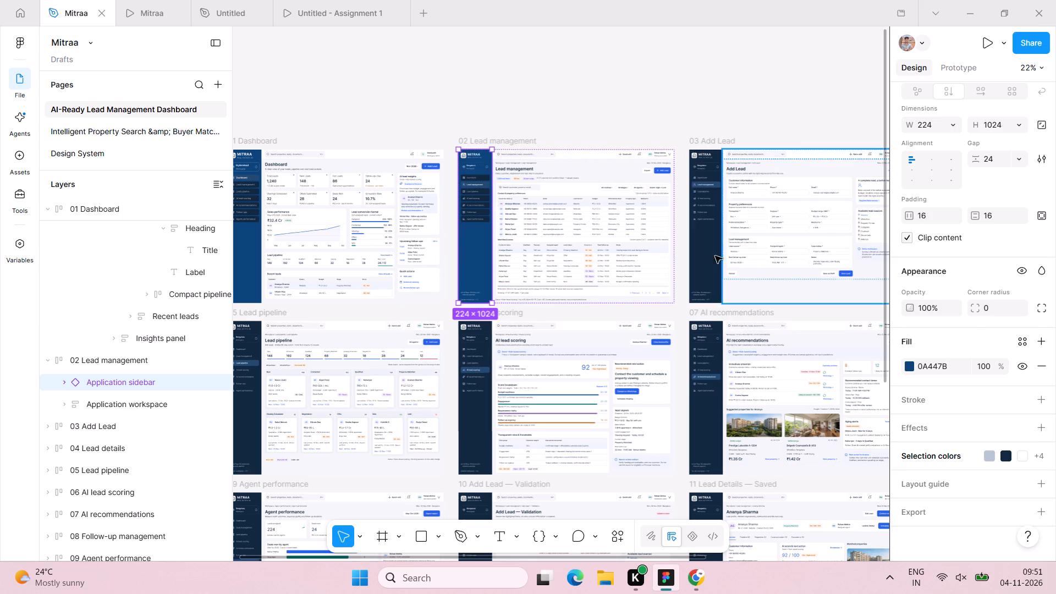
Apply the copied fill colour 0A447B to the sidebars of 03 Add Lead and 07 AI recommendations.
left_click(700, 252)
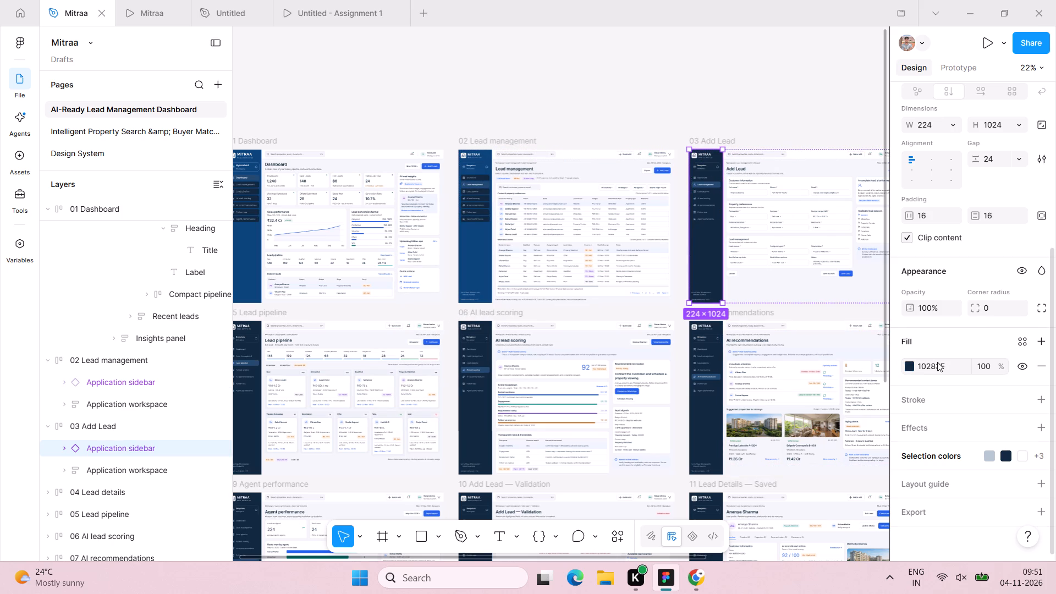
left_click(939, 362)
key("ctrl+v")
key("Return")
left_click(701, 420)
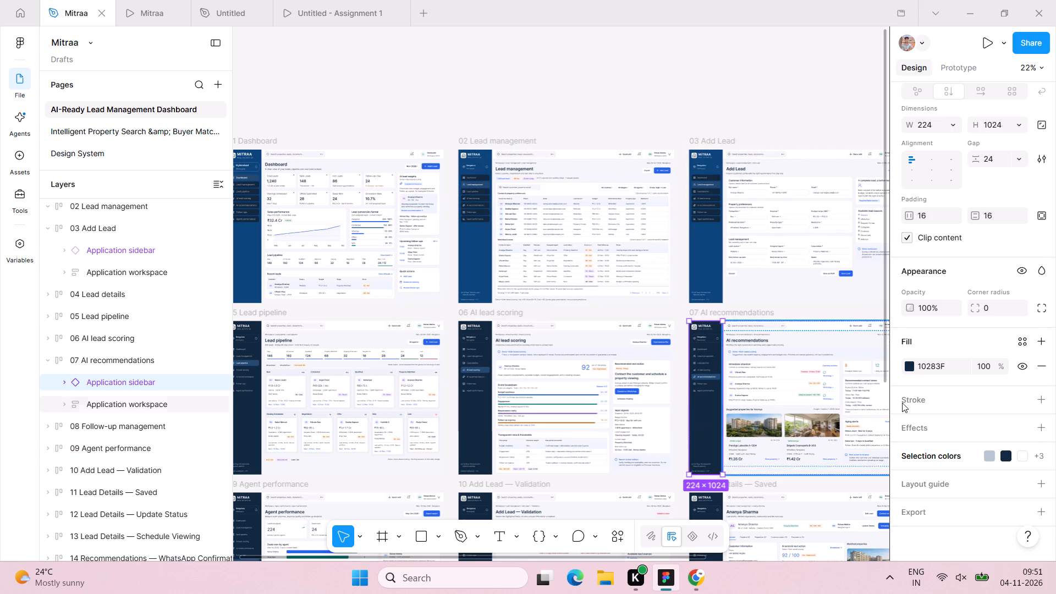
left_click(947, 365)
key("ctrl+v")
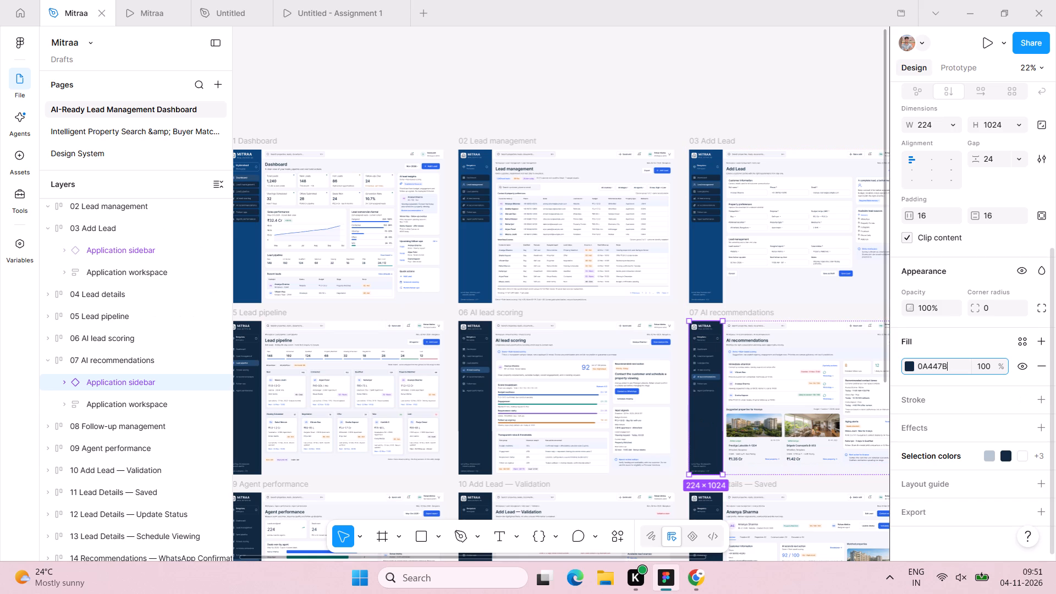
key("Return")
Apply the copied fill colour 0A447B to the 04 Lead details sidebar.
scroll(787, 306, "left", 2)
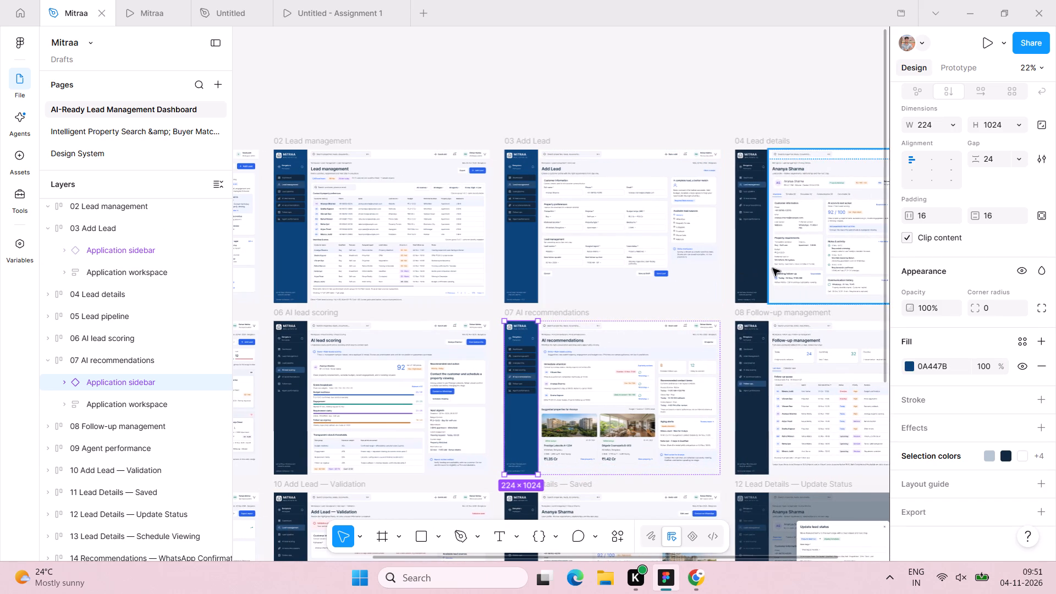
left_click(759, 267)
left_click(933, 364)
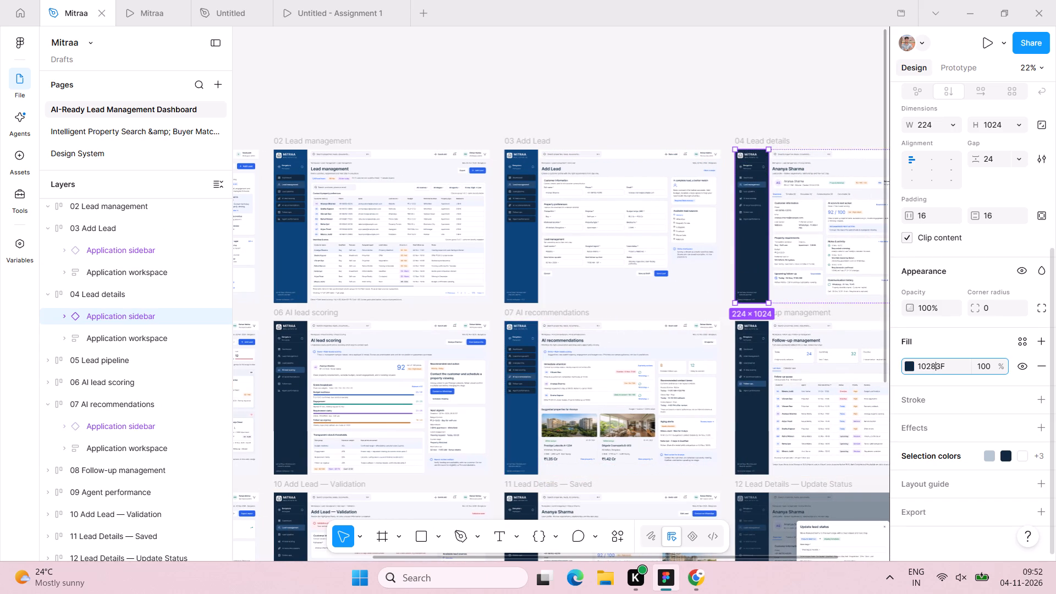
key("ctrl+v")
key("Return")
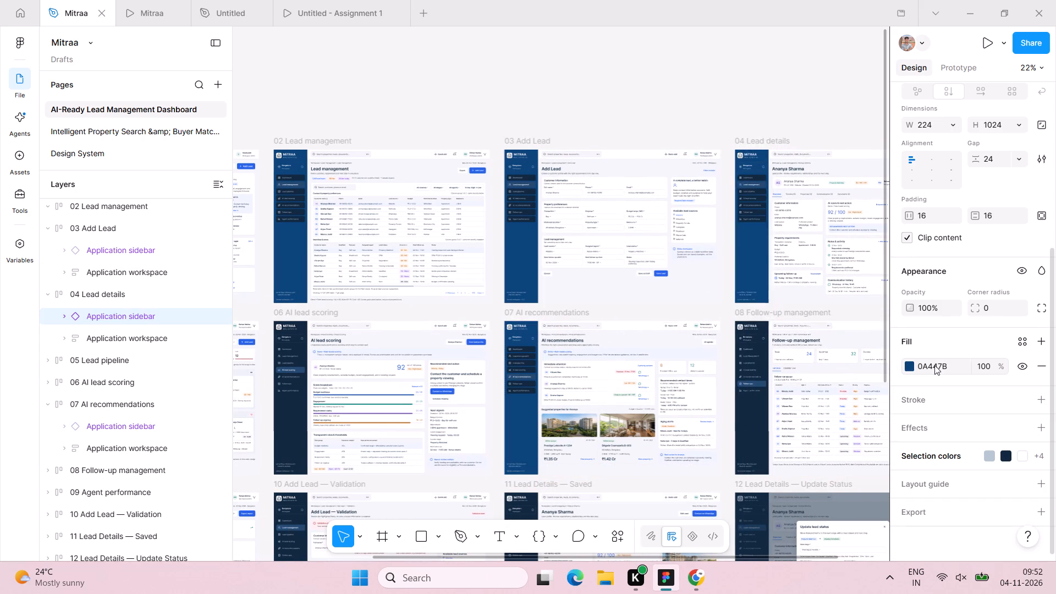
Apply the copied fill colour 0A447B to the 08 Follow-up management sidebar.
left_click(754, 447)
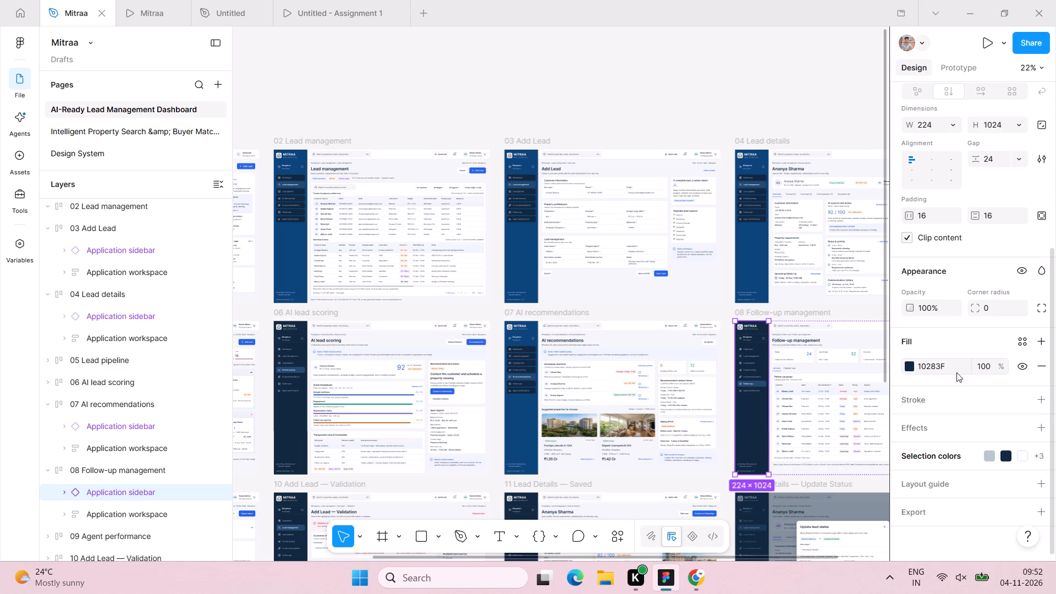
left_click(956, 372)
left_click(947, 362)
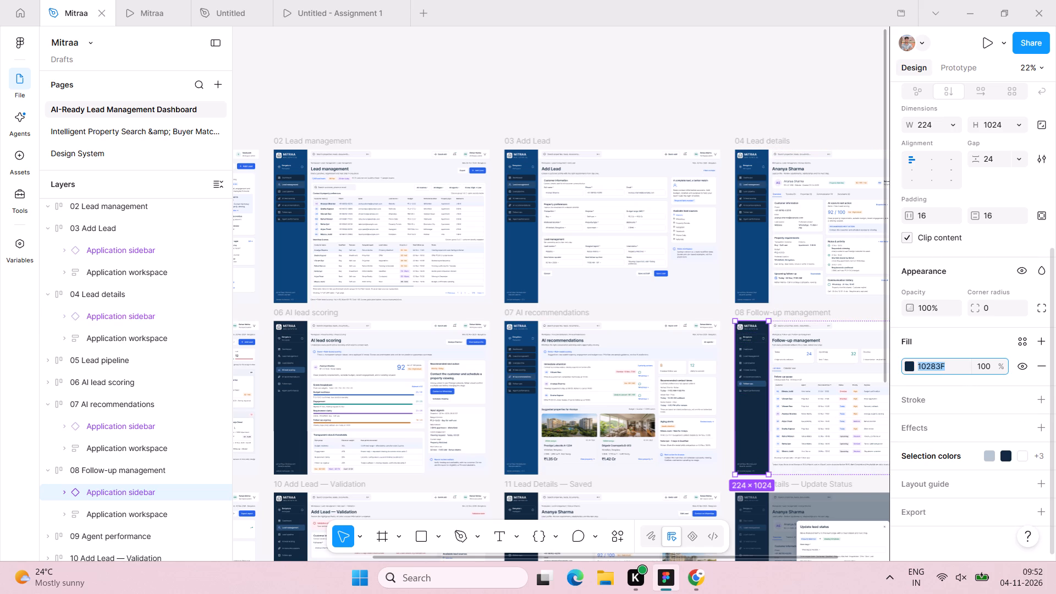
key("ctrl+v")
key("Return")
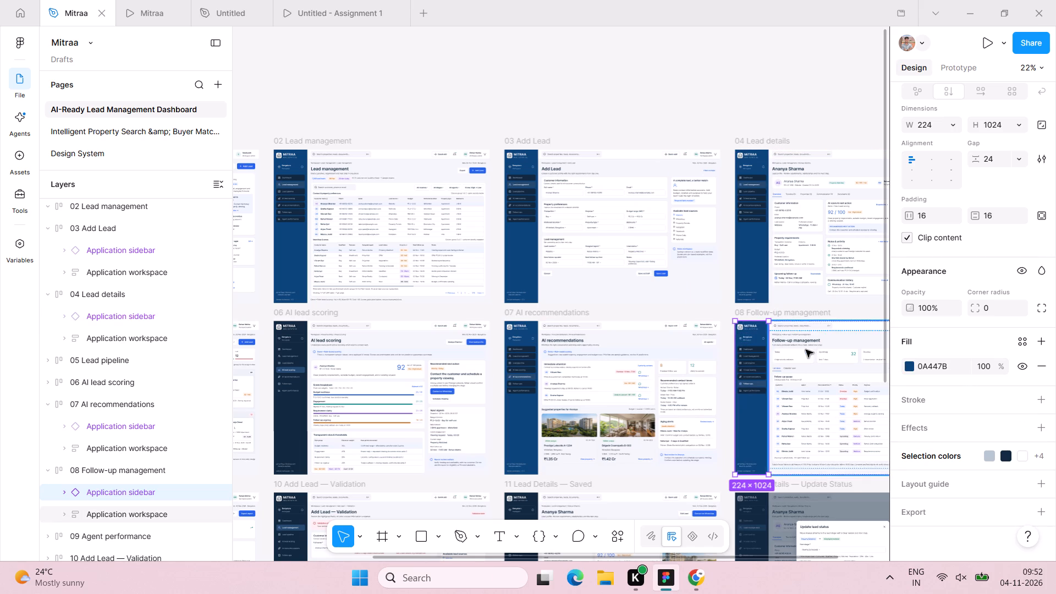
Apply the copied fill colour 0A447B to the 05 Lead pipeline sidebar.
scroll(806, 350, "down", 1)
scroll(803, 348, "right", 4)
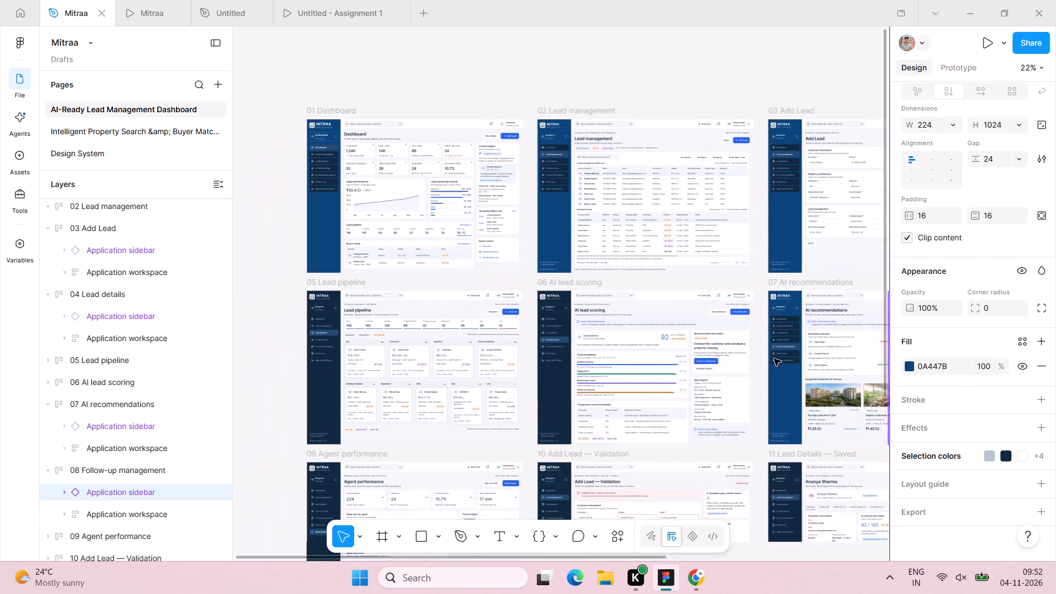
scroll(774, 359, "right", 1)
scroll(375, 593, "down", 1)
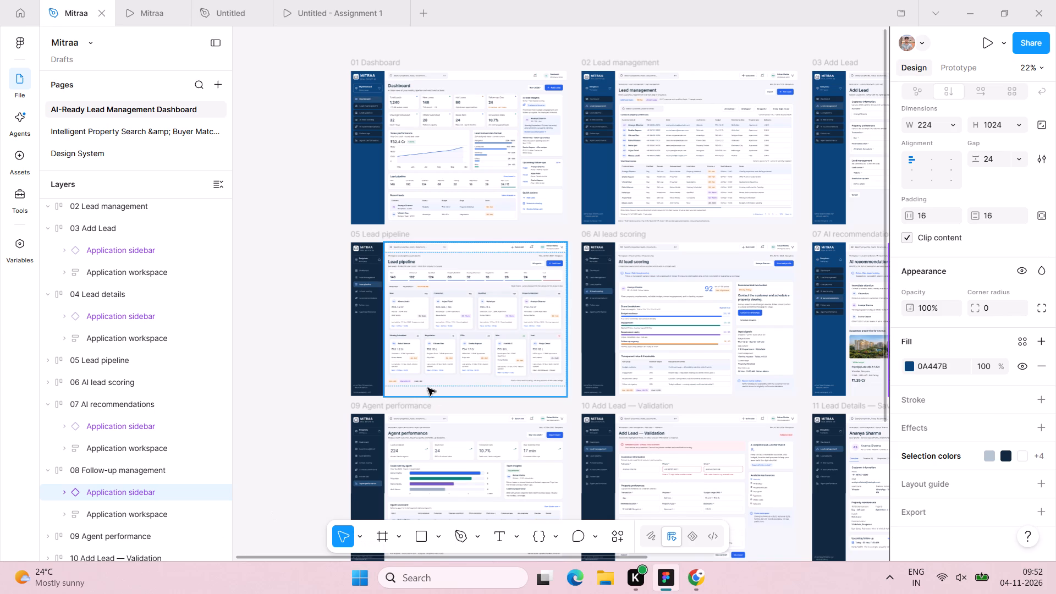
scroll(331, 332, "down", 1)
left_click(356, 317)
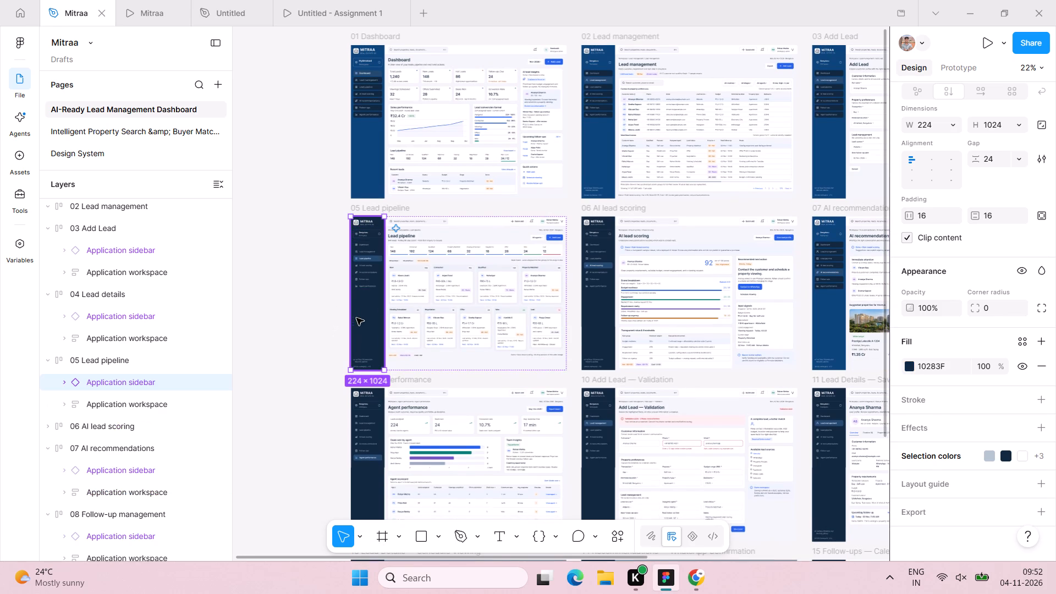
left_click(949, 365)
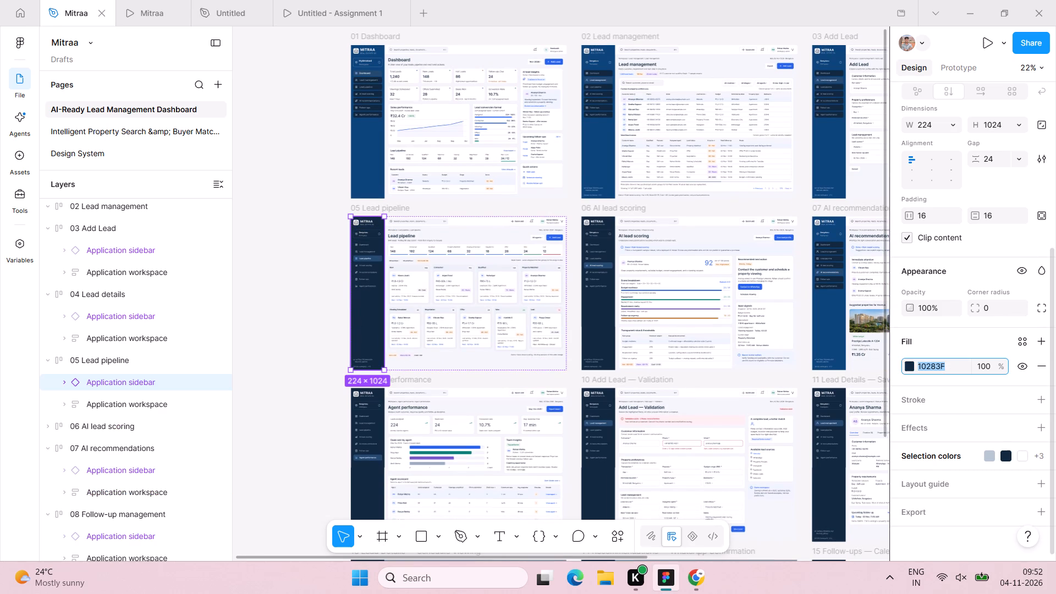
key("ctrl+v")
key("Return")
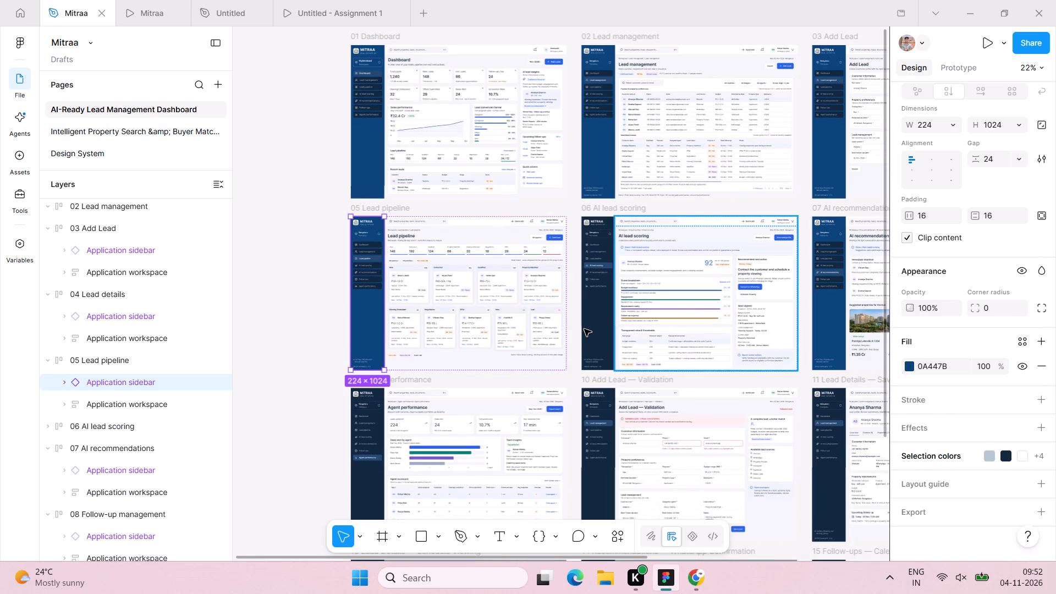
Apply the copied fill colour 0A447B to the sidebars of 06 AI lead scoring and 09 Agent performance.
left_click_drag(584, 329, 579, 329)
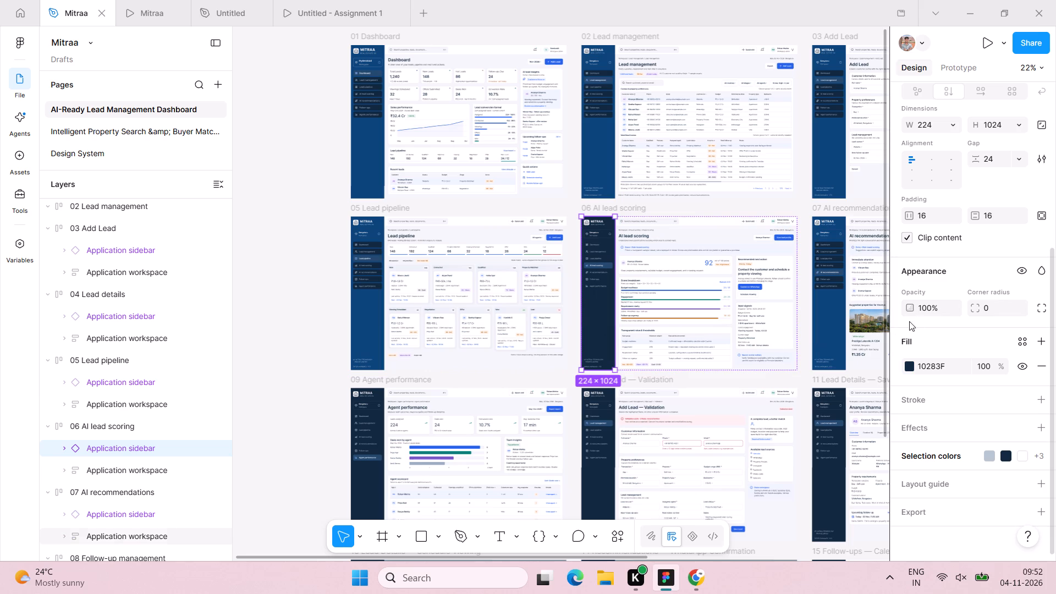
left_click(949, 370)
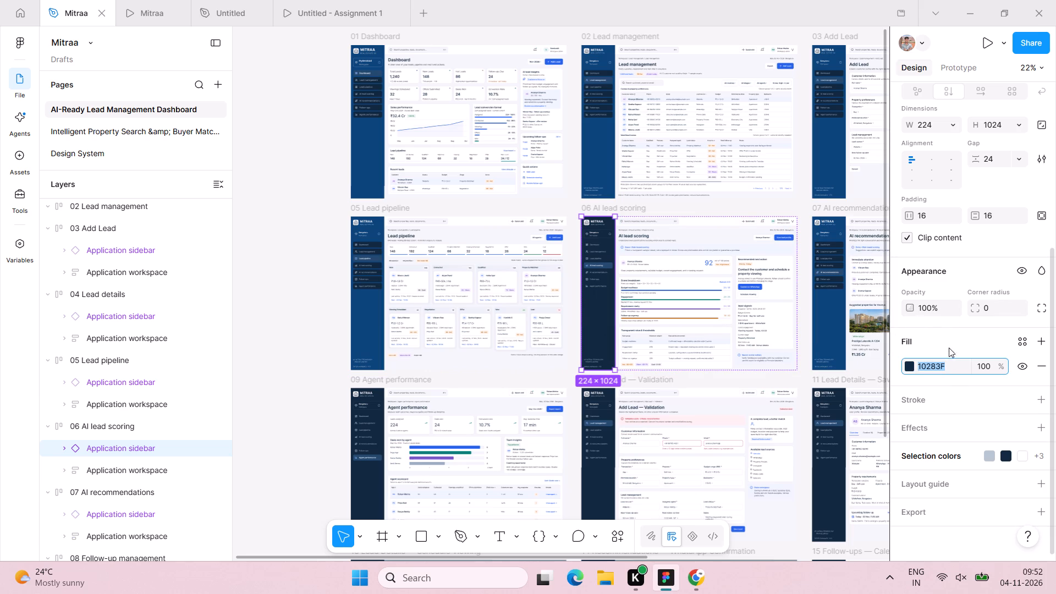
key("ctrl+v")
key("Return")
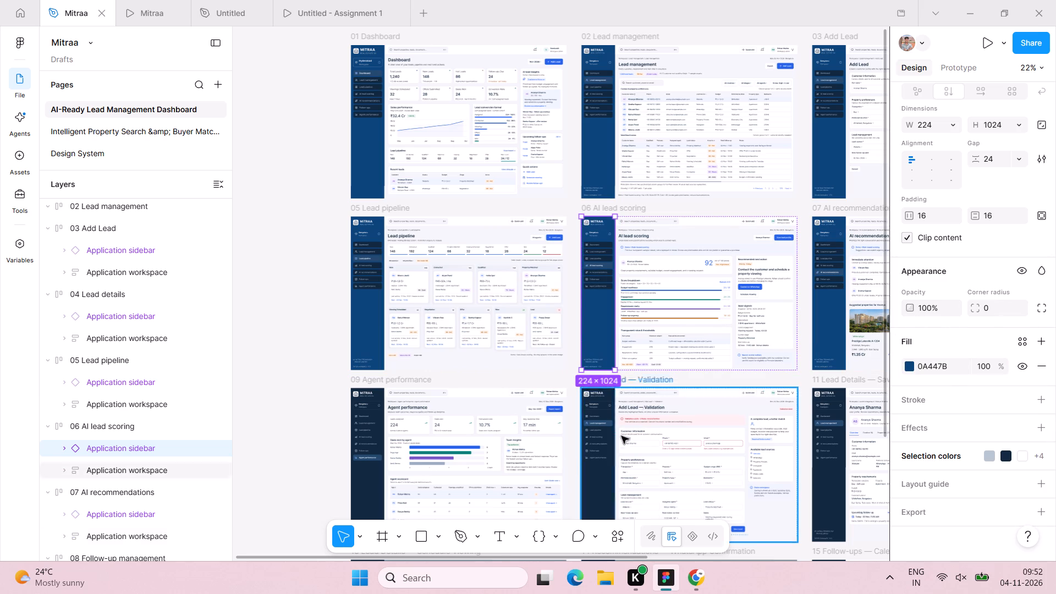
left_click(378, 477)
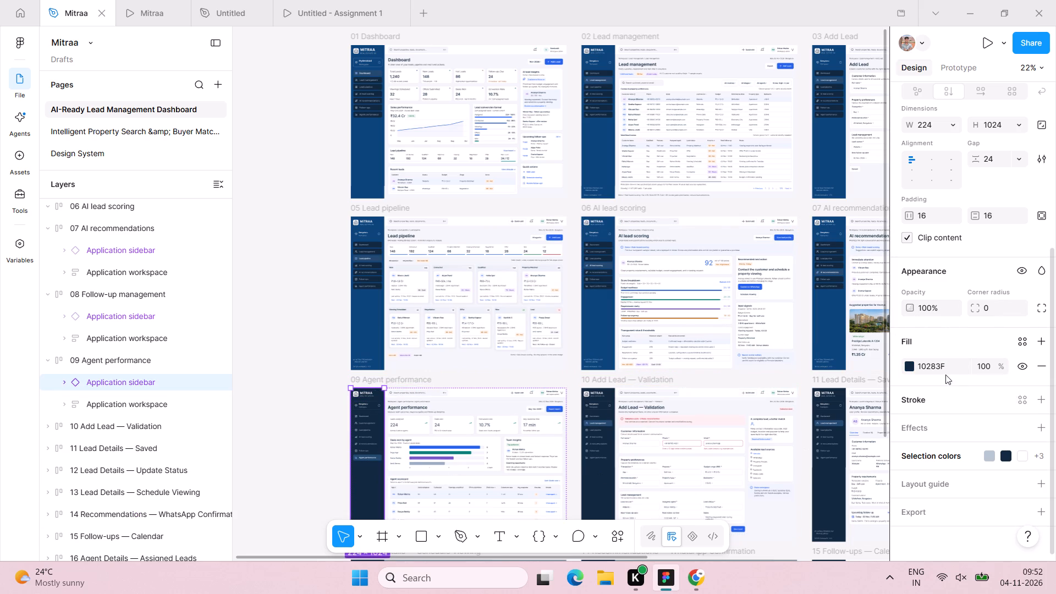
left_click(945, 369)
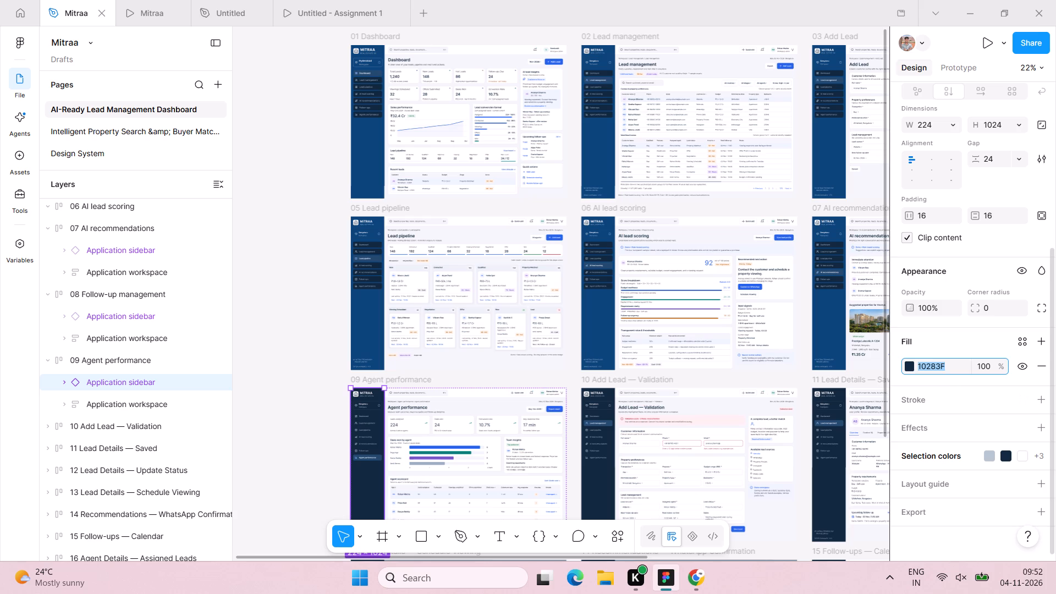
key("ctrl+v")
key("Return")
Open the fill colour of the 10 Add Lead — Validation sidebar for editing.
scroll(553, 288, "down", 2)
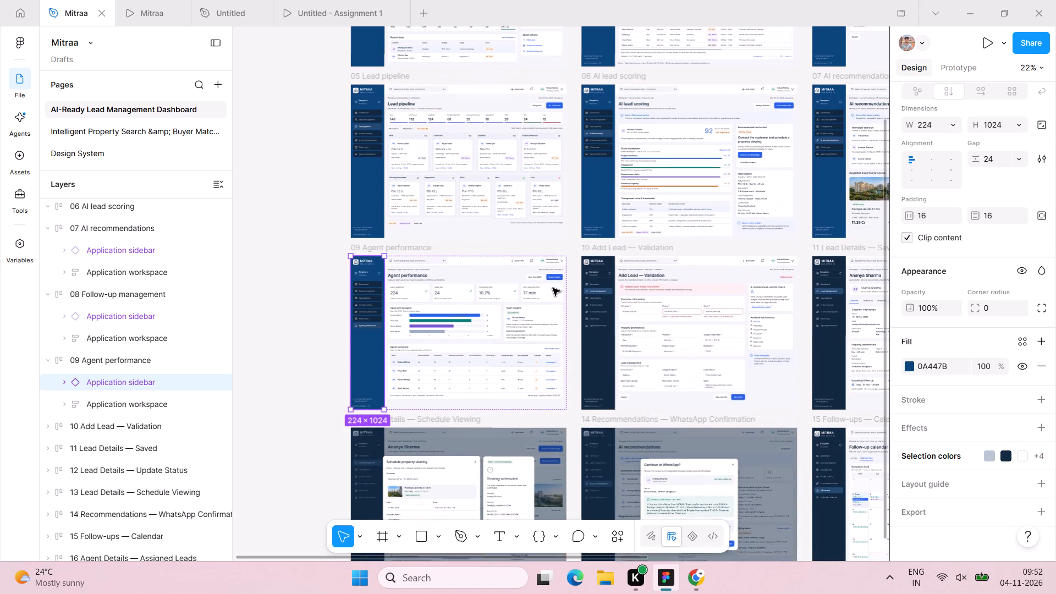
scroll(553, 288, "left", 1)
left_click(456, 370)
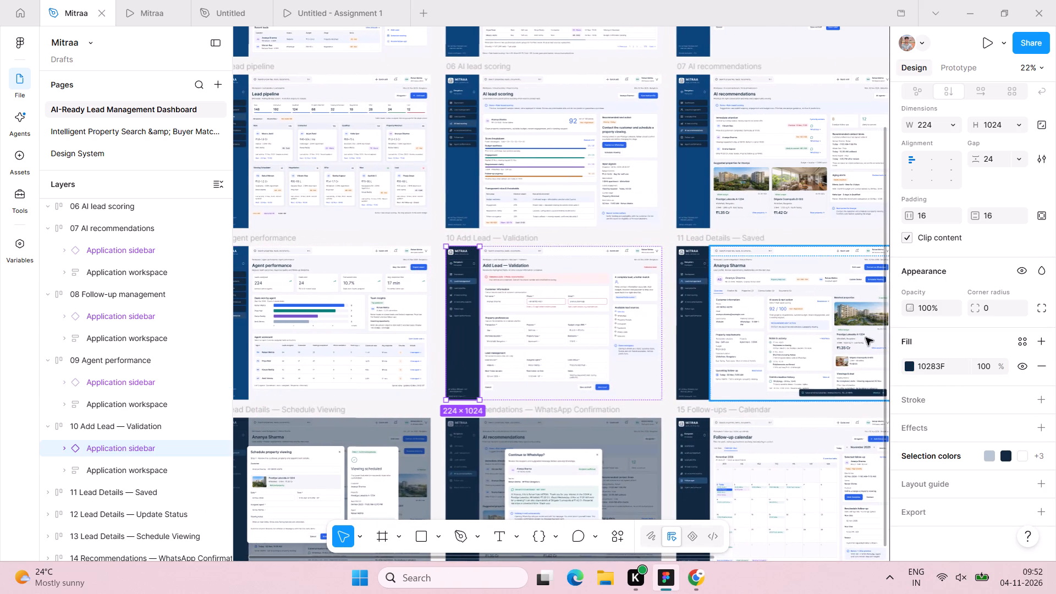
left_click(943, 365)
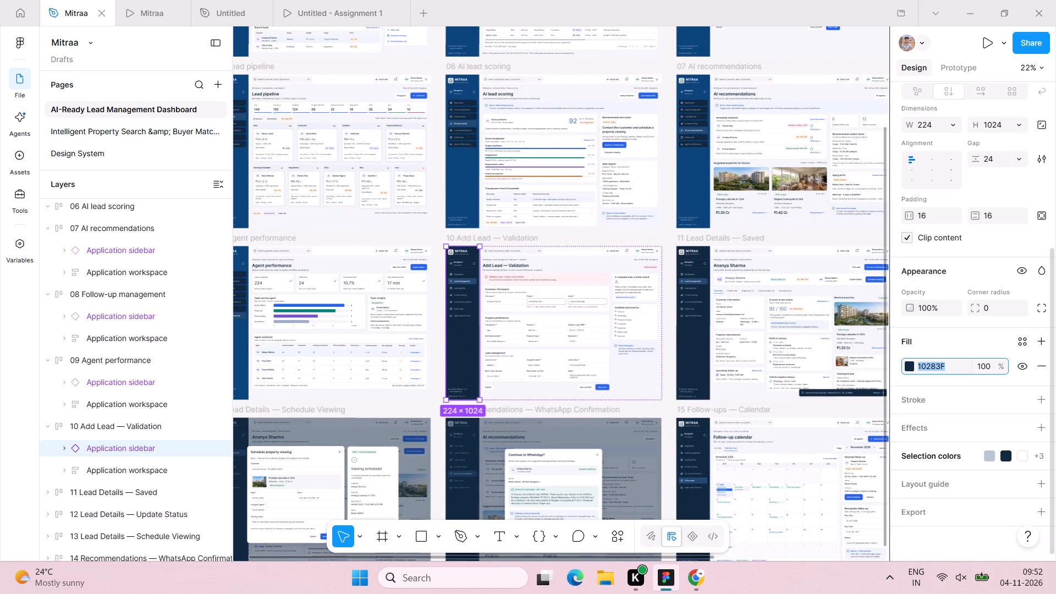
Apply the copied fill colour 0A447B to the sidebars of 10 Add Lead — Validation and 11 Lead Details — Saved.
key("ctrl+v")
key("Return")
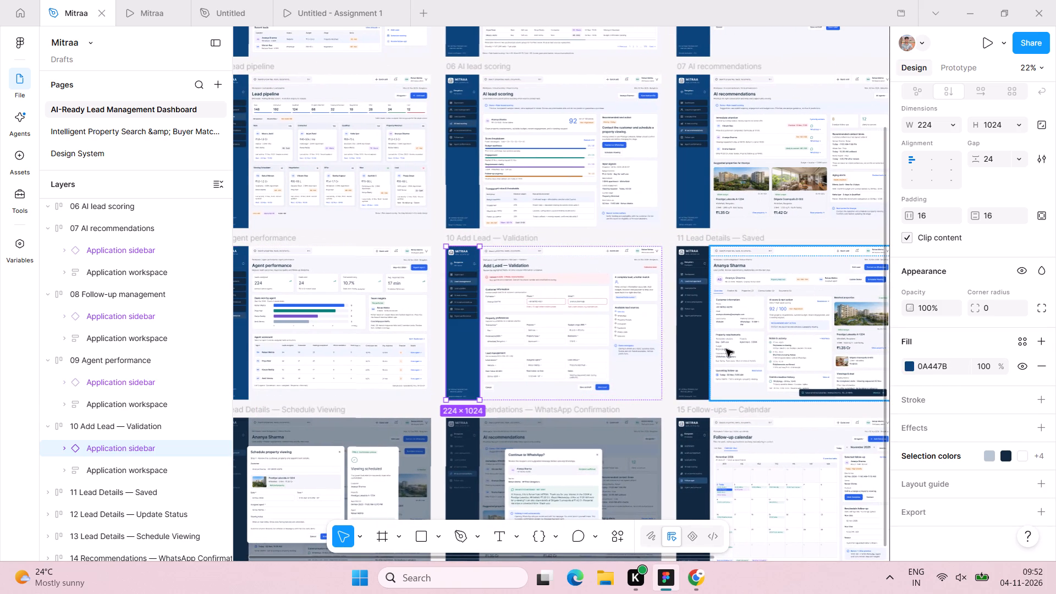
left_click(697, 347)
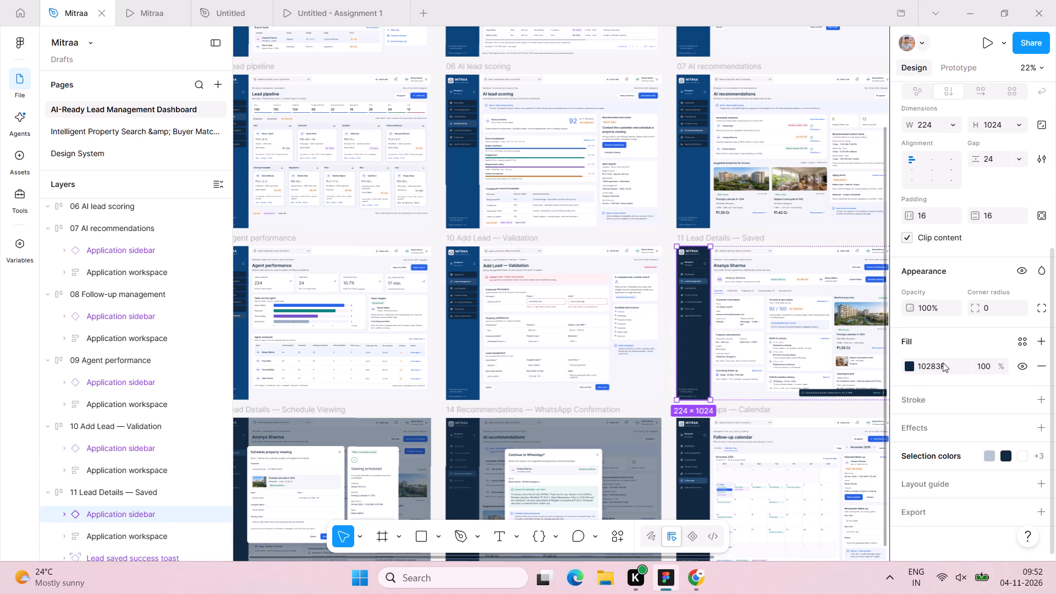
left_click(943, 362)
left_click(945, 362)
left_click(945, 362)
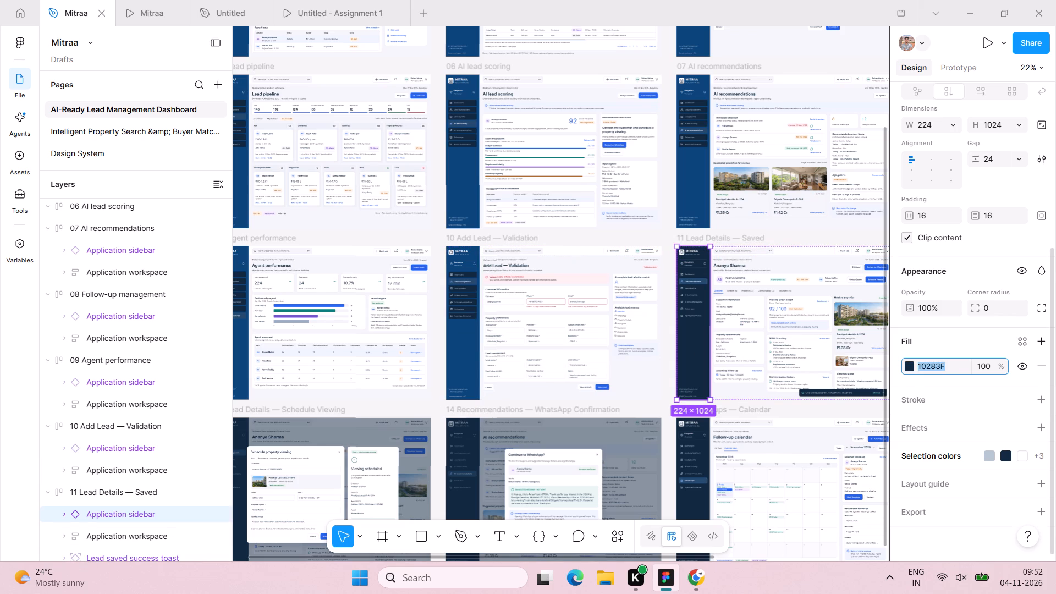
key("ctrl+v")
key("Return")
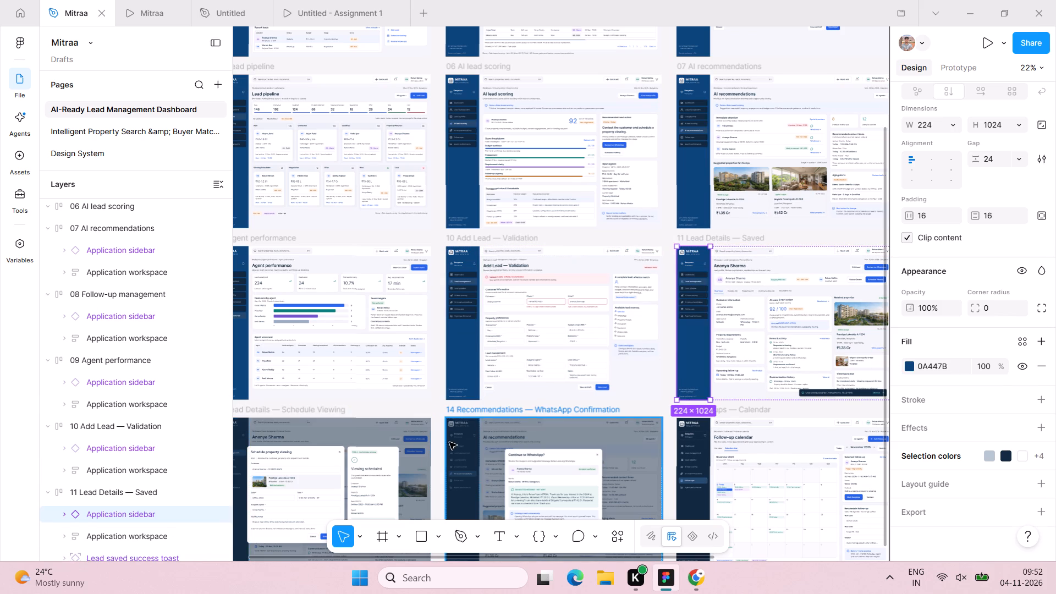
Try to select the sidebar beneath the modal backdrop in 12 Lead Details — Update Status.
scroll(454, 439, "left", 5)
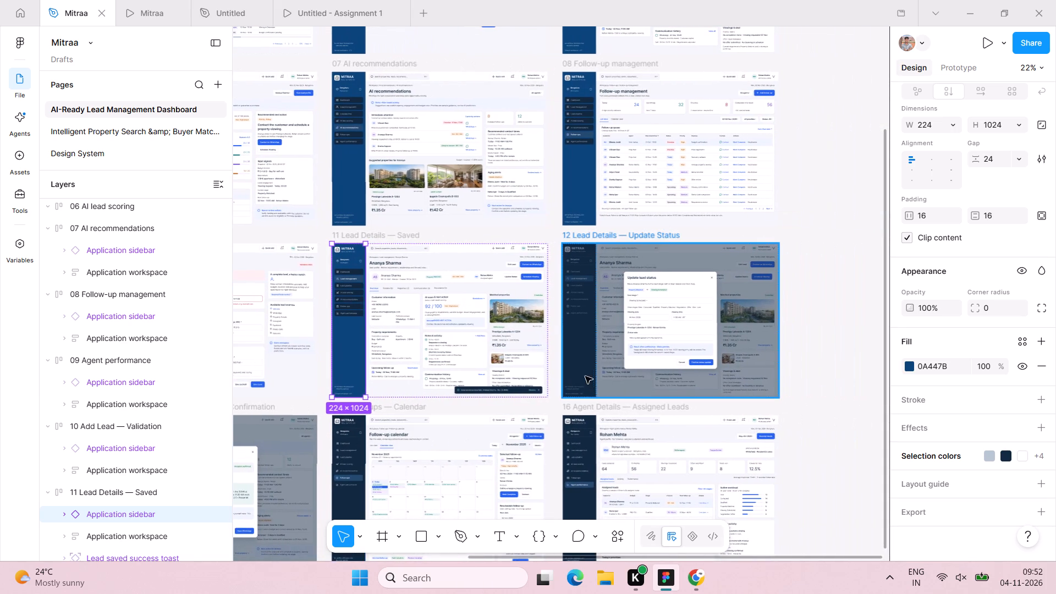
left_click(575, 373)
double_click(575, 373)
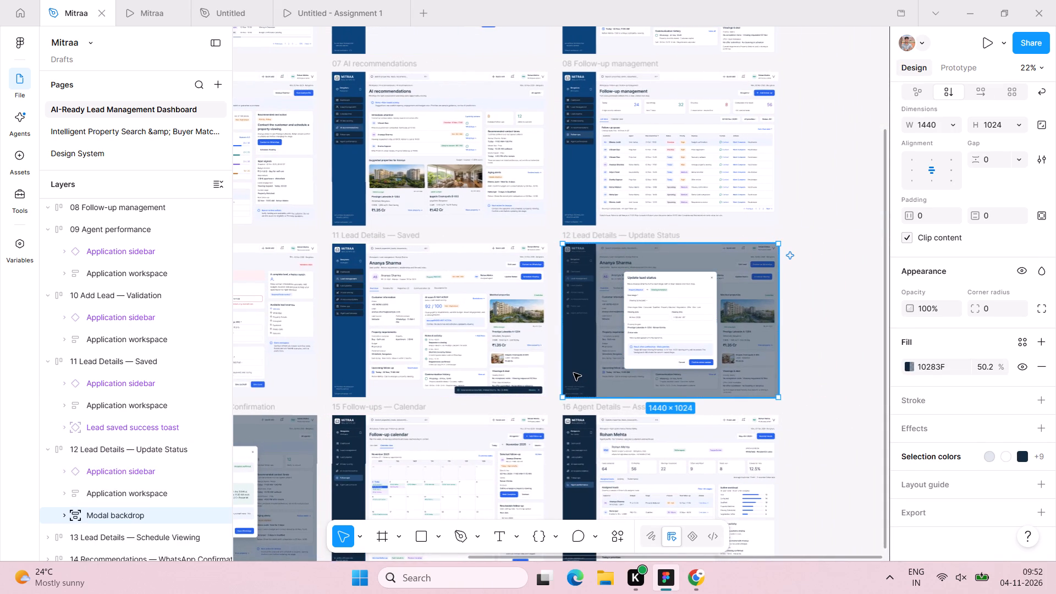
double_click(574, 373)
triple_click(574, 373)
Apply the copied fill colour 0A447B to the sidebars of 15 Follow-ups — Calendar and 16 Agent Details — Assigned Leads.
scroll(574, 373, "right", 7)
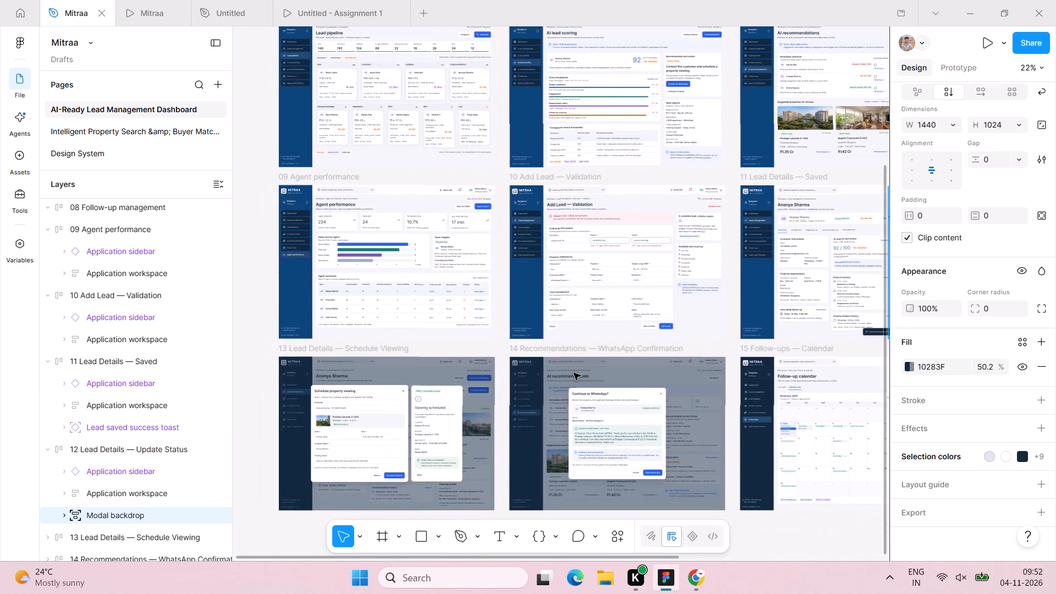
scroll(574, 373, "right", 1)
scroll(514, 384, "left", 5)
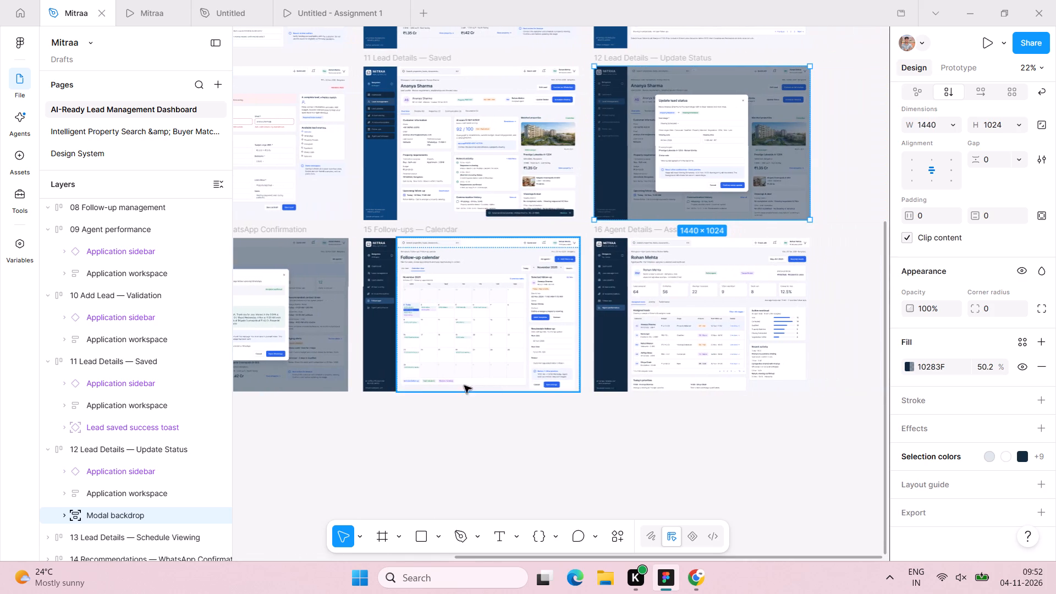
left_click(362, 380)
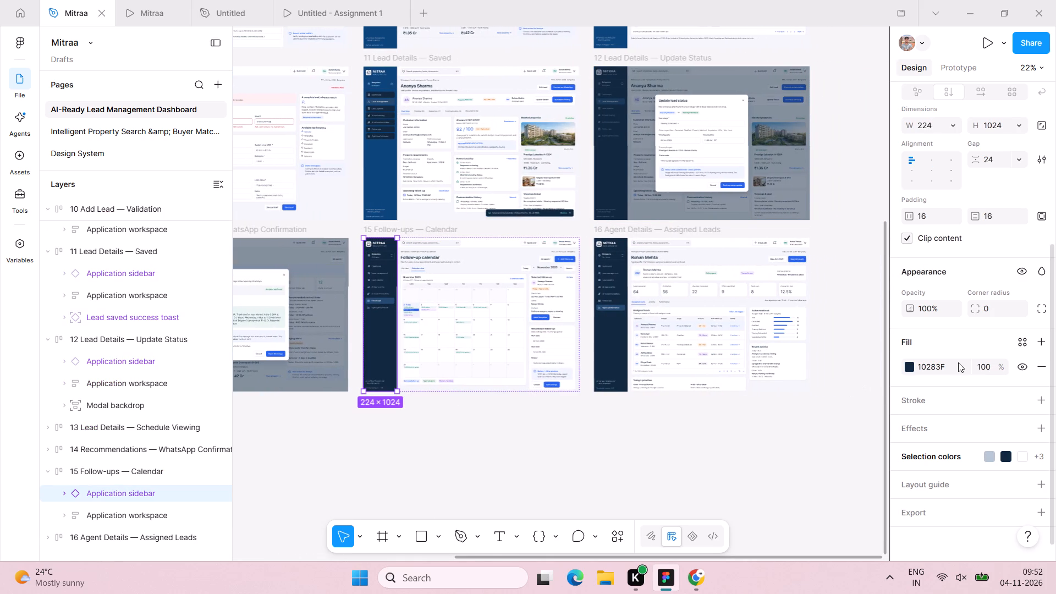
left_click(956, 362)
key("ctrl+v")
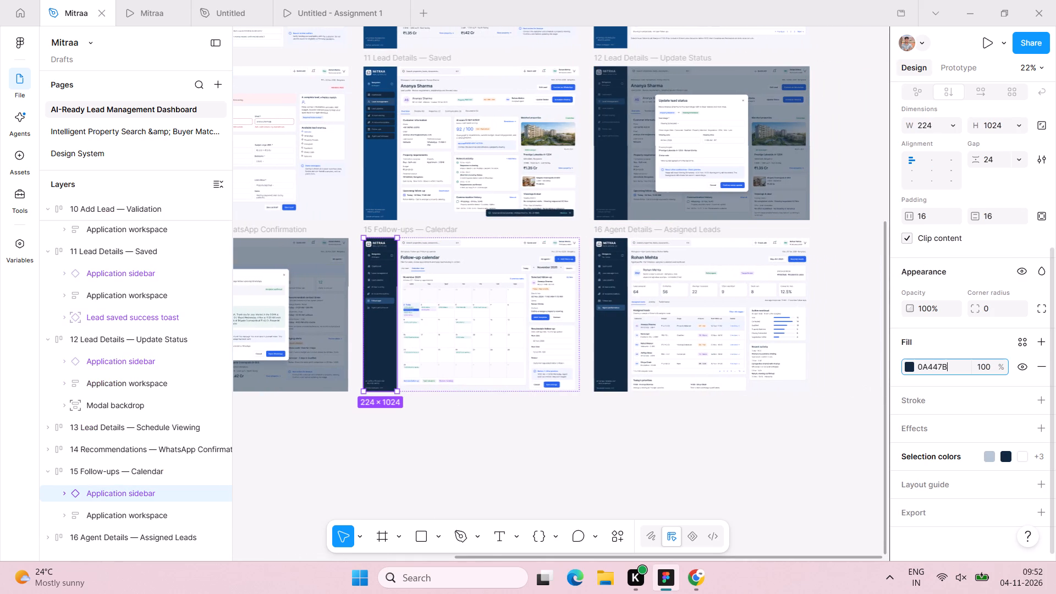
key("Return")
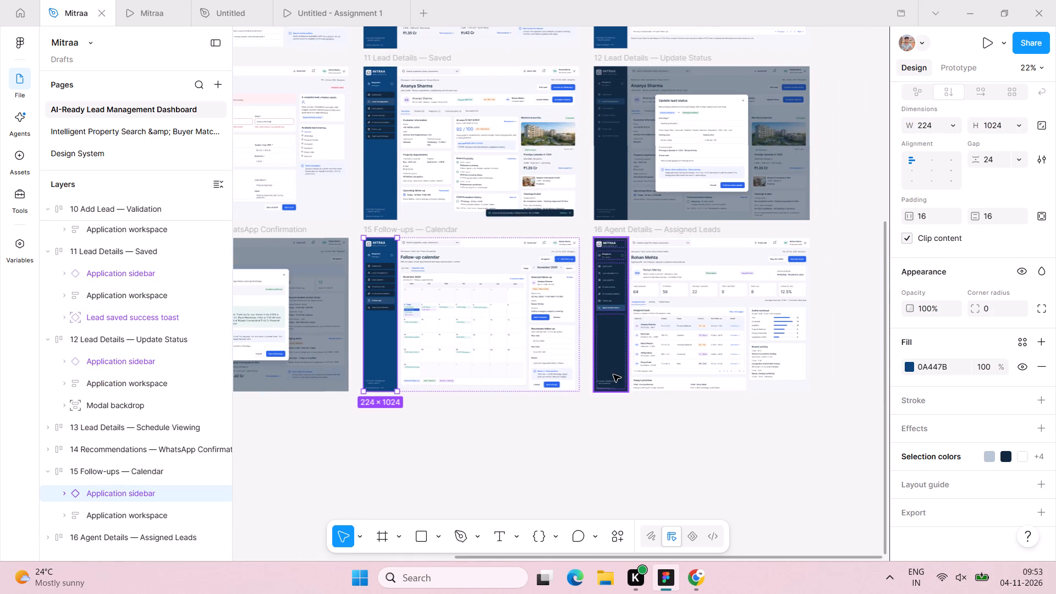
left_click(613, 375)
left_click(947, 364)
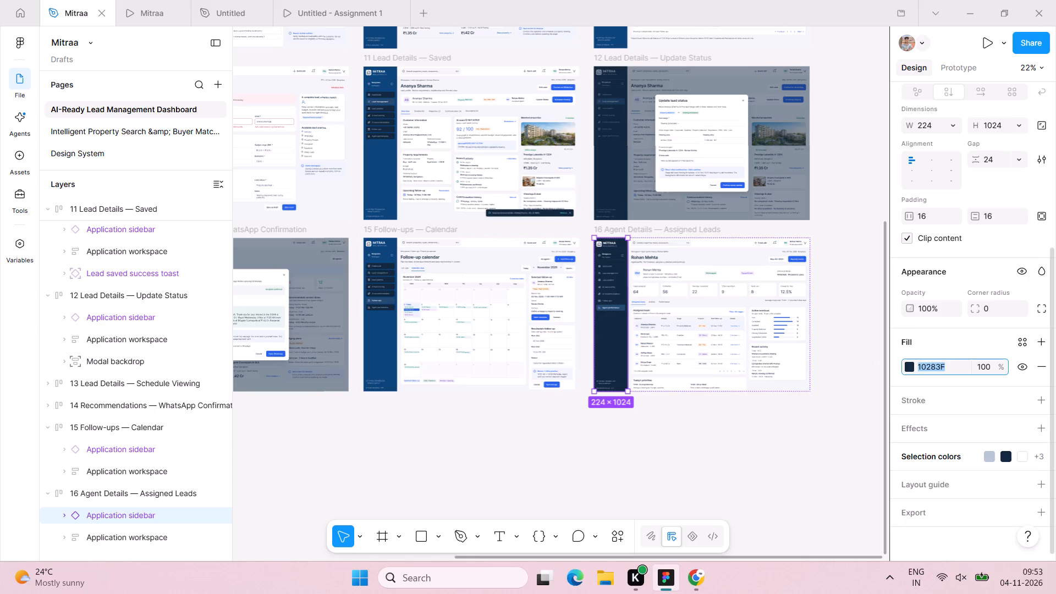
key("ctrl+v")
key("Return")
Review the sidebar colour across the dashboard frames, examining 02 Lead management and 06 AI lead scoring more closely.
scroll(699, 315, "right", 2)
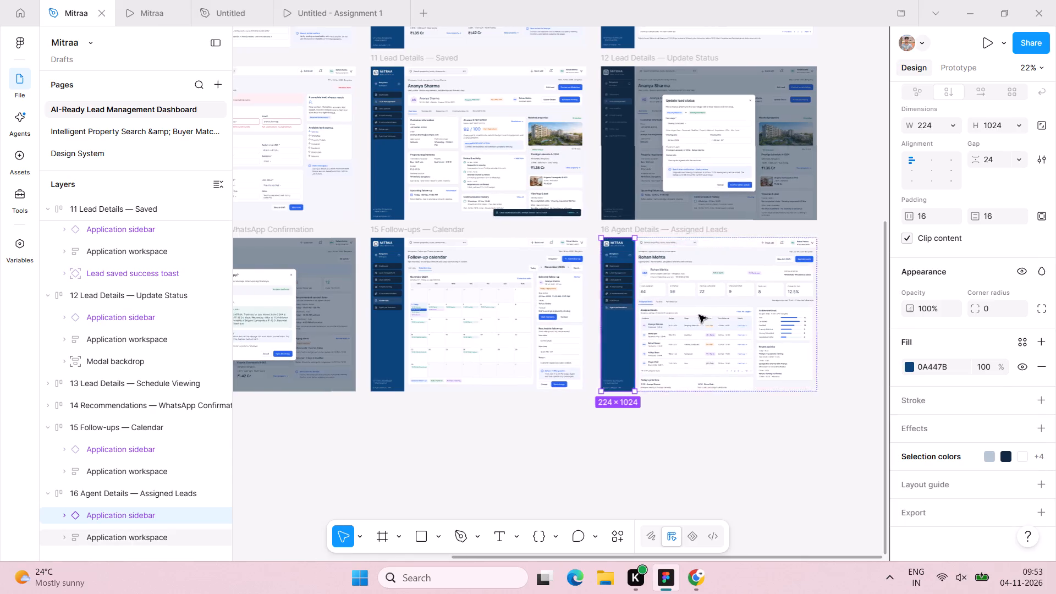
scroll(699, 315, "right", 3)
scroll(699, 316, "up", 2)
scroll(699, 316, "right", 1)
scroll(699, 316, "up", 2)
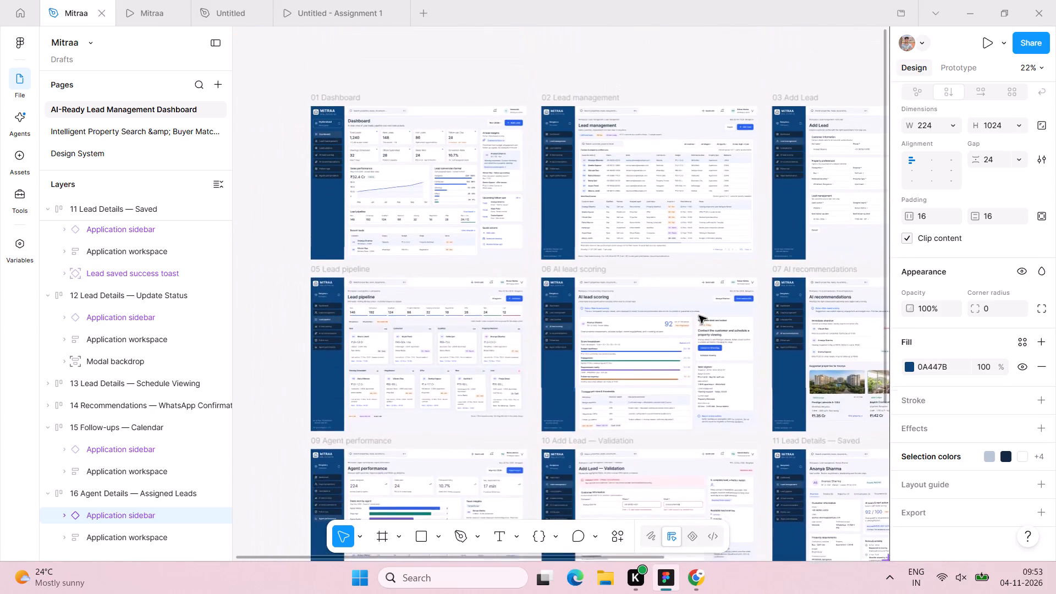
scroll(699, 316, "up", 1)
double_click(554, 281)
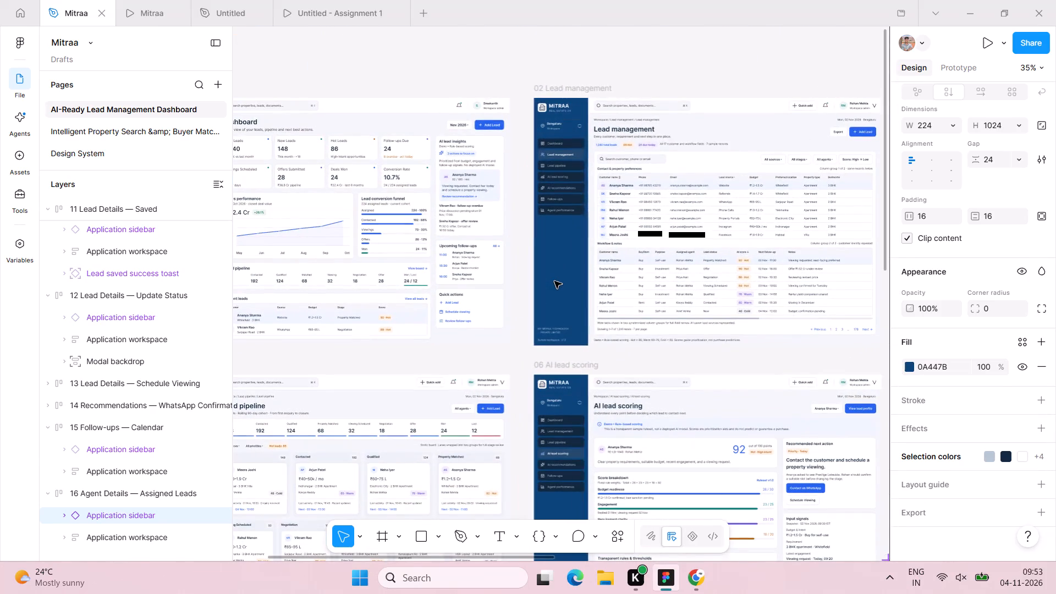
Remove the Sidebar footer from the sidebars of 02 Lead management, 03 Add Lead and 04 Lead details.
key("BackSpace")
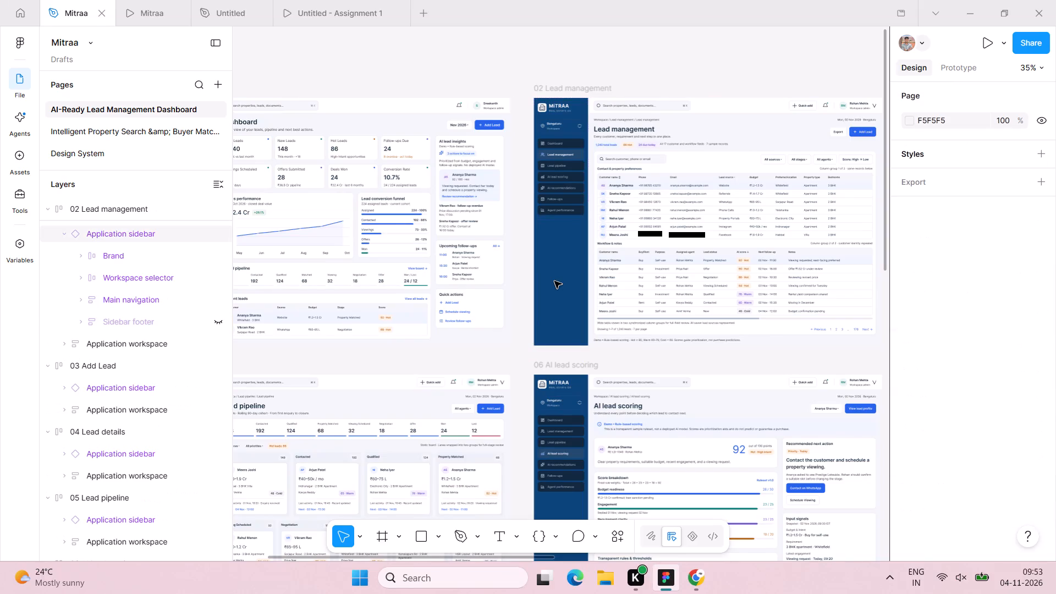
scroll(554, 281, "left", 4)
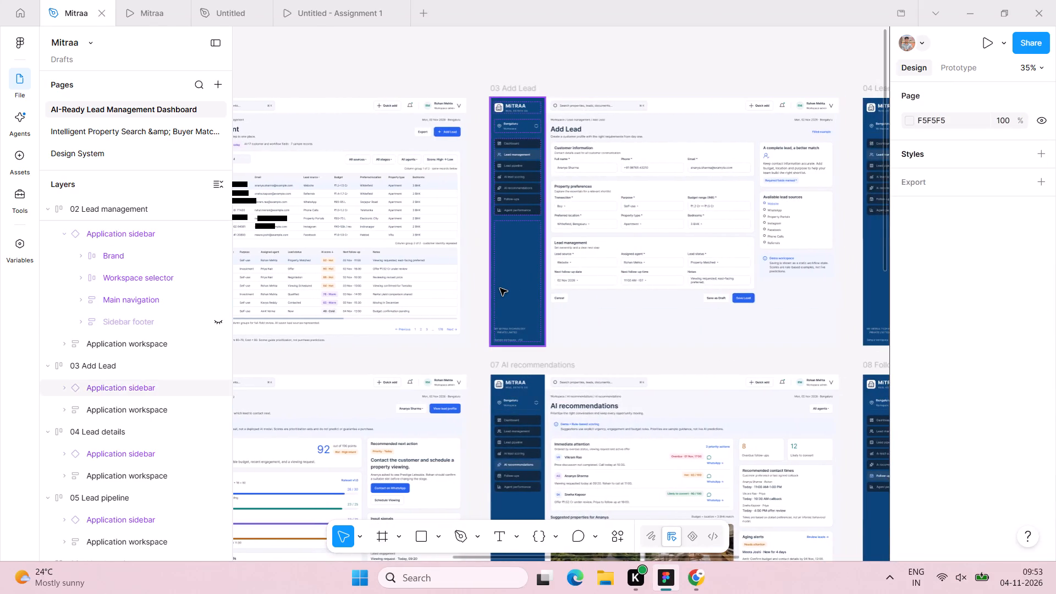
double_click(500, 288)
key("BackSpace")
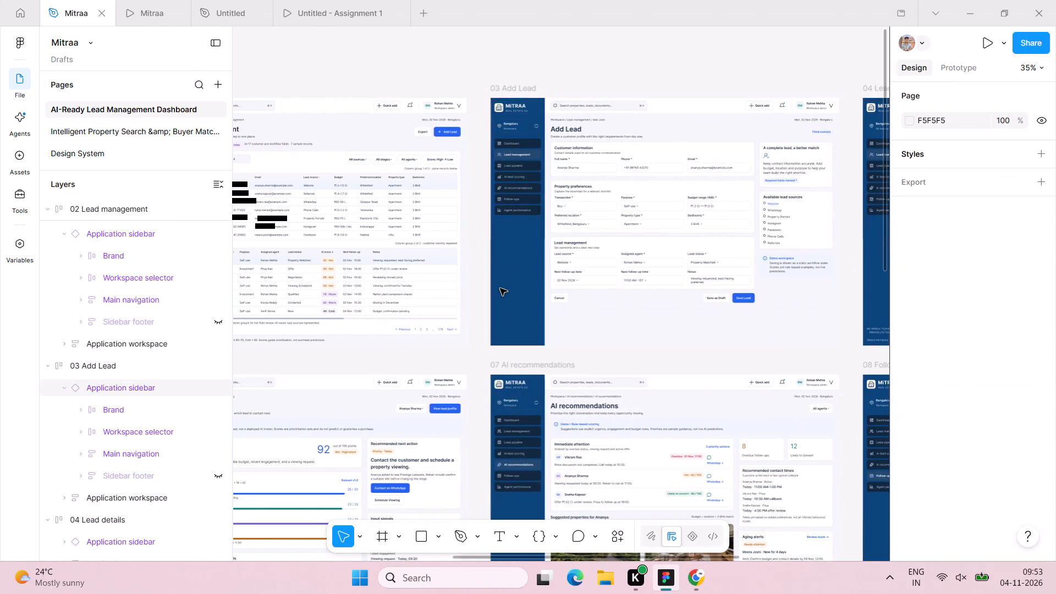
scroll(500, 288, "left", 3)
double_click(663, 278)
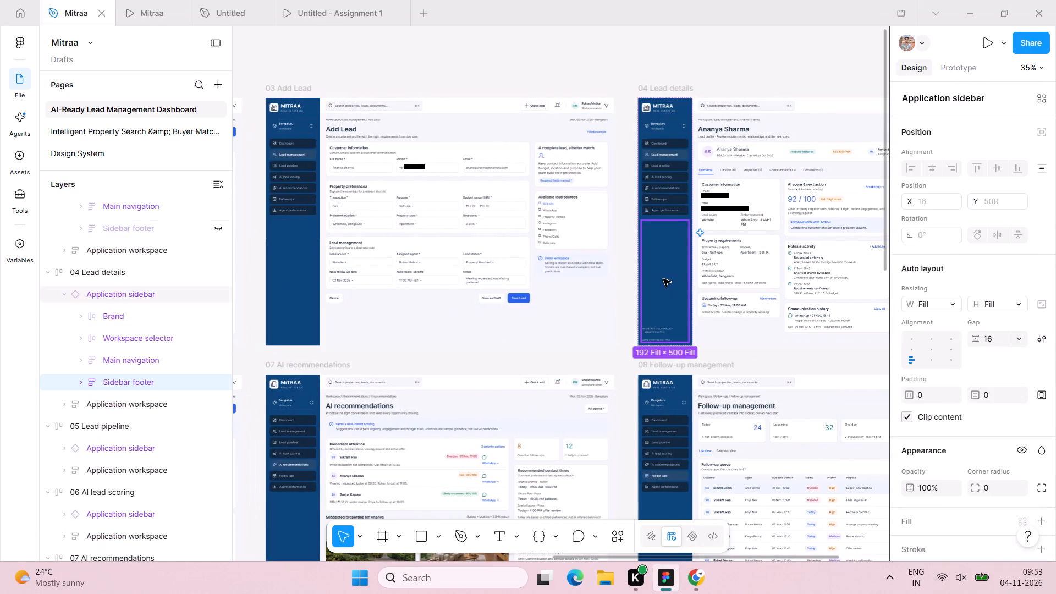
key("BackSpace")
Remove the Sidebar footer from the 08 Follow-up management sidebar.
scroll(663, 279, "left", 4)
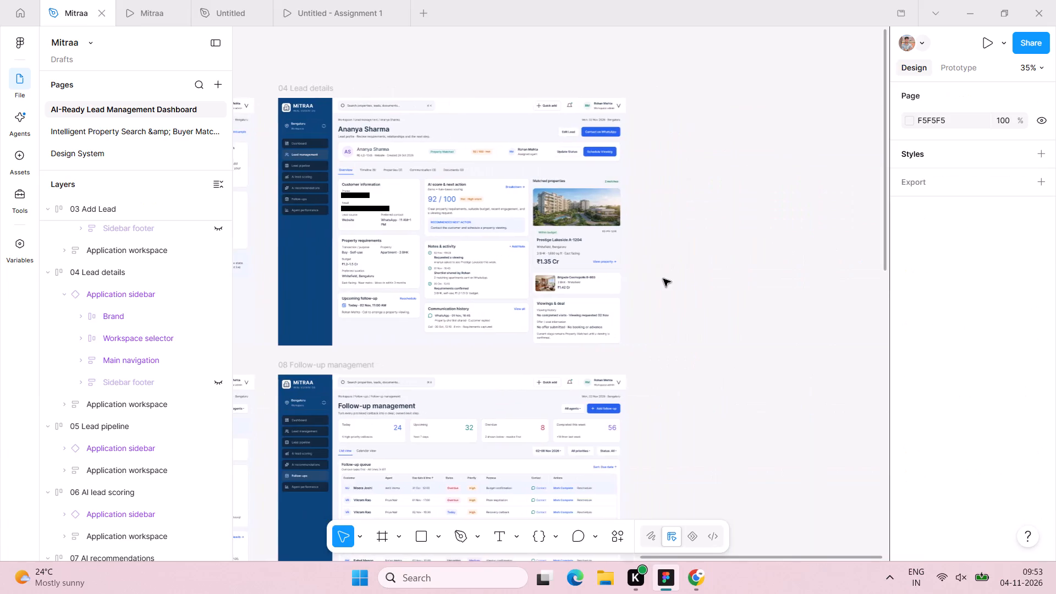
scroll(663, 279, "right", 2)
scroll(663, 279, "down", 2)
double_click(479, 350)
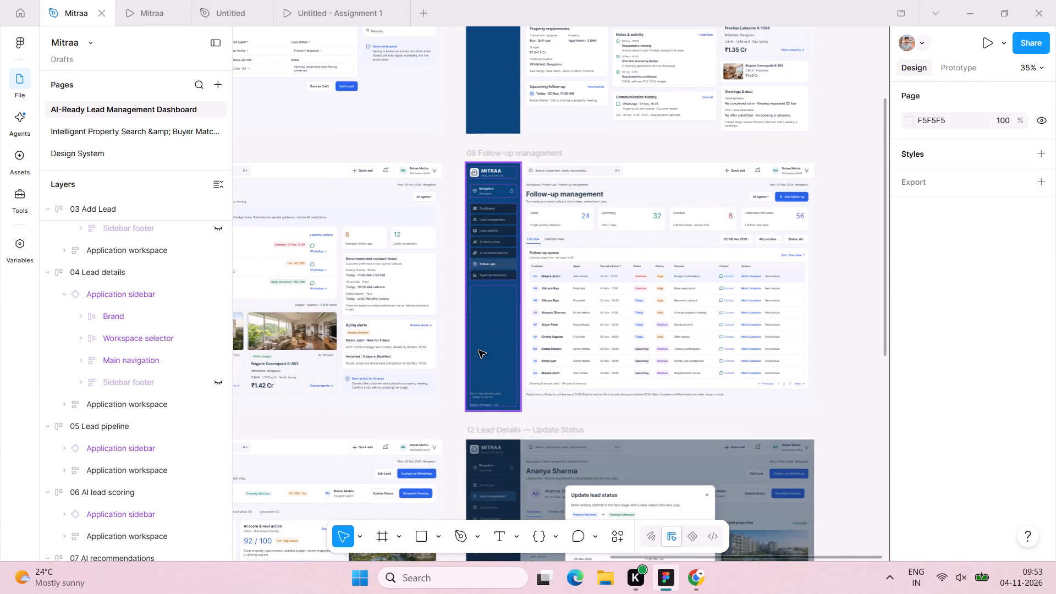
key("BackSpace")
Remove the Sidebar footer from the sidebars of 16 Agent Details — Assigned Leads and 15 Follow-ups — Calendar.
scroll(479, 350, "down", 2)
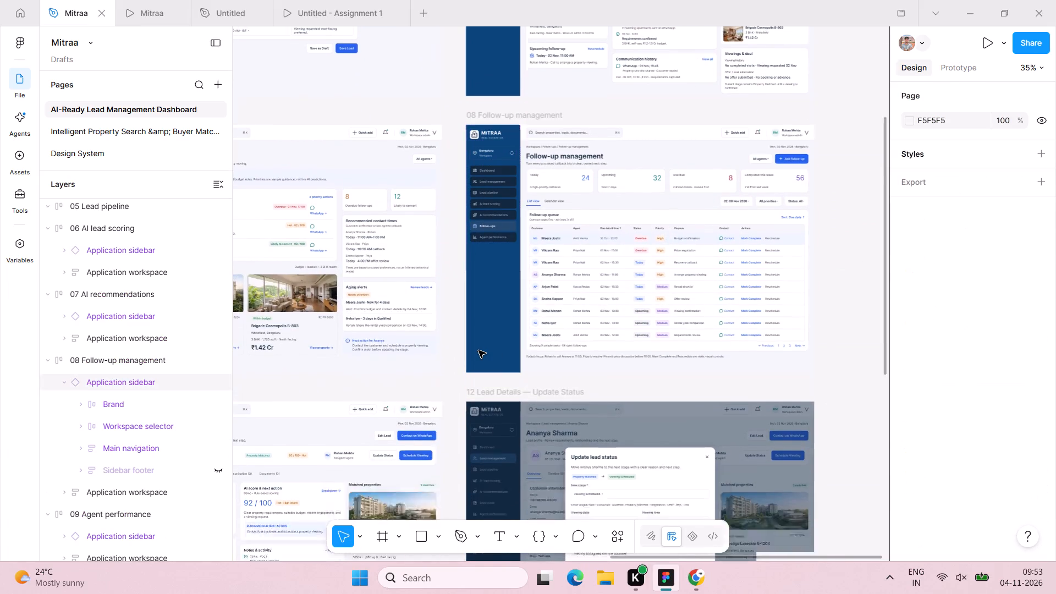
scroll(479, 350, "down", 4)
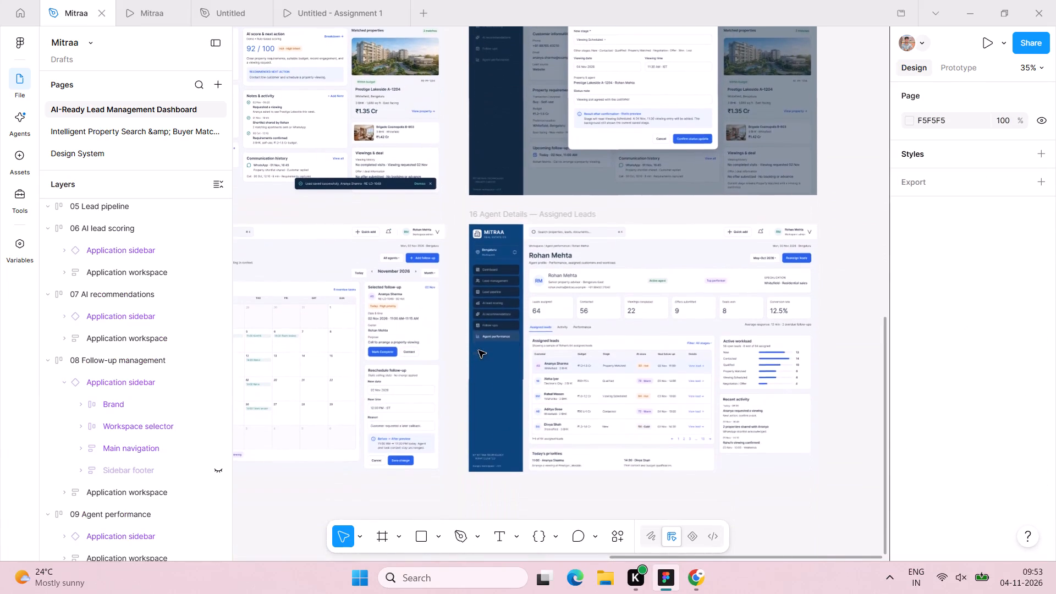
double_click(486, 403)
key("BackSpace")
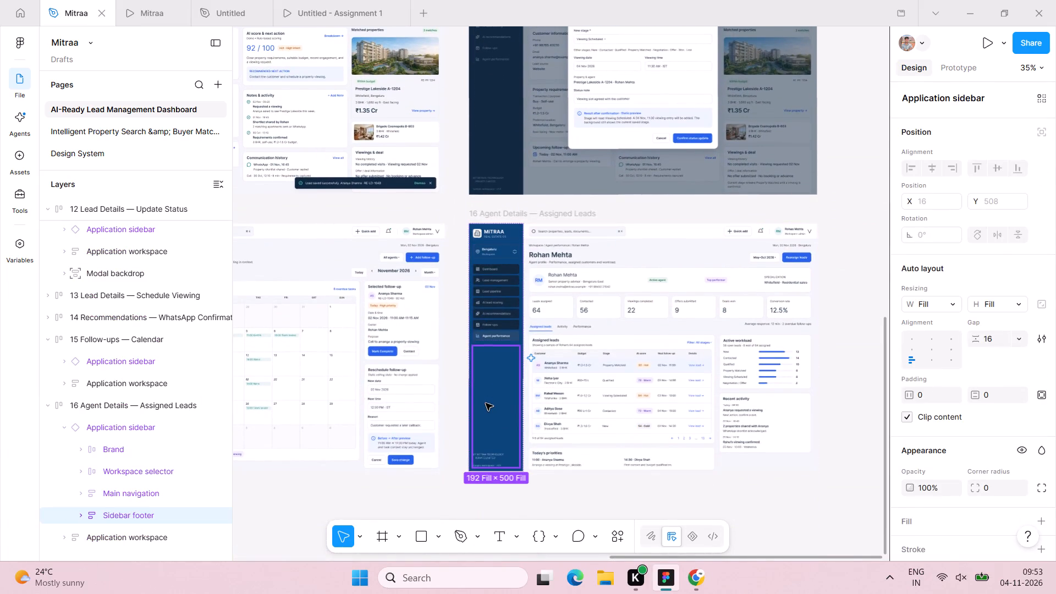
scroll(486, 403, "right", 4)
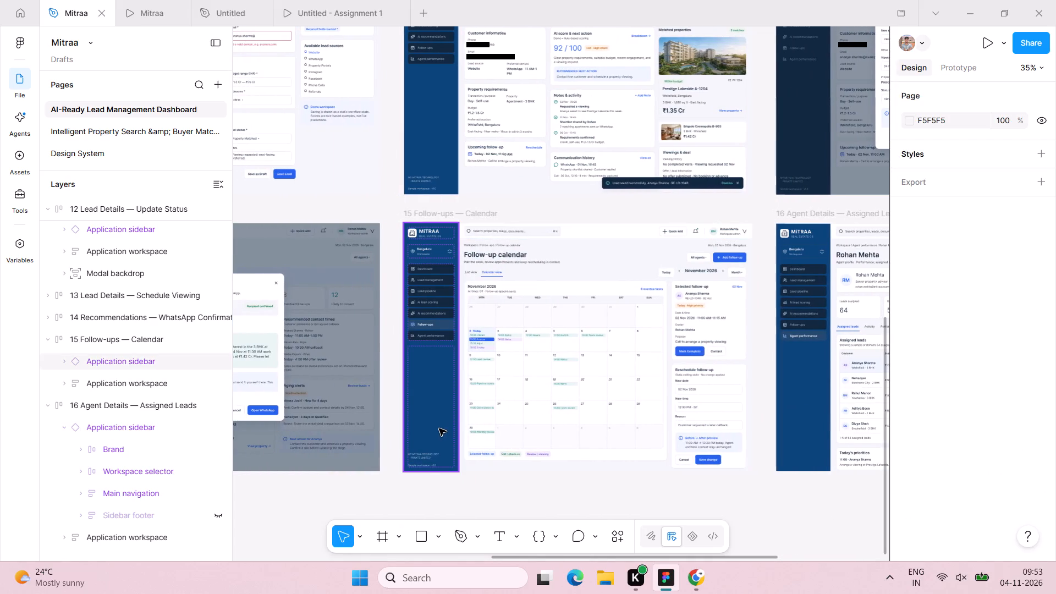
double_click(439, 428)
key("BackSpace")
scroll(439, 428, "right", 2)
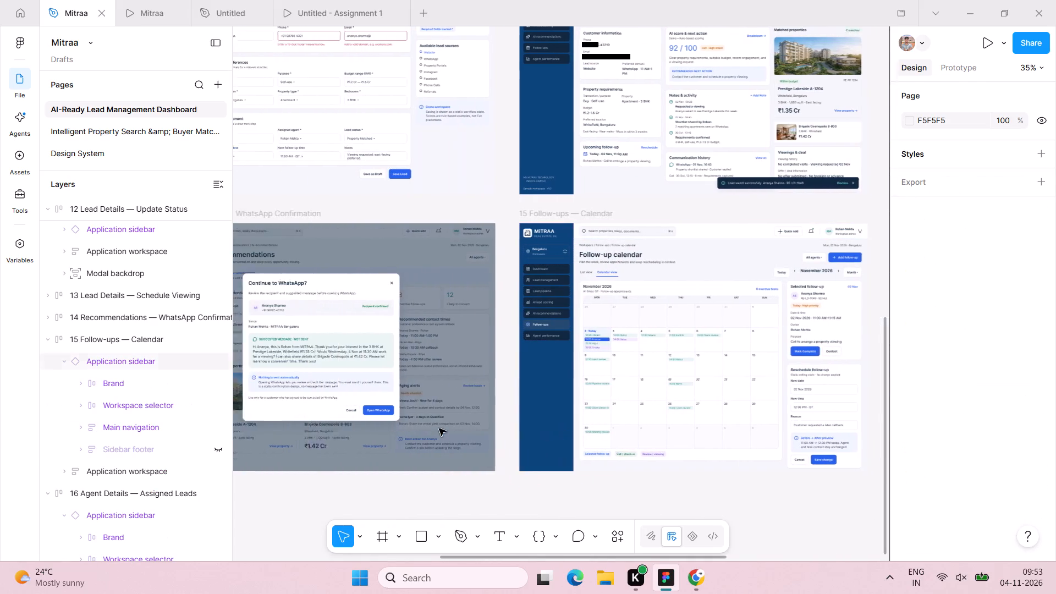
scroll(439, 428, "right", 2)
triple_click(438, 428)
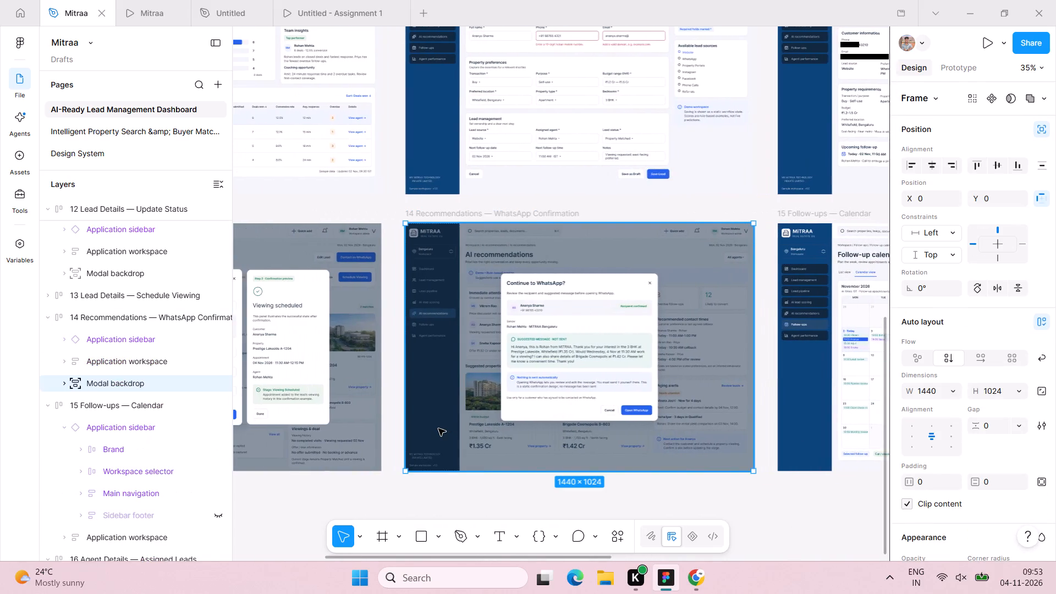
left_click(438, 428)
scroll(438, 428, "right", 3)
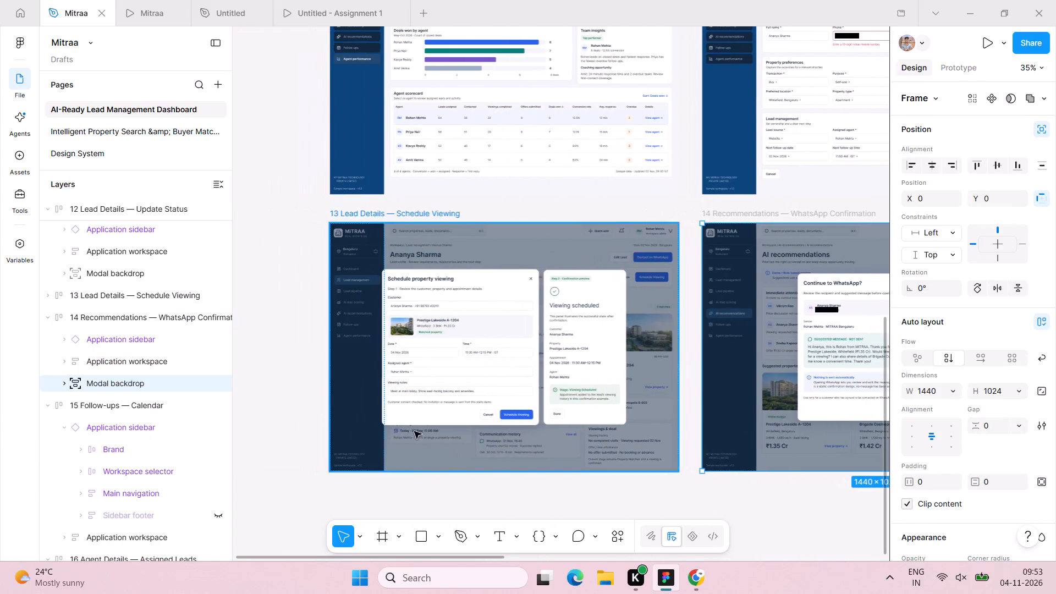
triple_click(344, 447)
Remove the Sidebar footer from the sidebars of 10 Add Lead — Validation and 11 Lead Details — Saved.
scroll(344, 446, "left", 2)
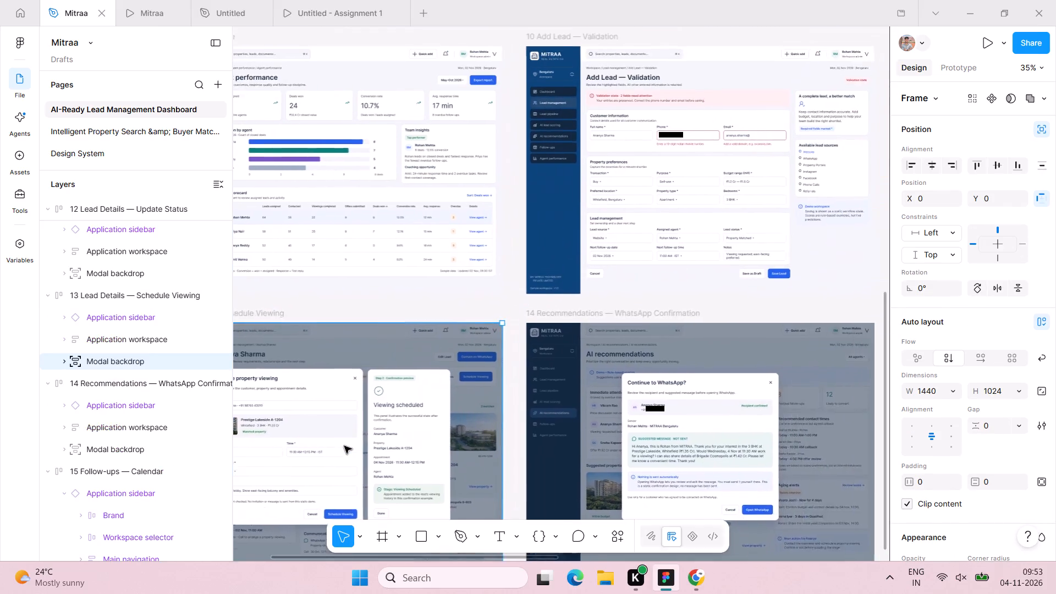
double_click(477, 314)
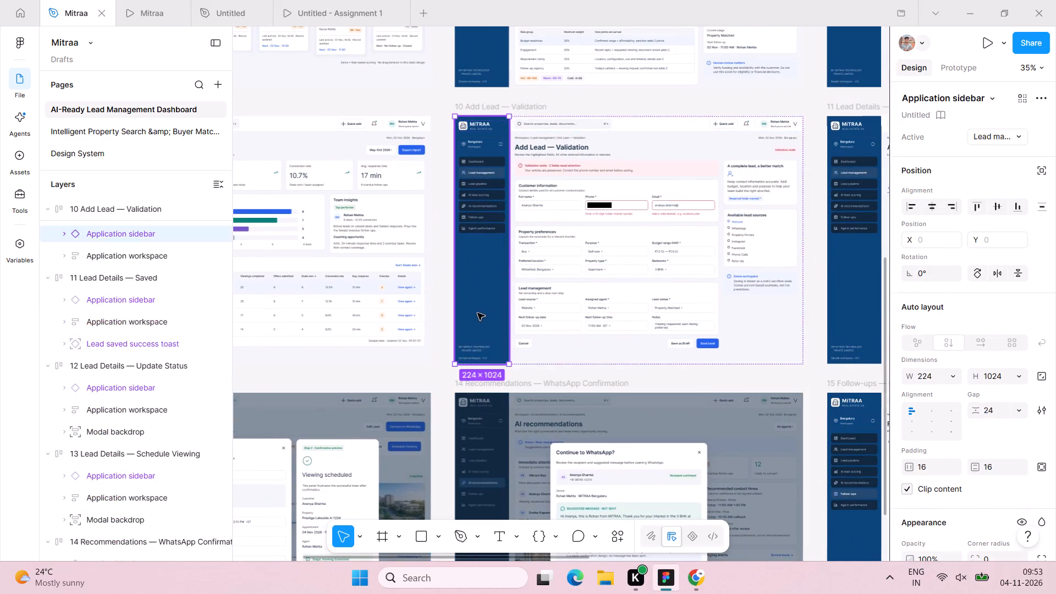
key("BackSpace")
scroll(477, 313, "left", 4)
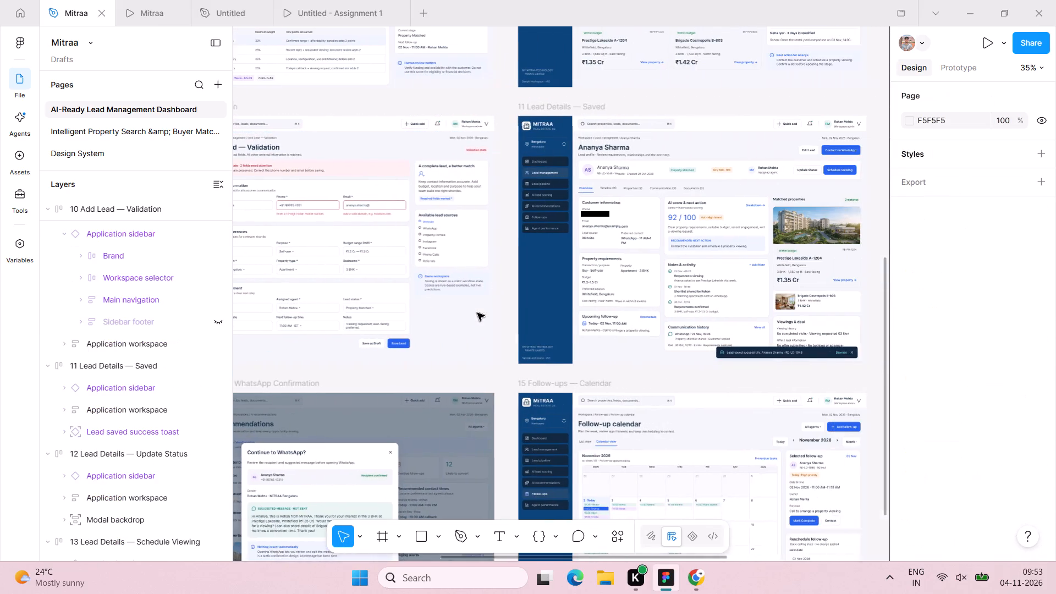
double_click(471, 312)
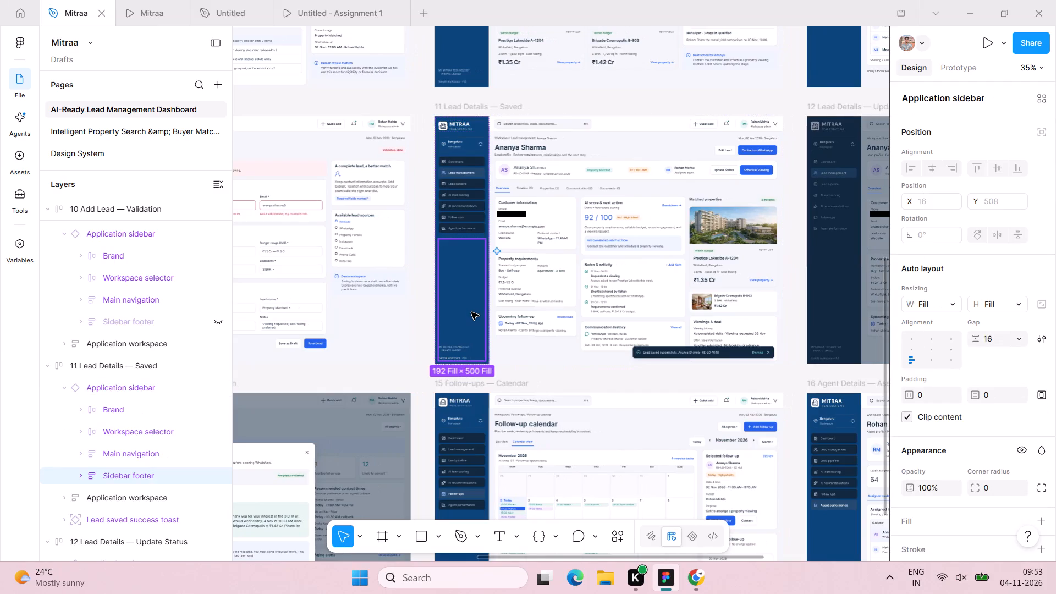
key("BackSpace")
Remove the Sidebar footer from the 09 Agent performance sidebar.
scroll(471, 312, "left", 3)
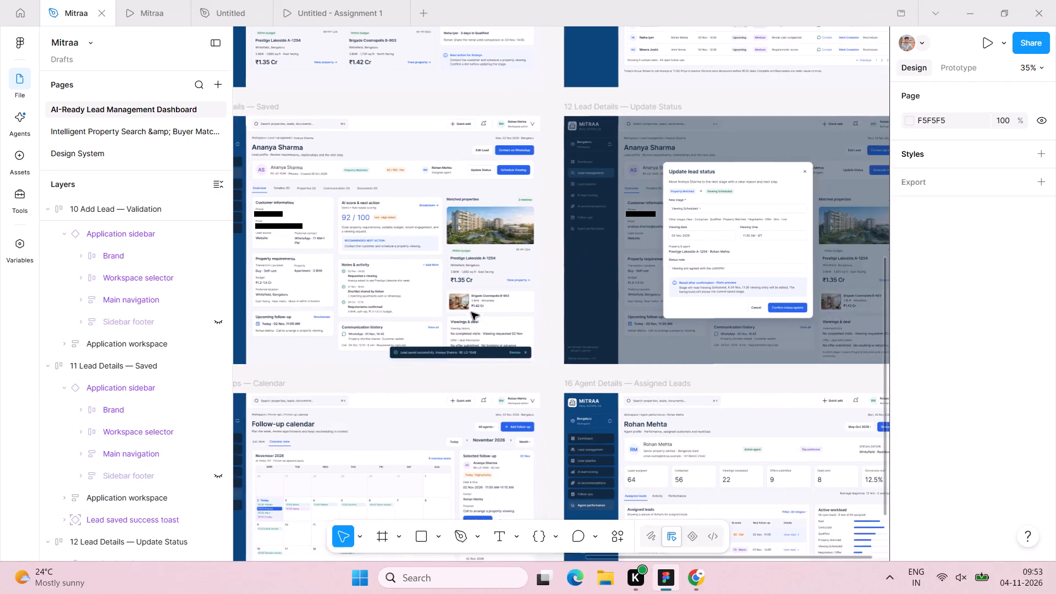
scroll(471, 312, "right", 8)
scroll(471, 312, "left", 1)
double_click(652, 315)
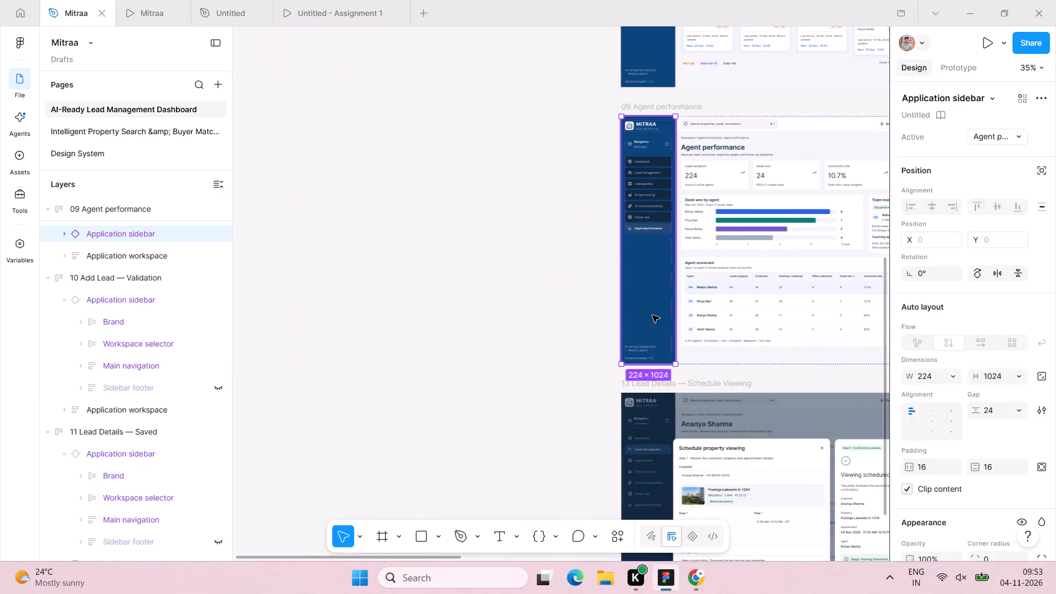
key("BackSpace")
Remove the Sidebar footer from the 05 Lead pipeline sidebar.
scroll(652, 315, "left", 1)
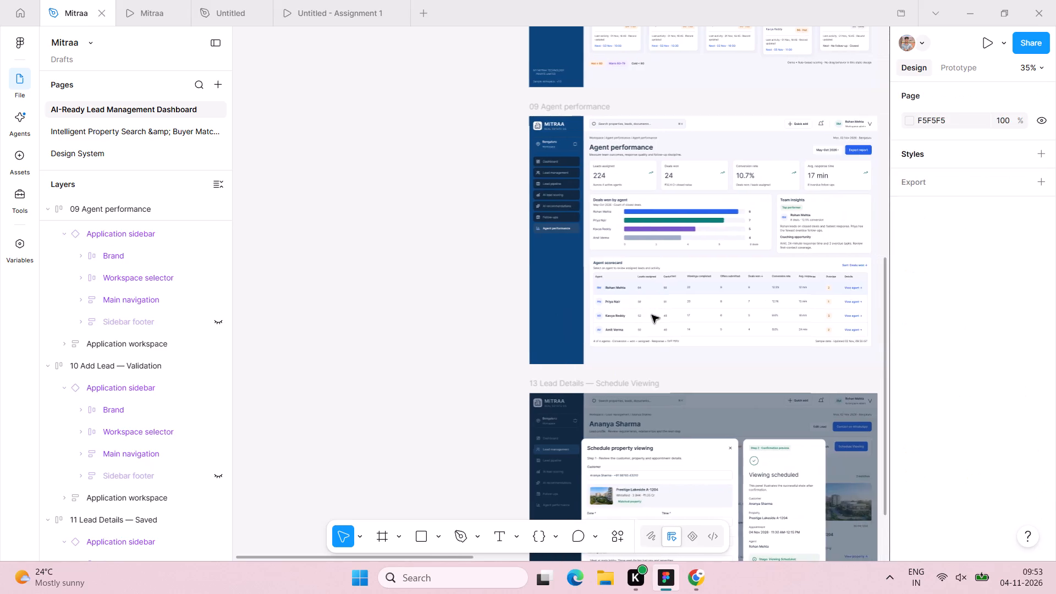
scroll(652, 315, "up", 2)
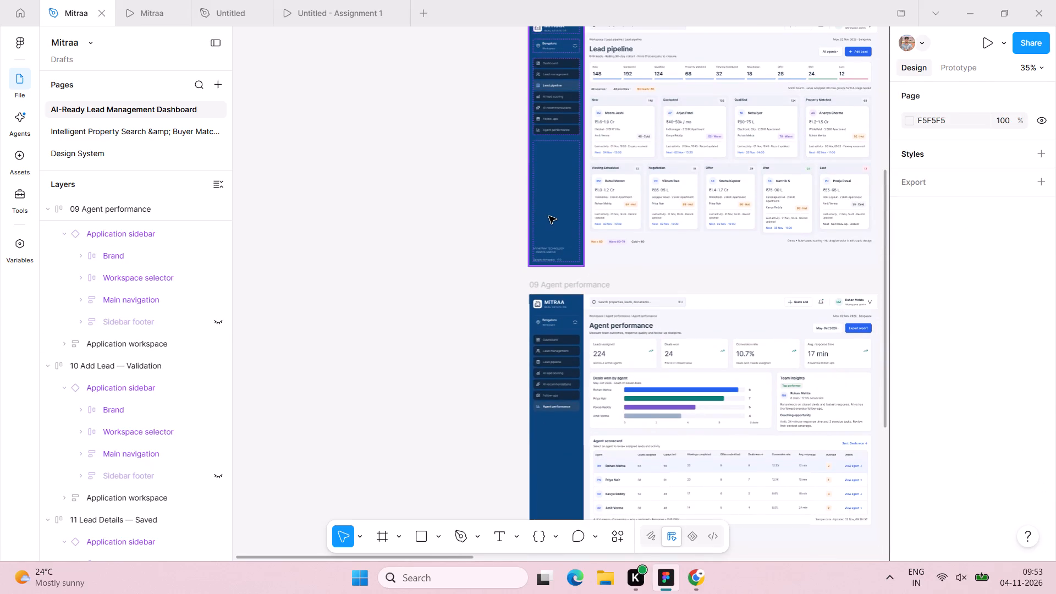
double_click(549, 216)
key("BackSpace")
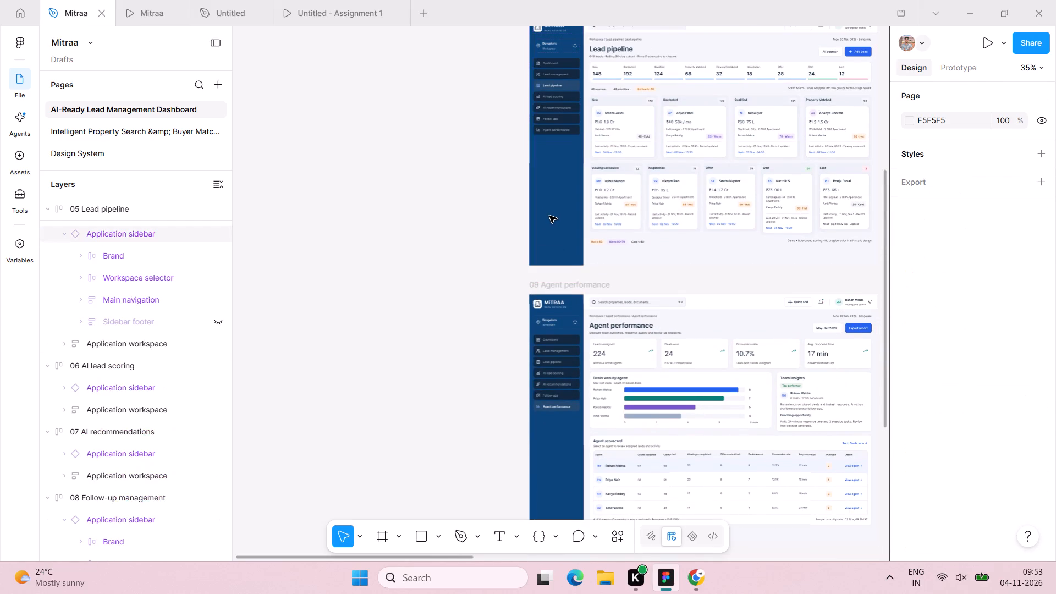
Remove the Sidebar footer from the sidebars of 06 AI lead scoring and 07 AI recommendations.
scroll(549, 216, "left", 4)
double_click(530, 214)
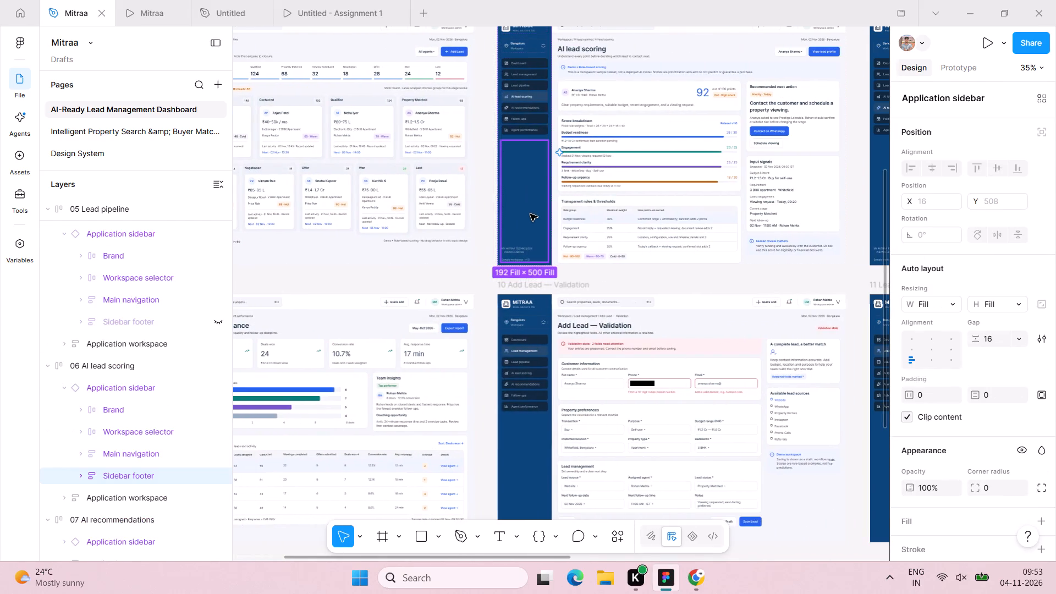
key("BackSpace")
scroll(530, 214, "left", 4)
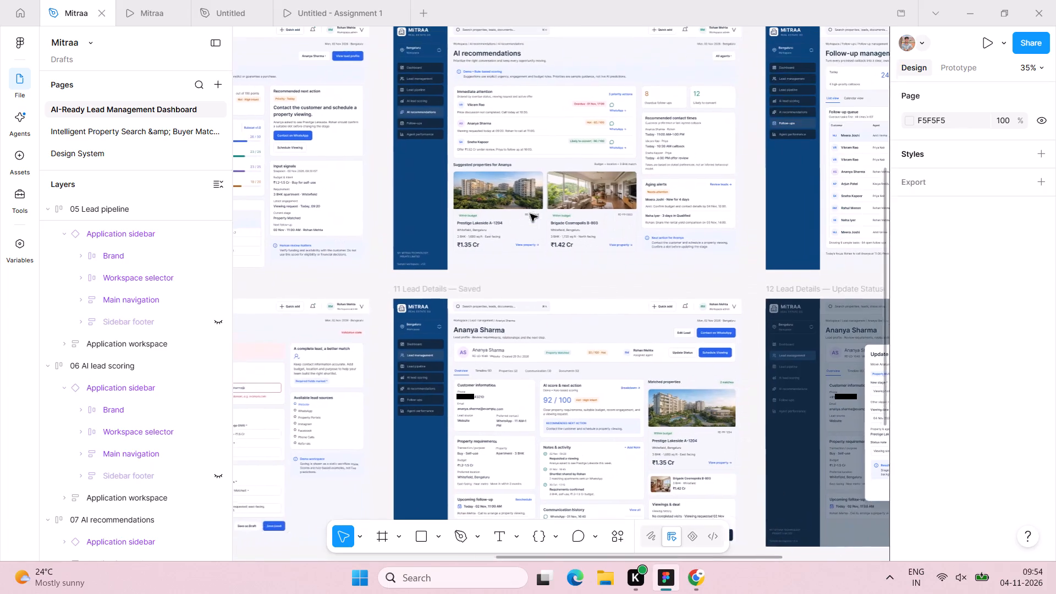
double_click(384, 237)
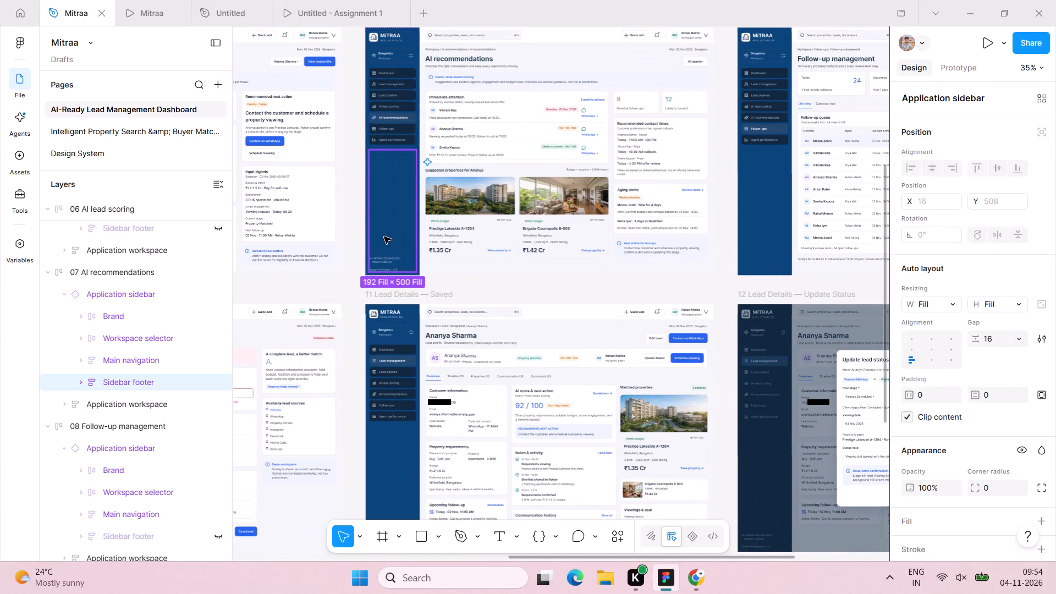
key("BackSpace")
Examine all sixteen lead management screens together to check their sidebars, including the modal screens in the lower rows.
scroll(384, 237, "right", 2)
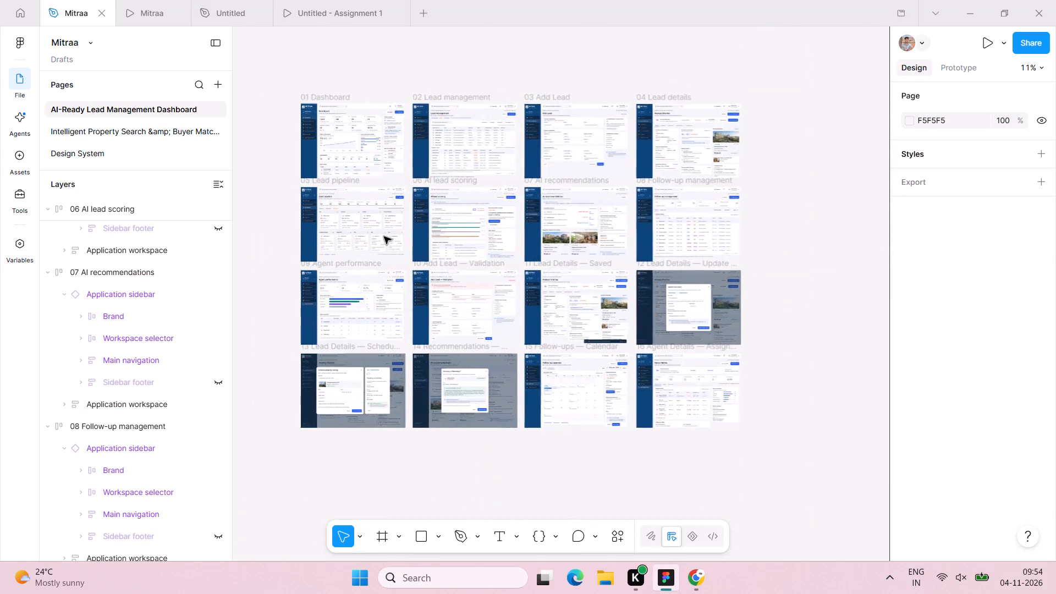
scroll(384, 237, "right", 1)
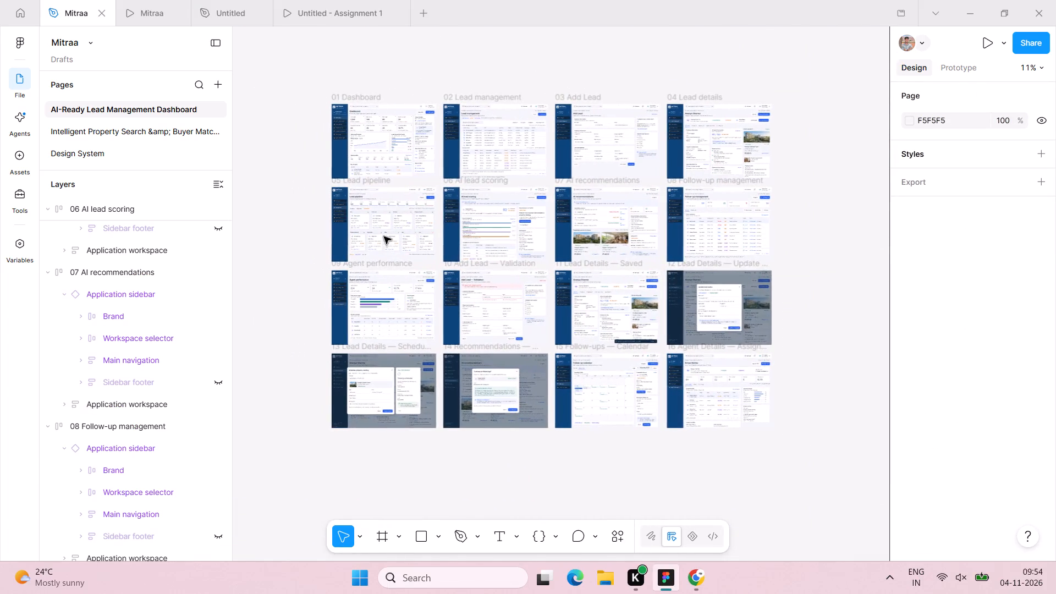
scroll(384, 237, "left", 1)
scroll(384, 237, "down", 1)
scroll(384, 237, "right", 1)
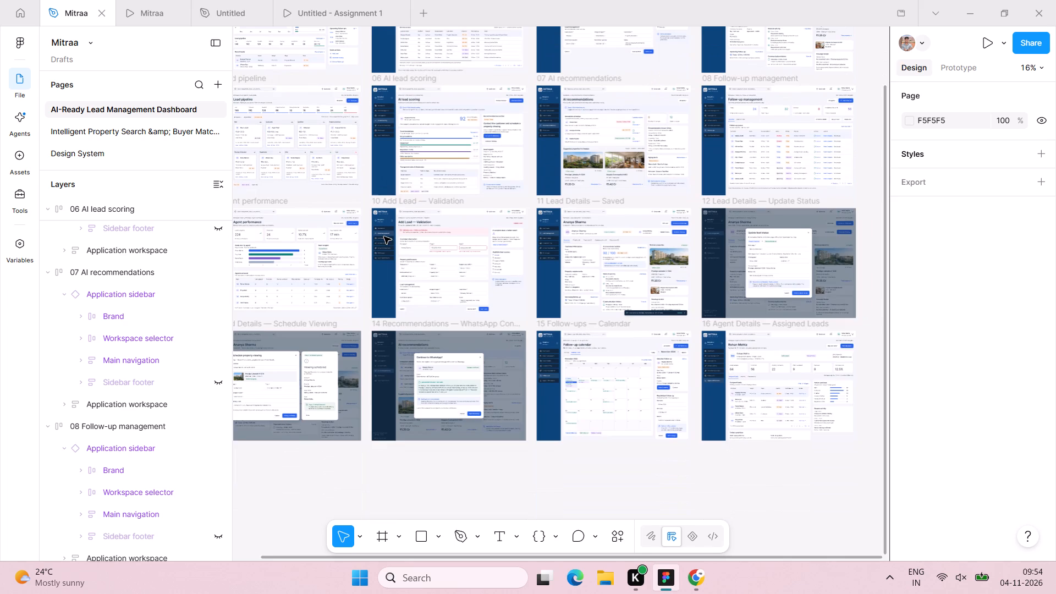
scroll(384, 237, "right", 1)
scroll(384, 237, "left", 3)
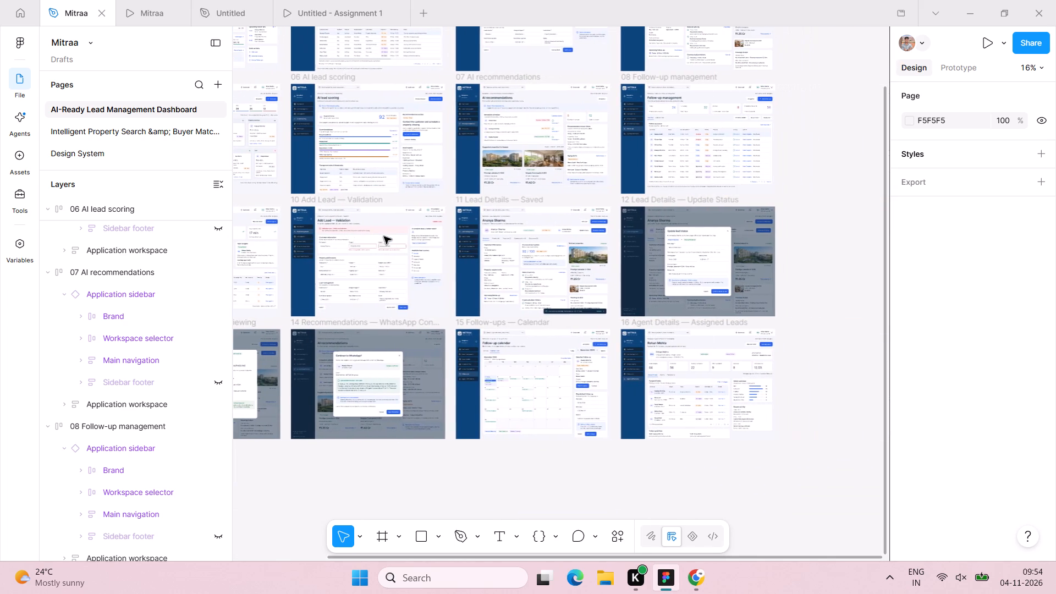
scroll(384, 237, "right", 2)
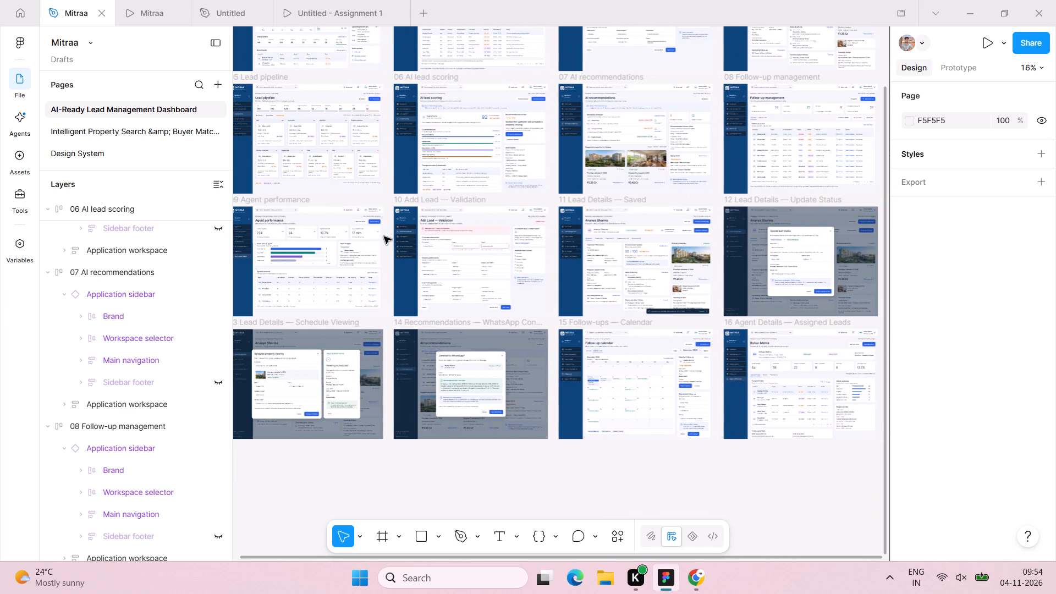
scroll(384, 237, "right", 1)
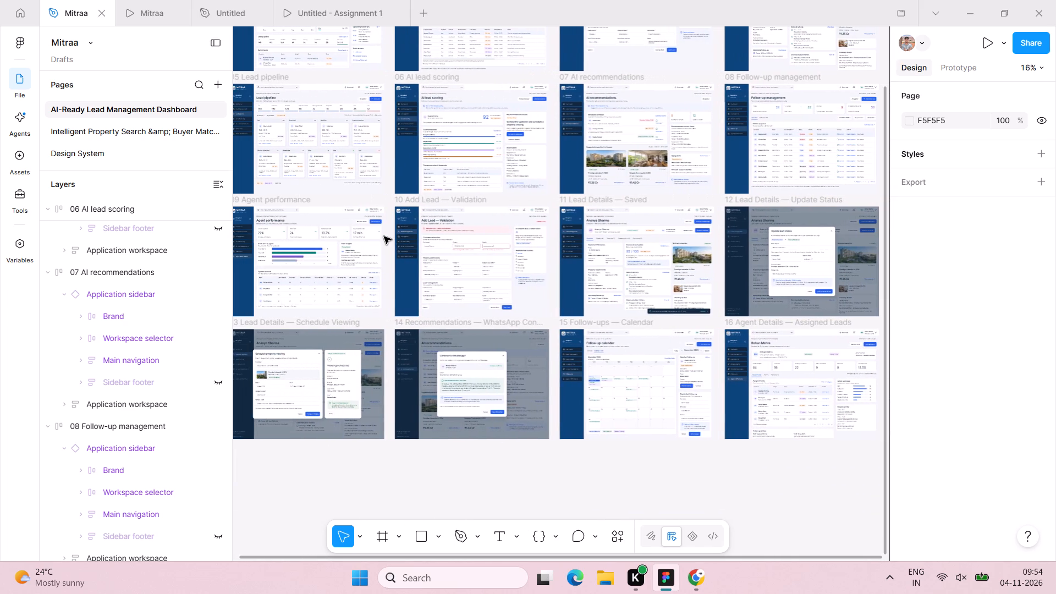
Move the Viewing workflow steps frame out onto the canvas below the grid and delete the 13 Lead Details — Schedule Viewing screen.
double_click(303, 369)
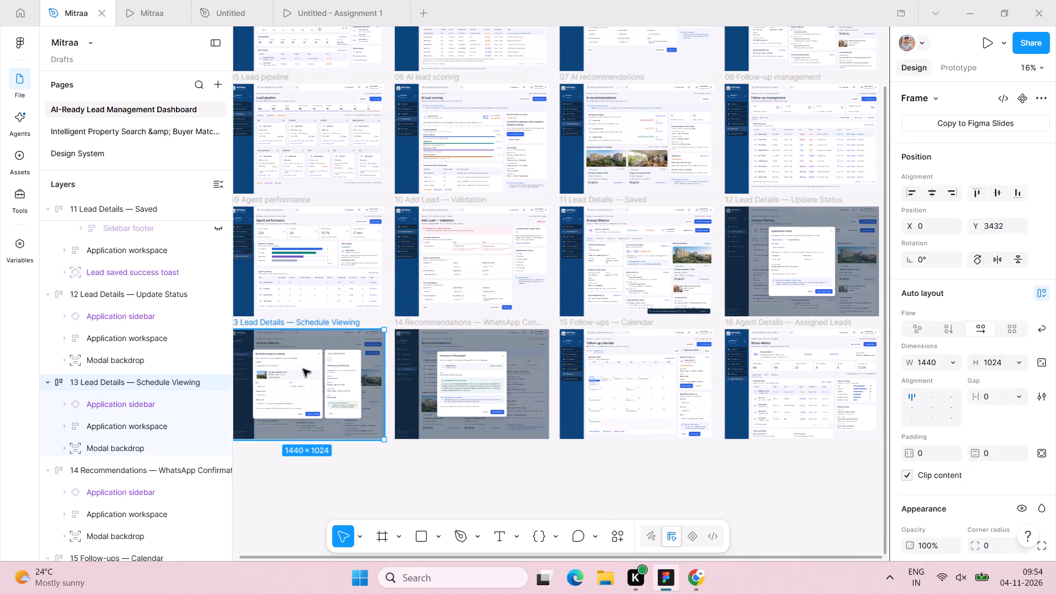
scroll(353, 359, "right", 1)
double_click(358, 370)
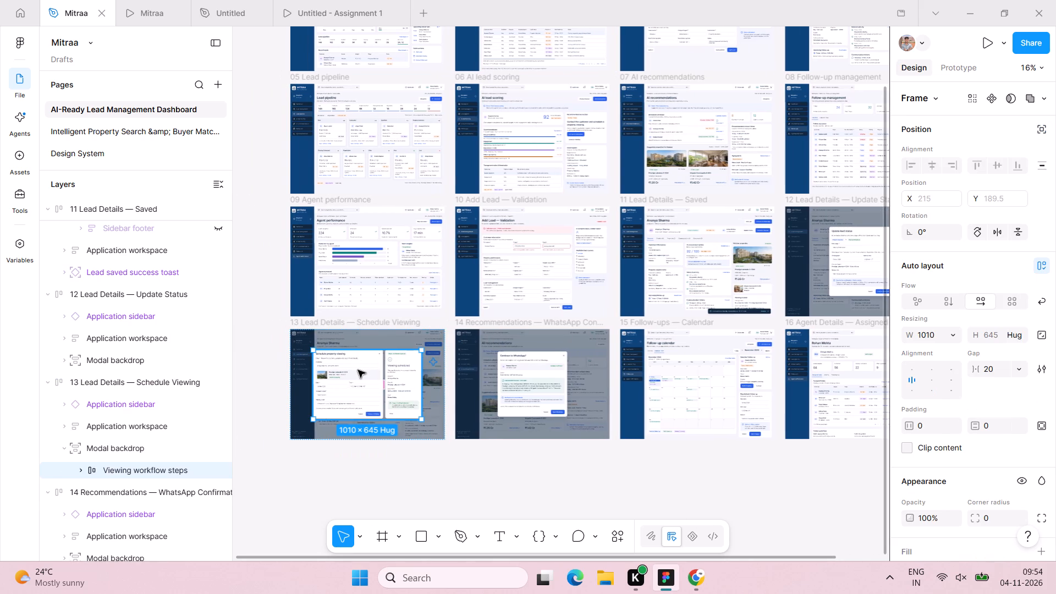
left_click_drag(361, 370, 483, 507)
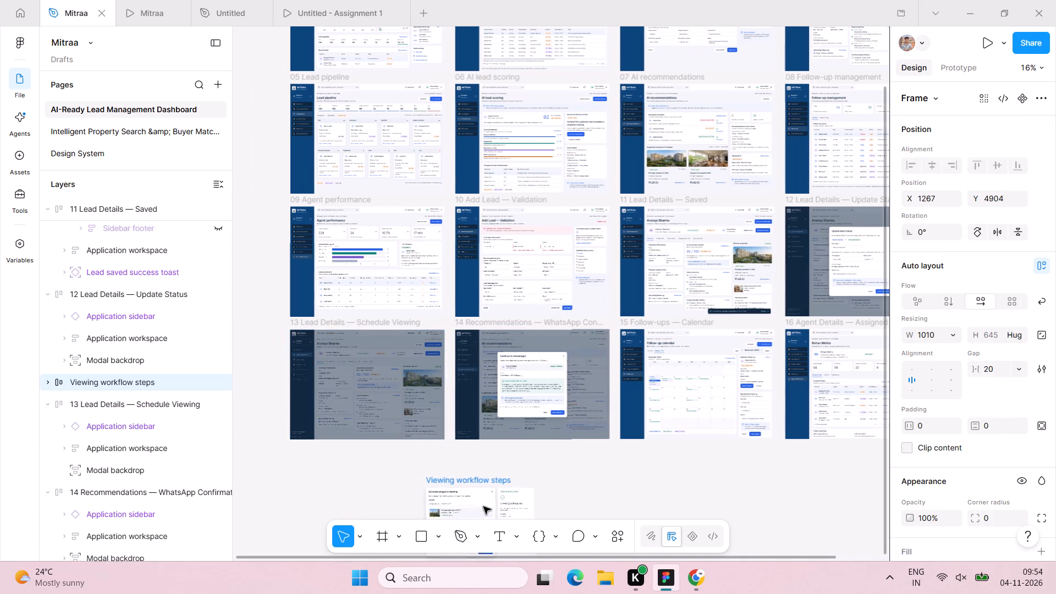
left_click_drag(483, 507, 487, 507)
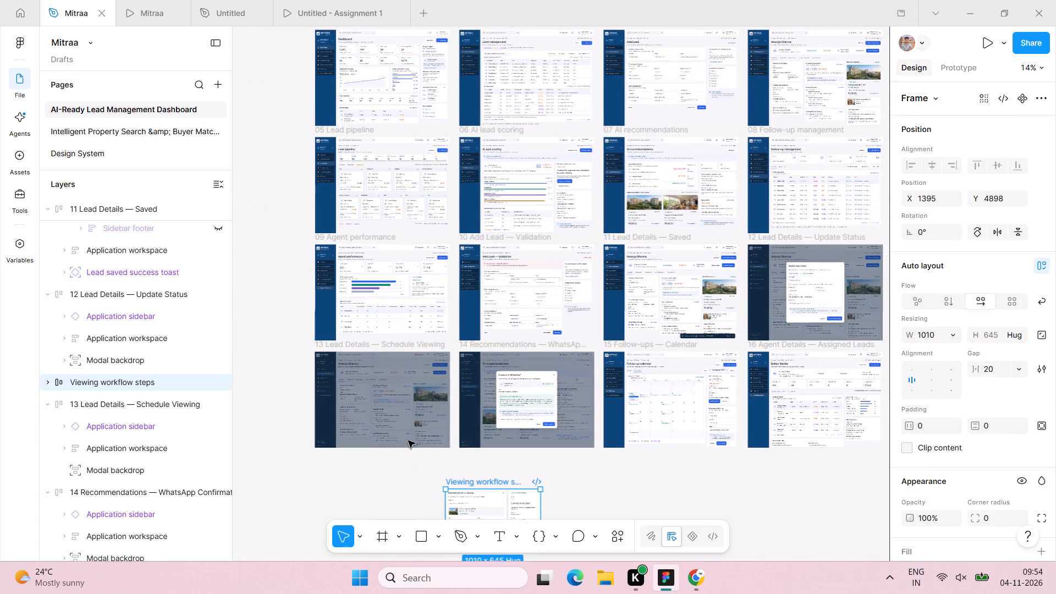
left_click(402, 404)
key("BackSpace")
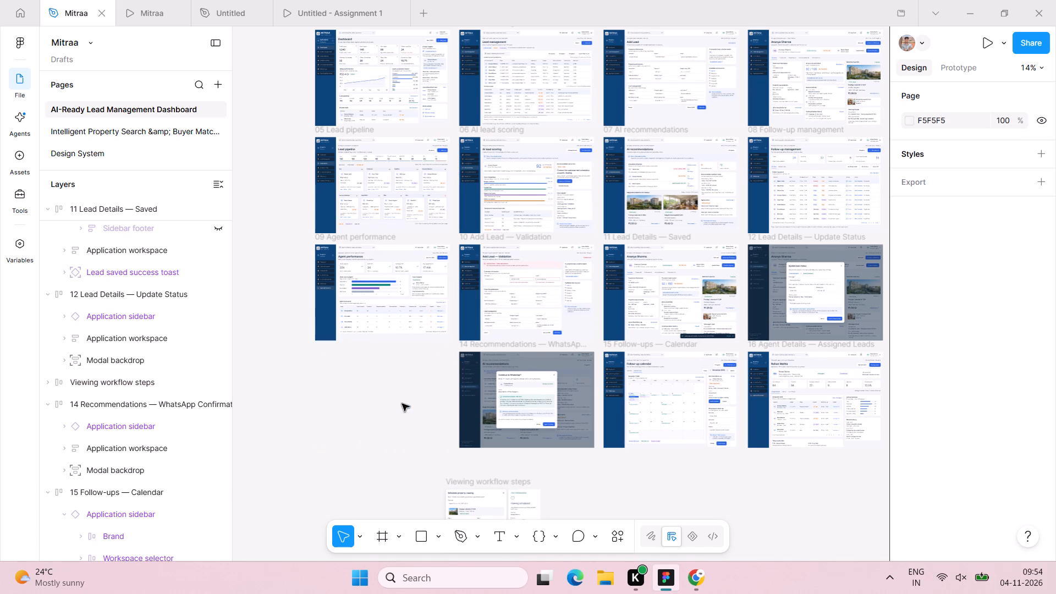
Move the WhatsApp Workflow modal beside the Viewing workflow steps and delete the 14 Recommendations — WhatsApp Confirmation screen.
double_click(519, 389)
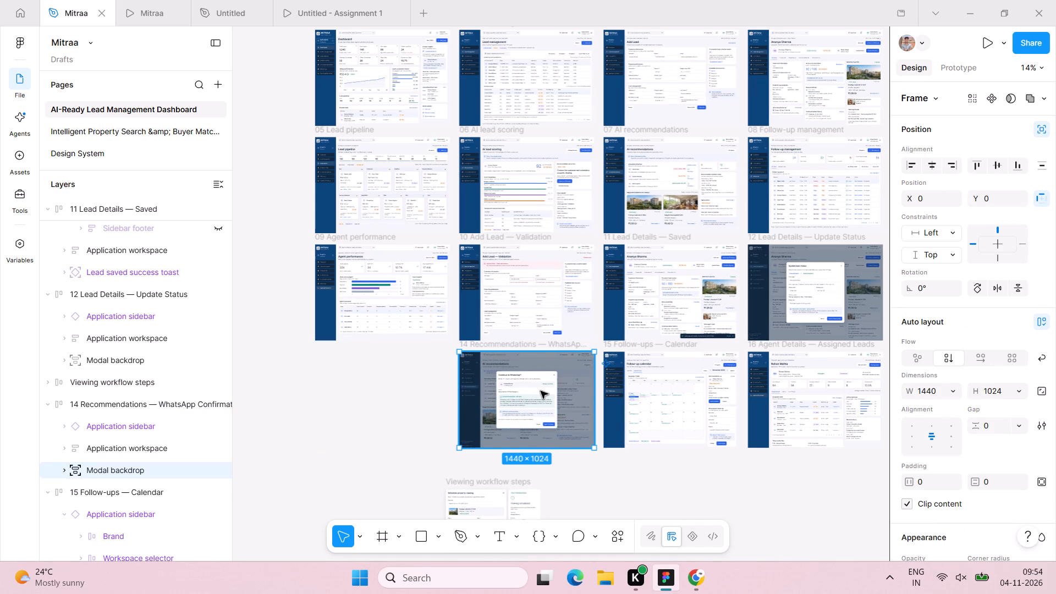
double_click(541, 391)
left_click_drag(527, 398, 577, 492)
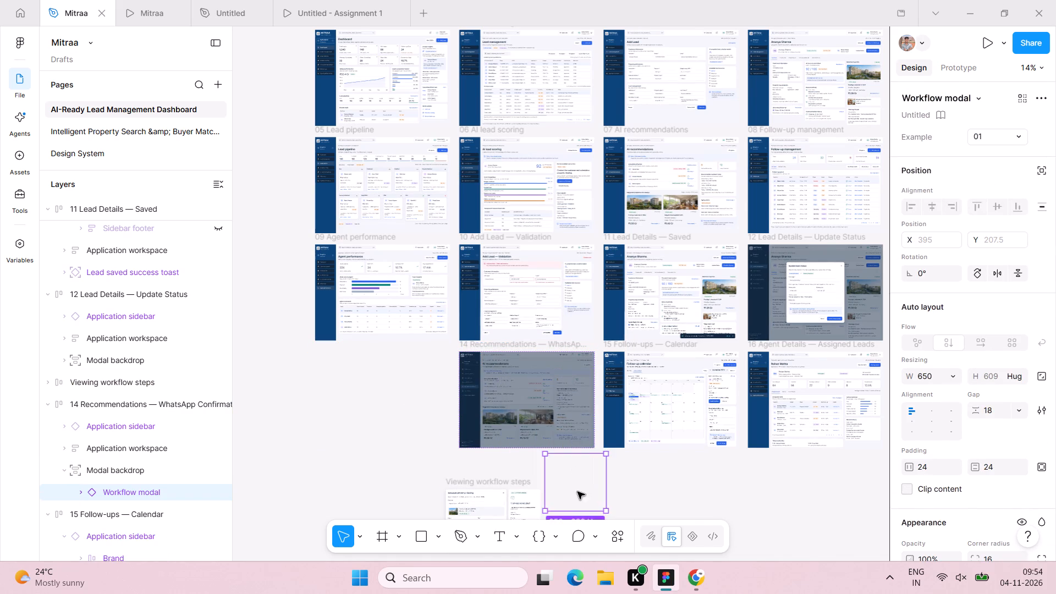
left_click_drag(577, 492, 590, 509)
left_click(543, 405)
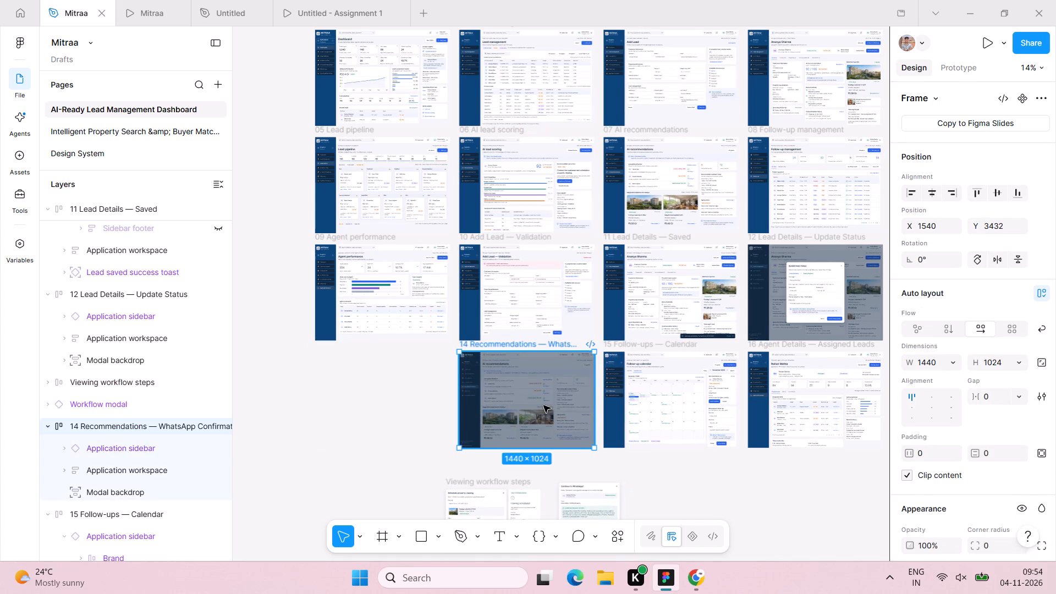
key("BackSpace")
Move the Workflow modal onto empty canvas beyond the grid's last column and delete the 12 Lead Details — Update Status screen.
scroll(543, 405, "left", 1)
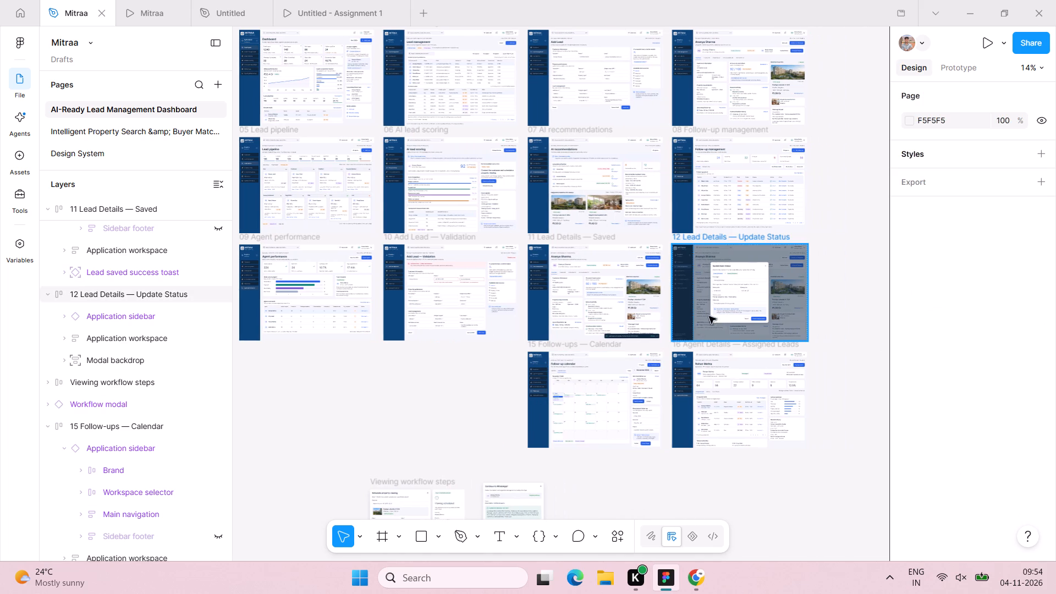
double_click(744, 299)
double_click(738, 294)
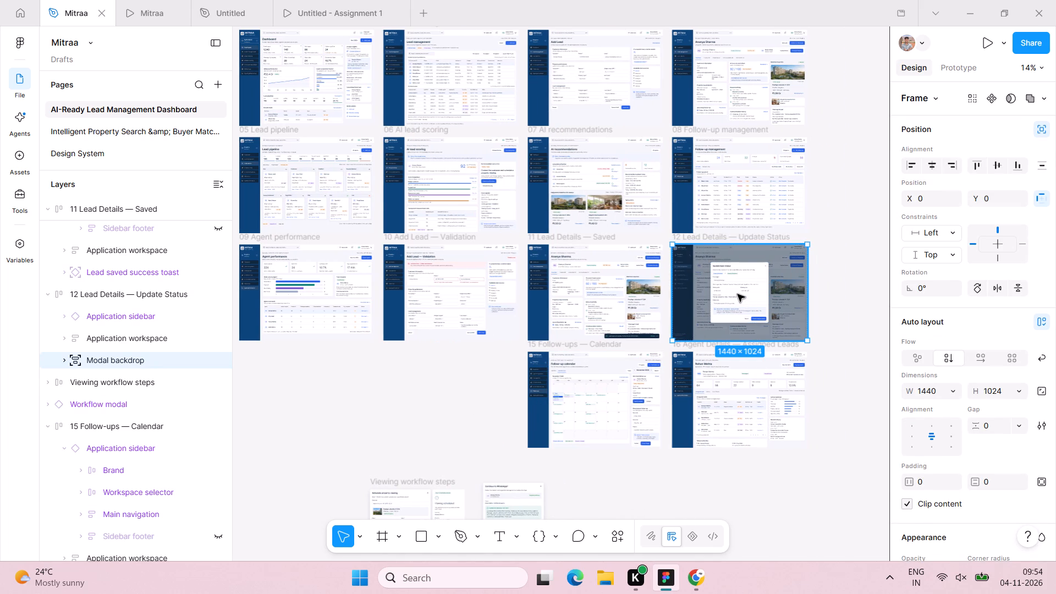
left_click_drag(741, 293, 855, 293)
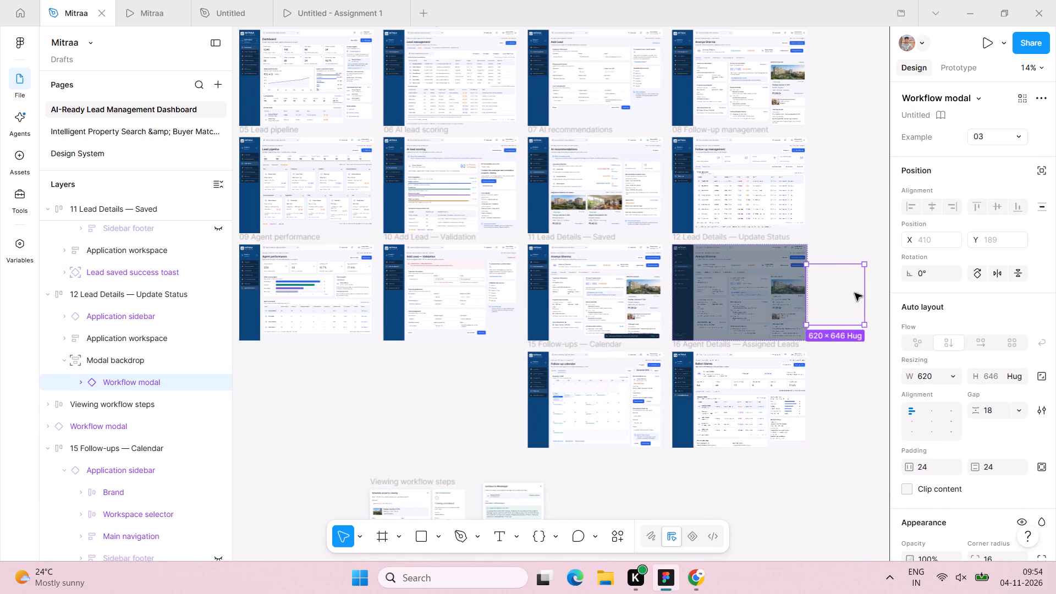
left_click_drag(855, 293, 894, 296)
left_click(623, 241)
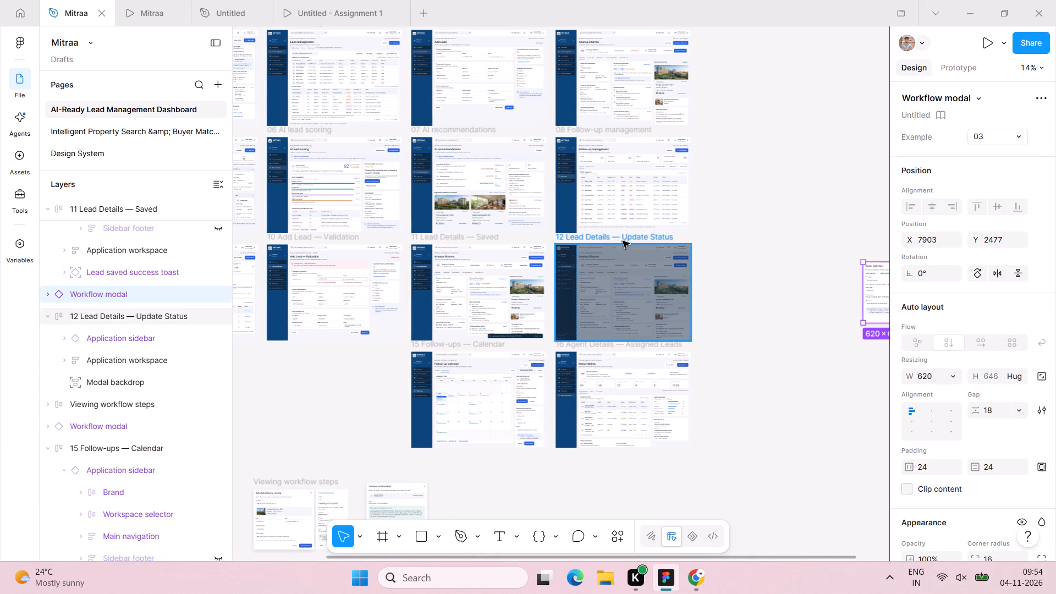
key("BackSpace")
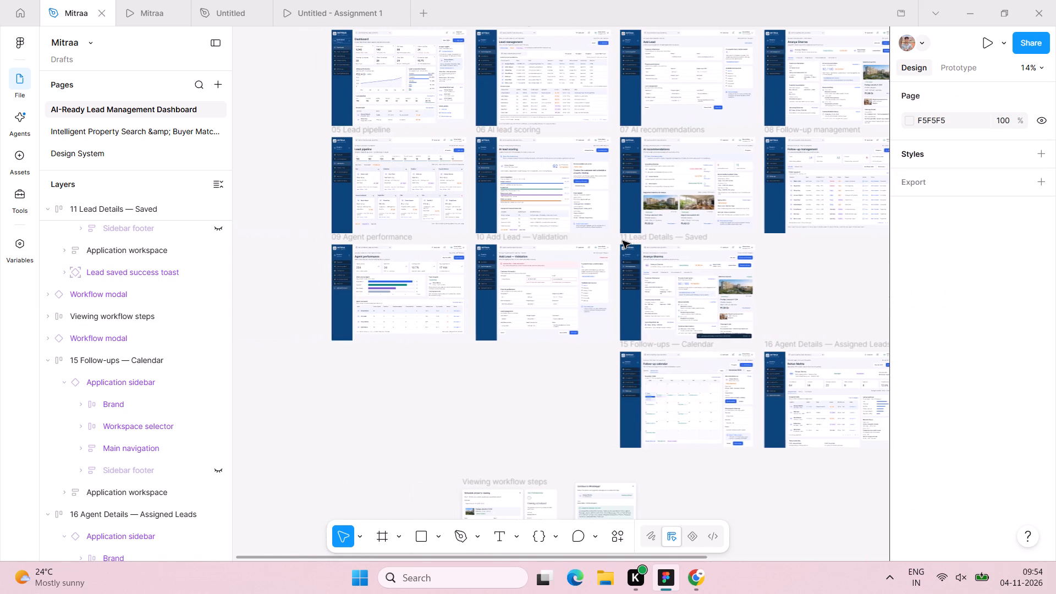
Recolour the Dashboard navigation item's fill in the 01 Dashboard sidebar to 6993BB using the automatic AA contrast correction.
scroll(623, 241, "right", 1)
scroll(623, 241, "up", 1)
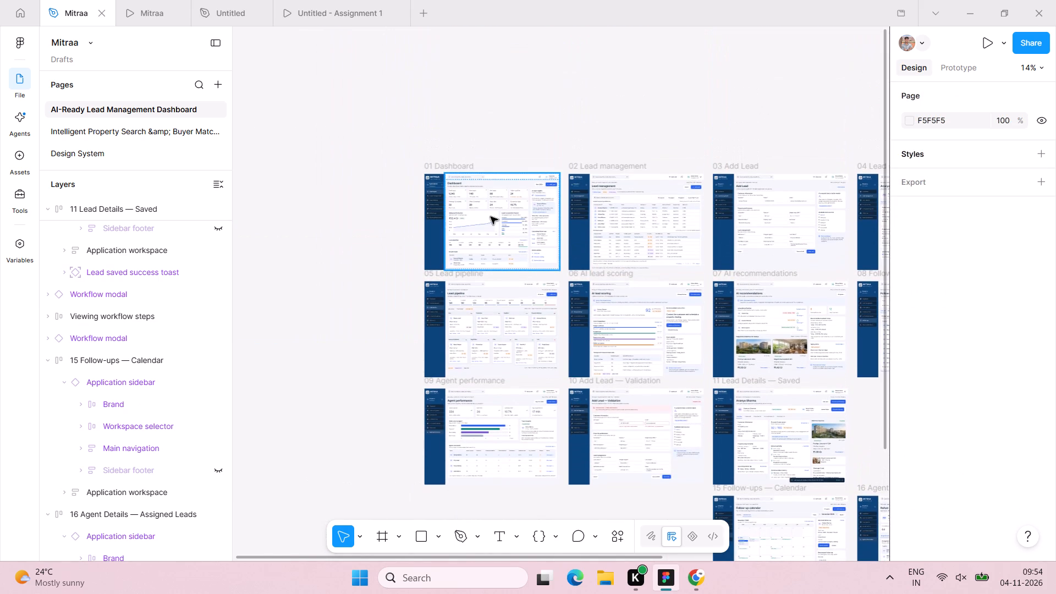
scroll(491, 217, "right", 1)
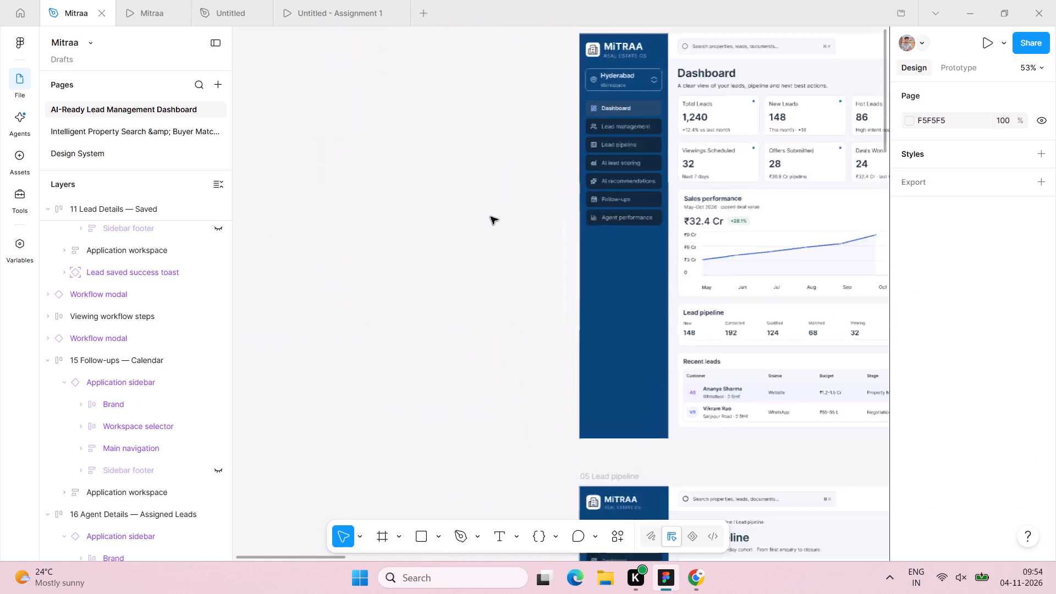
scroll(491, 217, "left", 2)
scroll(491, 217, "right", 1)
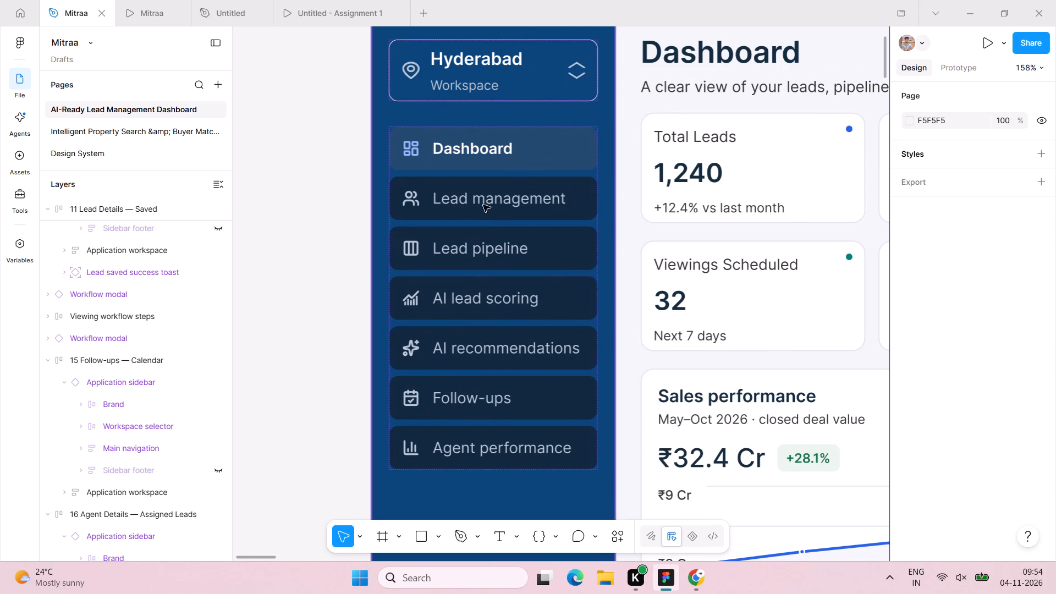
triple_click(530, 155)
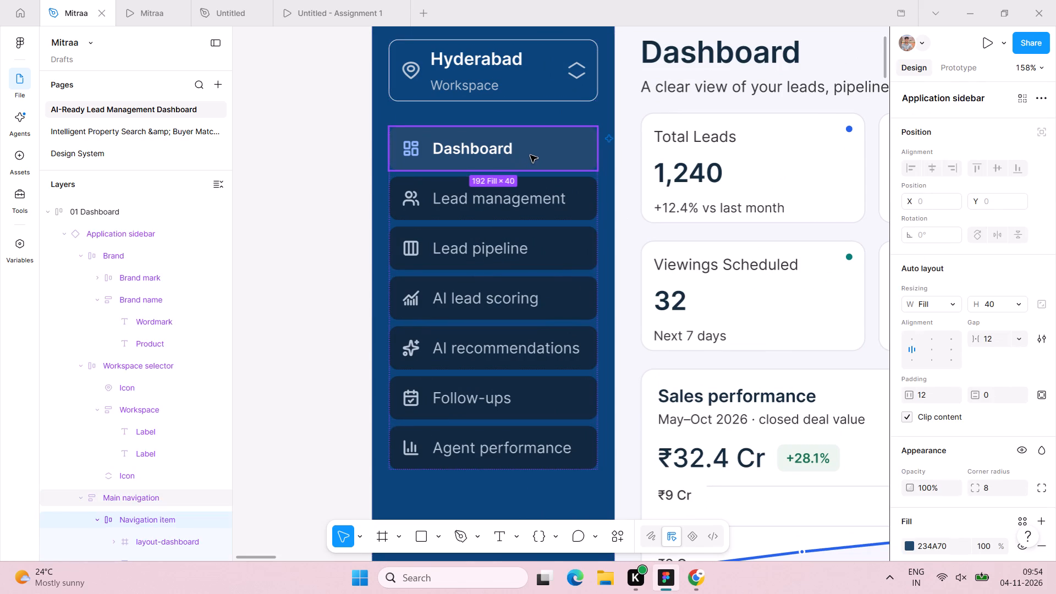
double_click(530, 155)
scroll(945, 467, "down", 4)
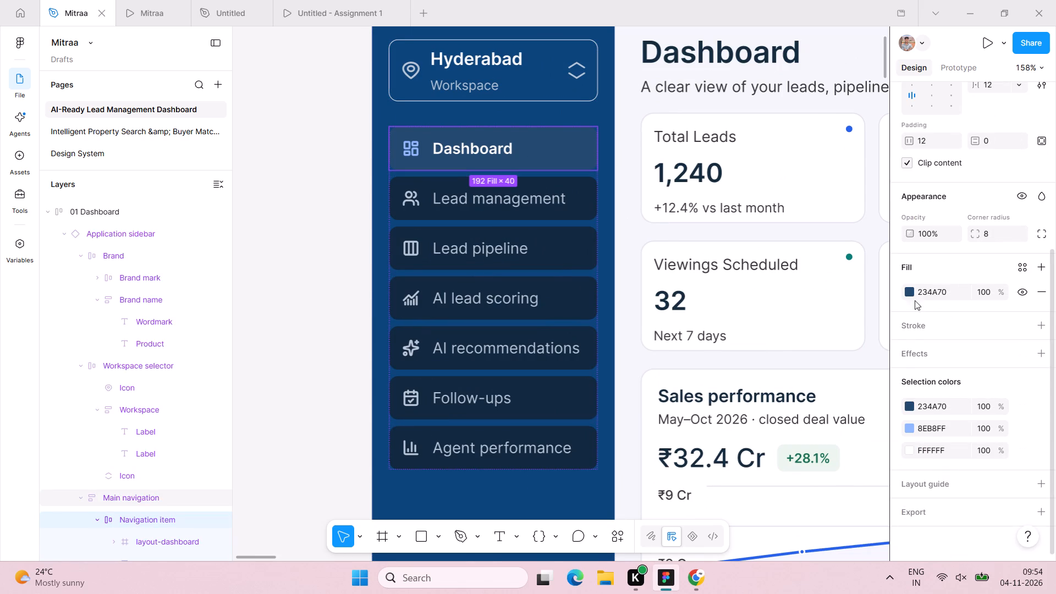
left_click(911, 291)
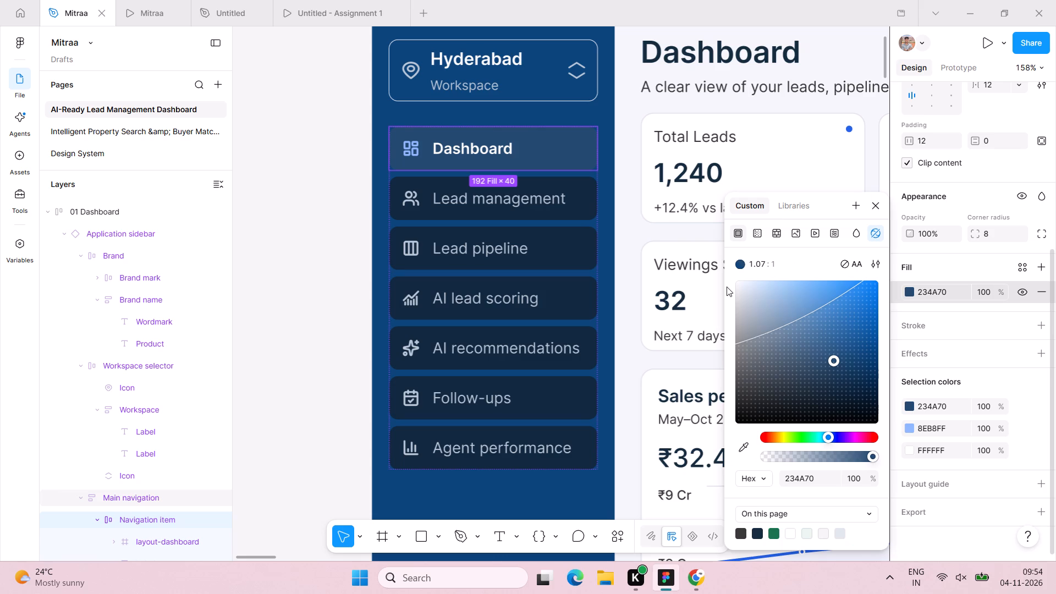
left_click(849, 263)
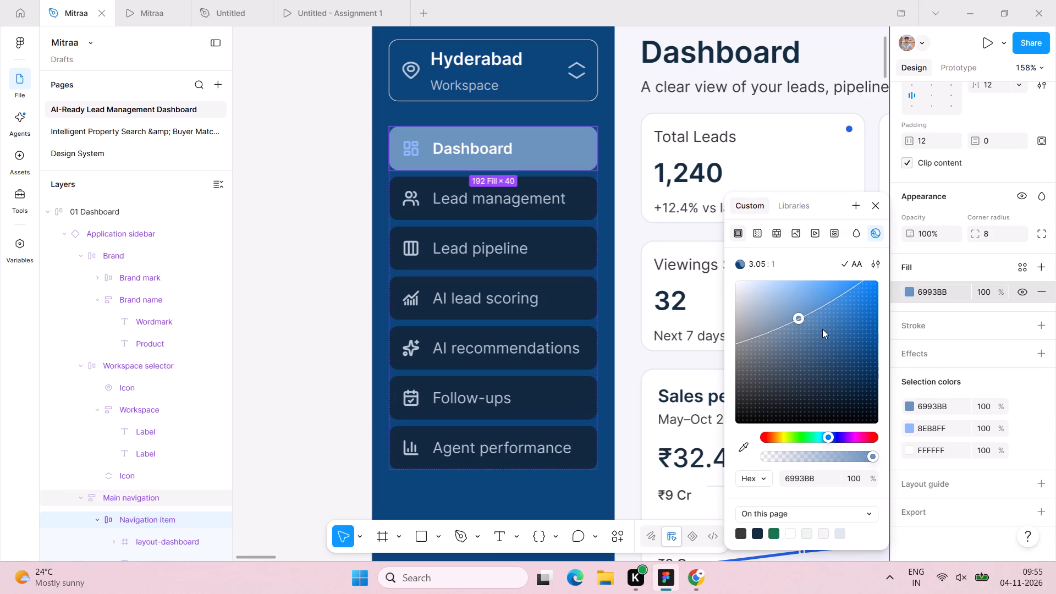
Apply the AA contrast correction to the Dashboard navigation item, making its label 282828 and its icon 1C4180.
double_click(463, 144)
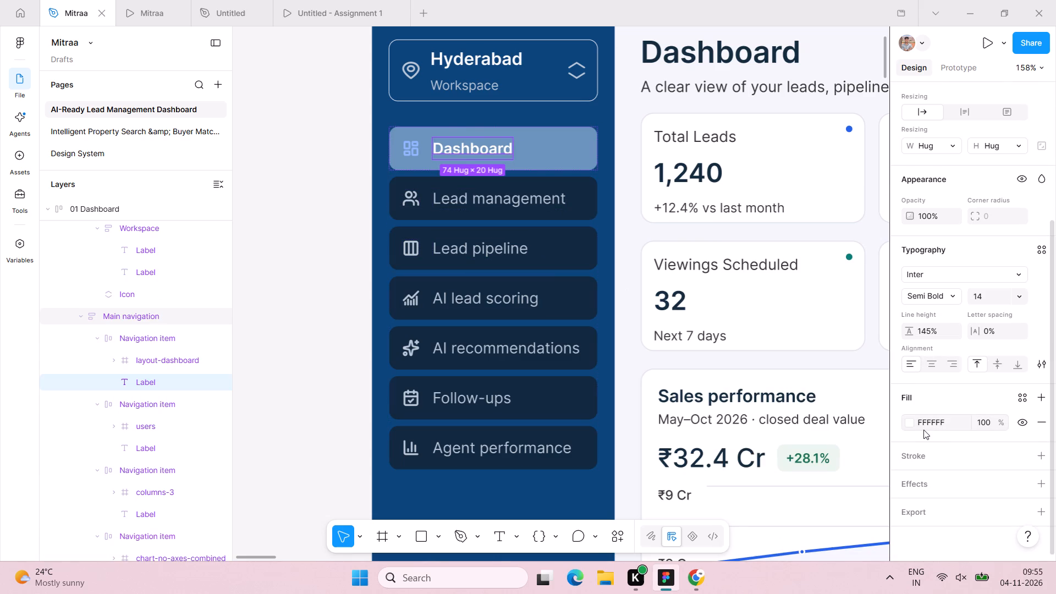
left_click(911, 422)
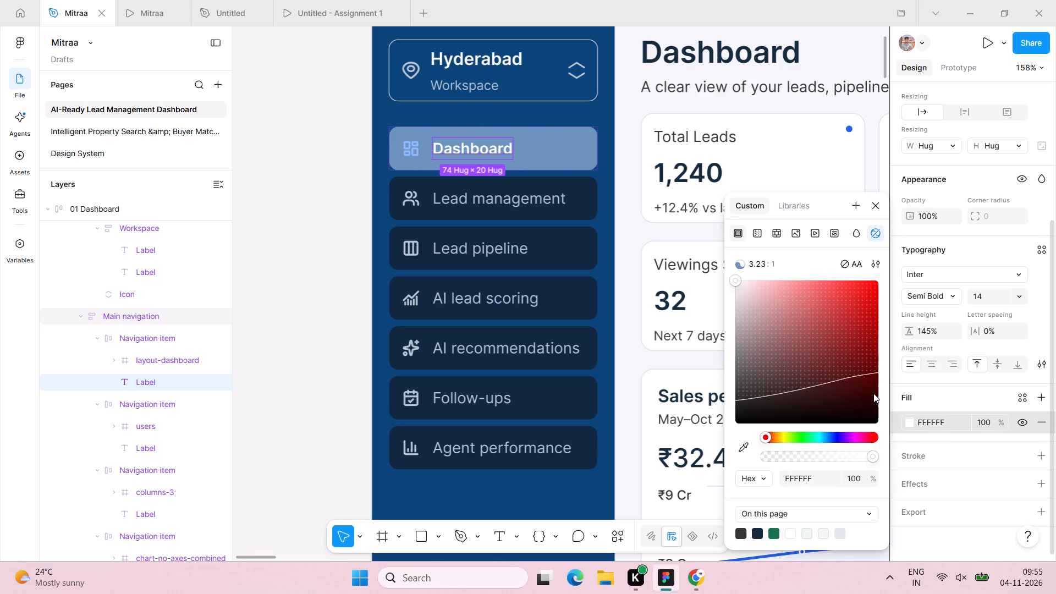
left_click(845, 262)
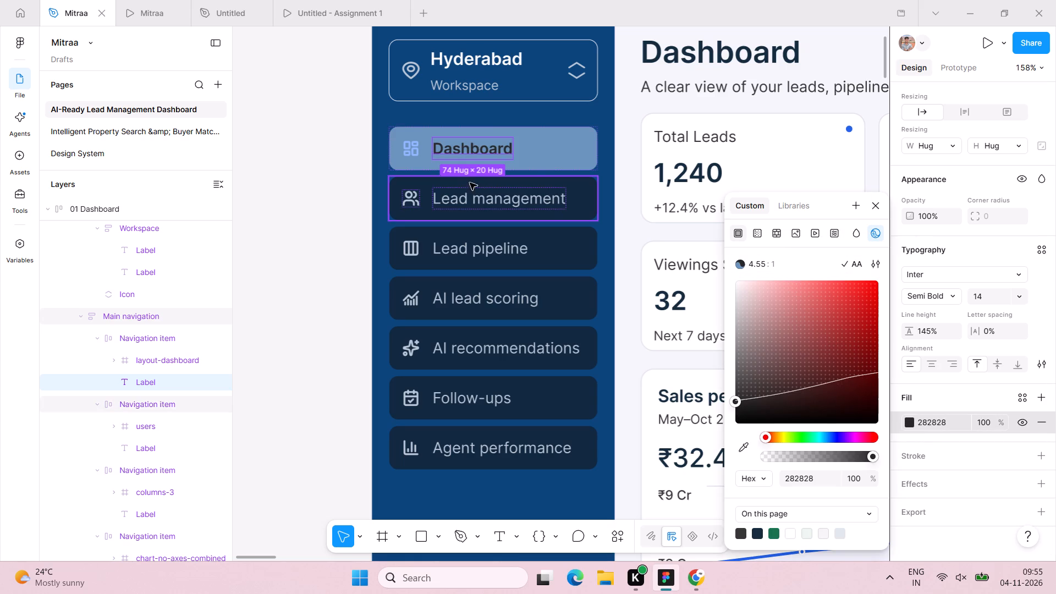
left_click(411, 150)
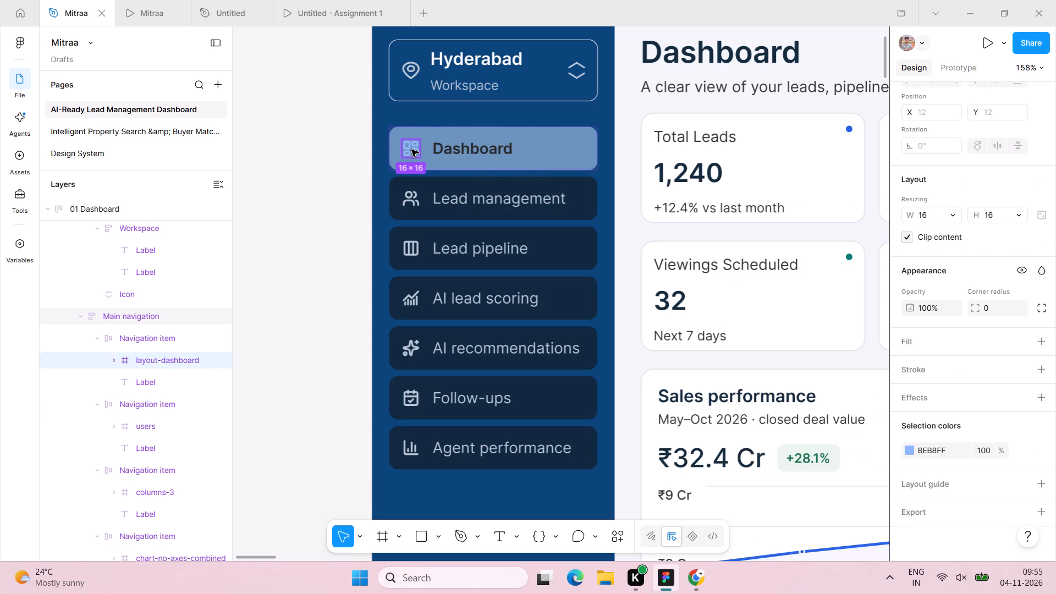
left_click(908, 450)
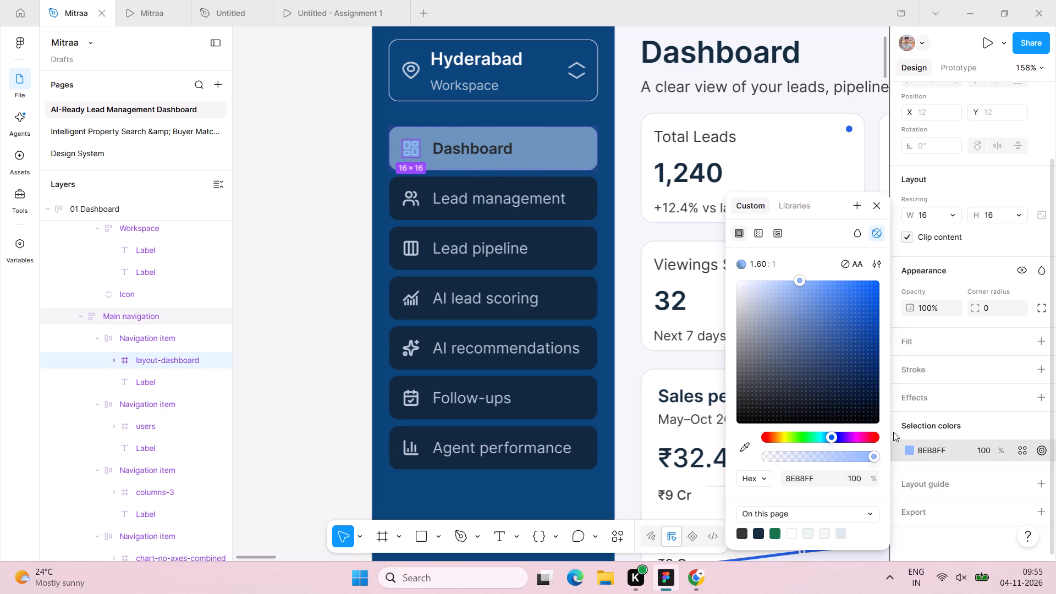
left_click(843, 260)
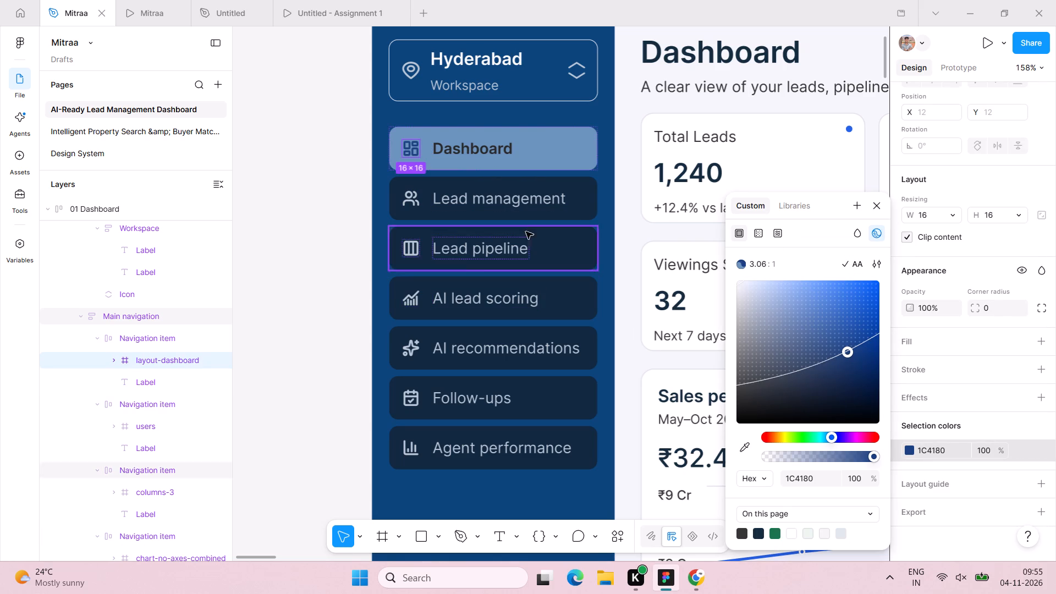
Set the fill of the Dashboard navigation item in the 01 Dashboard sidebar to white, FFFFFF.
left_click(555, 150)
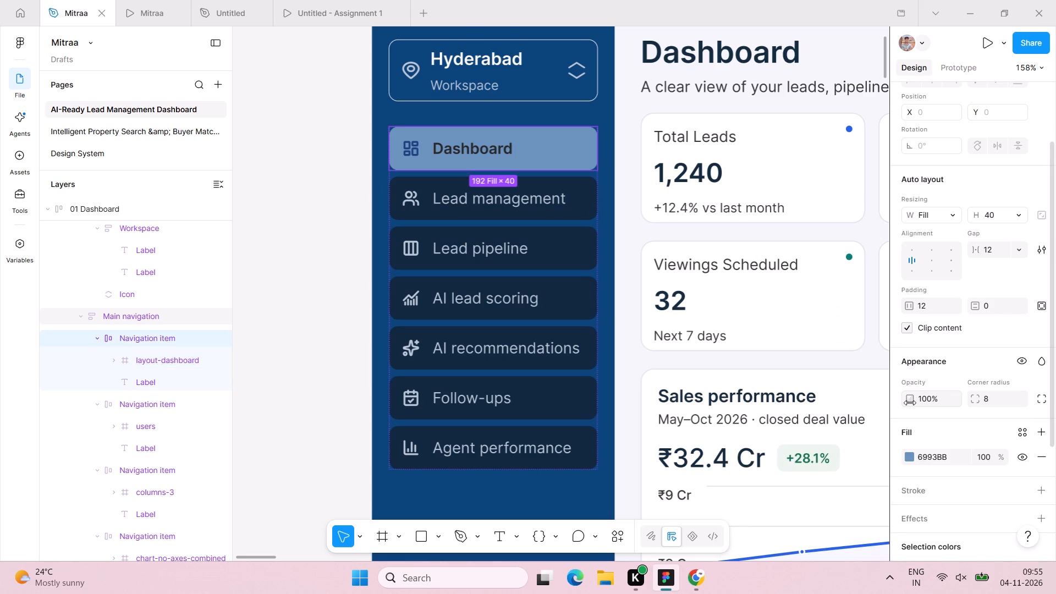
left_click(908, 456)
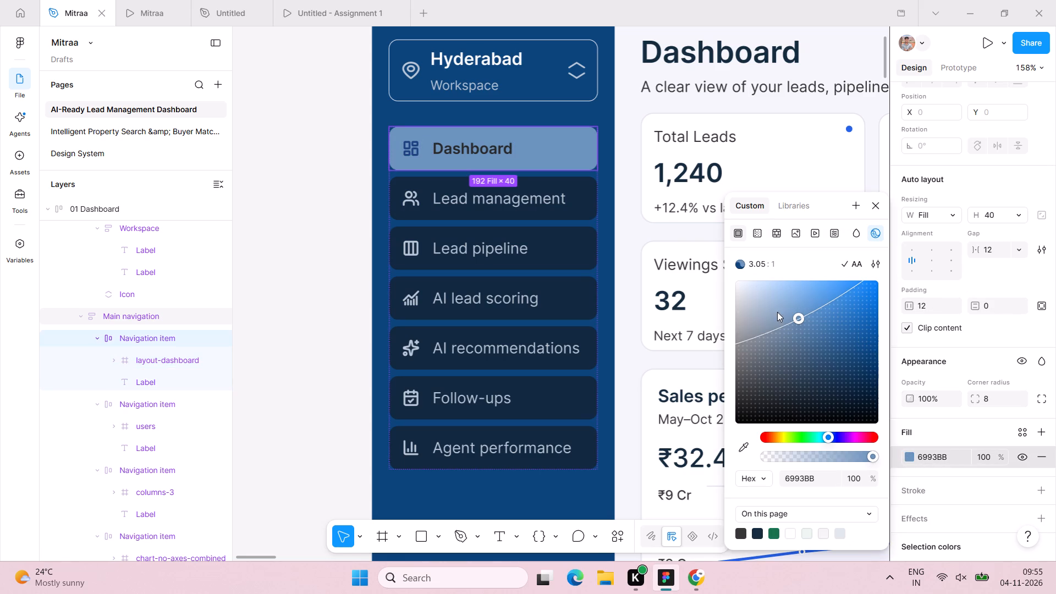
left_click(740, 282)
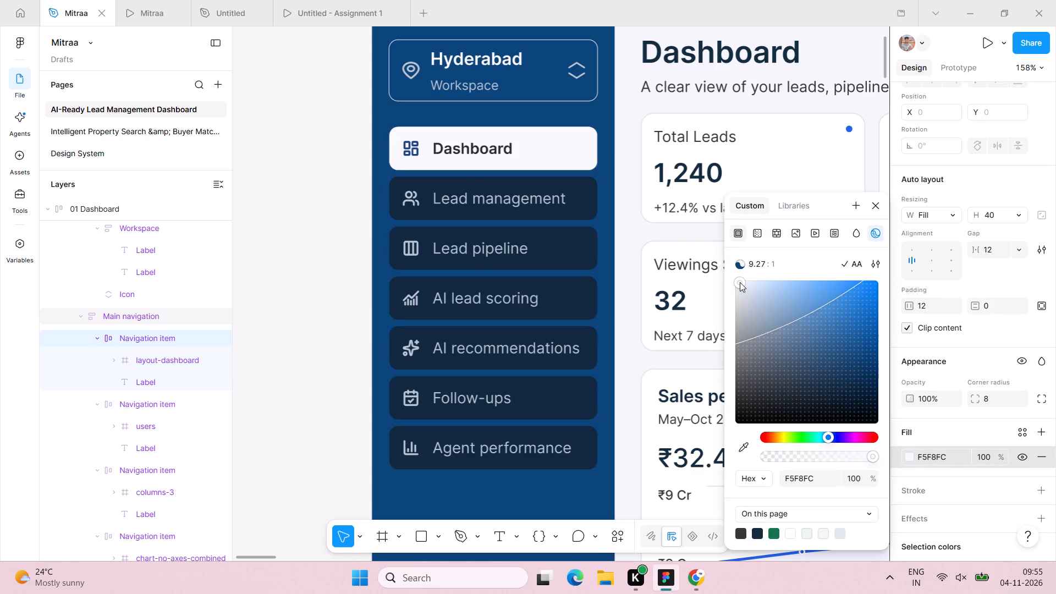
left_click_drag(736, 275, 722, 258)
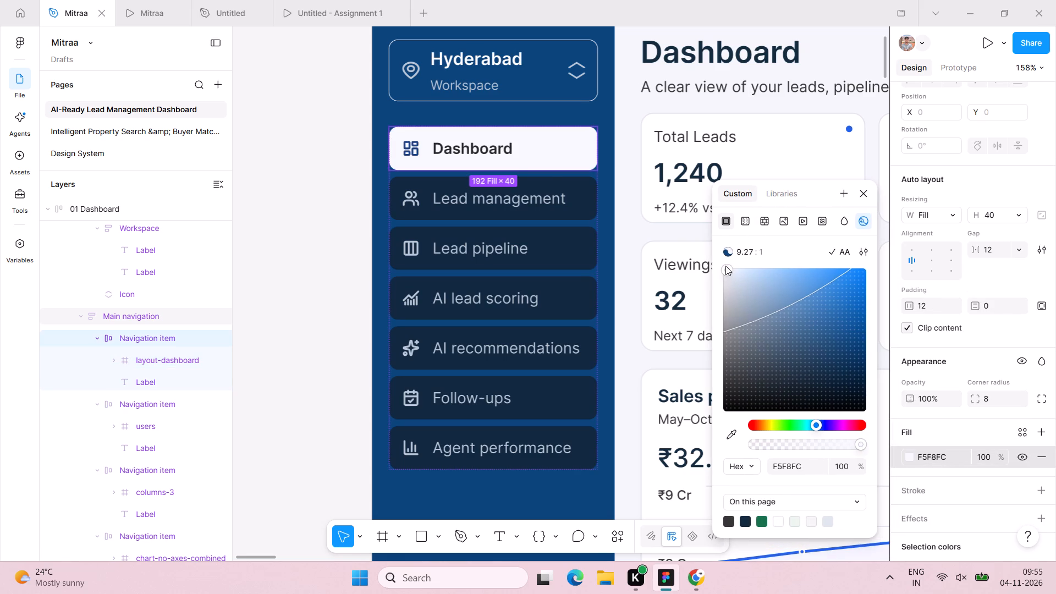
left_click_drag(725, 266, 720, 263)
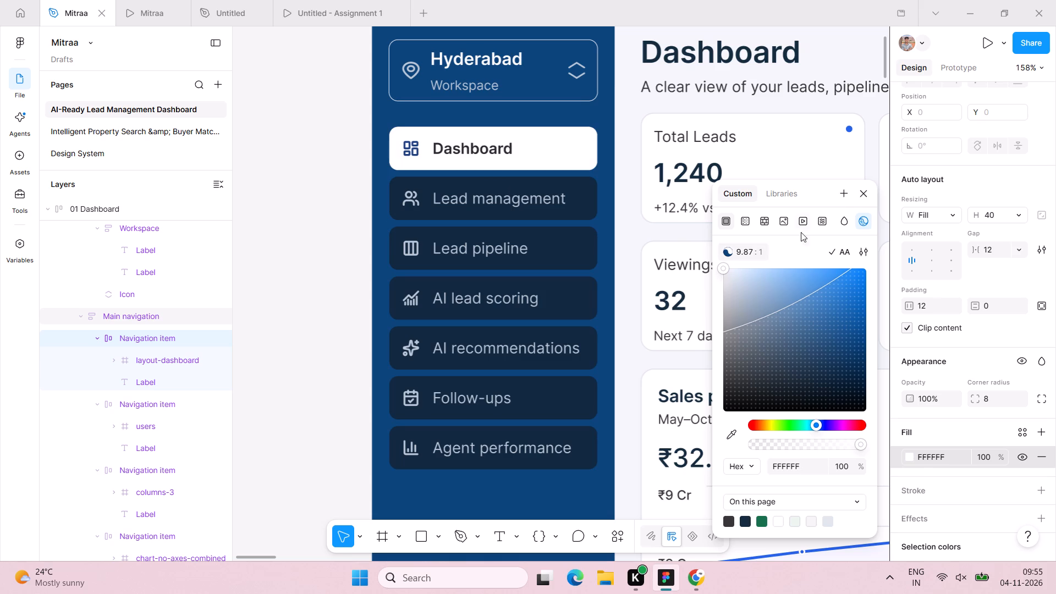
left_click(866, 194)
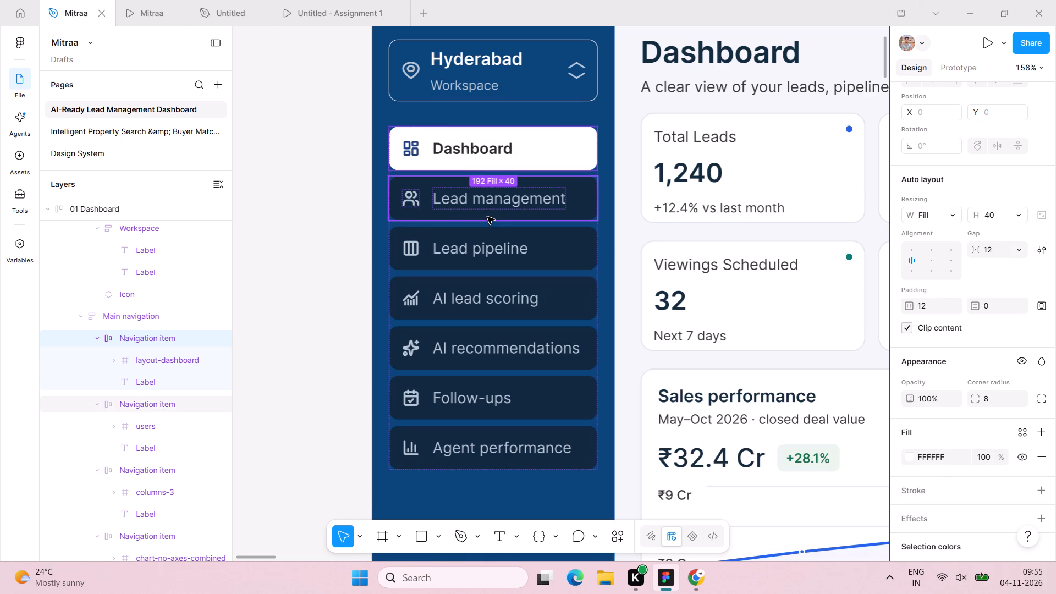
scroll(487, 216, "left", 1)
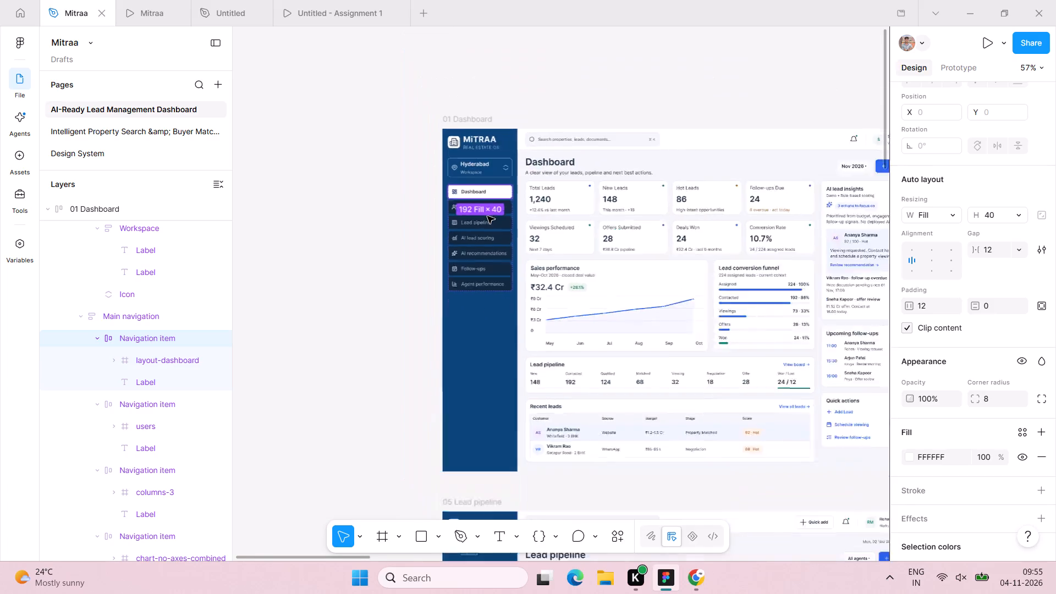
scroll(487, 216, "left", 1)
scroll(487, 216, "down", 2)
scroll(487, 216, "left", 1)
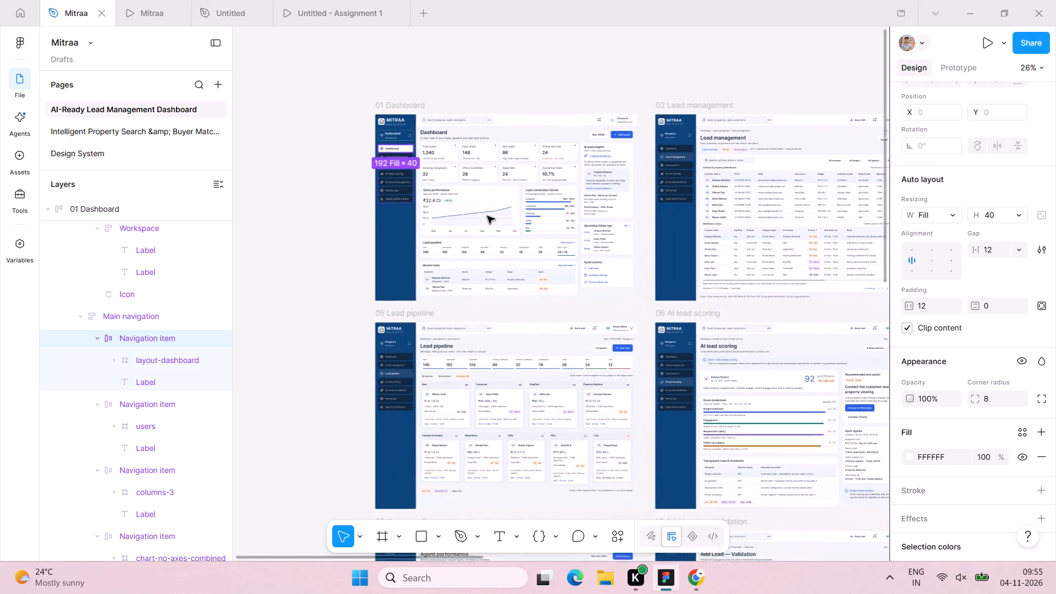
Examine the Bengaluru workspace selector and its stroke settings in the 02 Lead management sidebar.
scroll(487, 216, "left", 2)
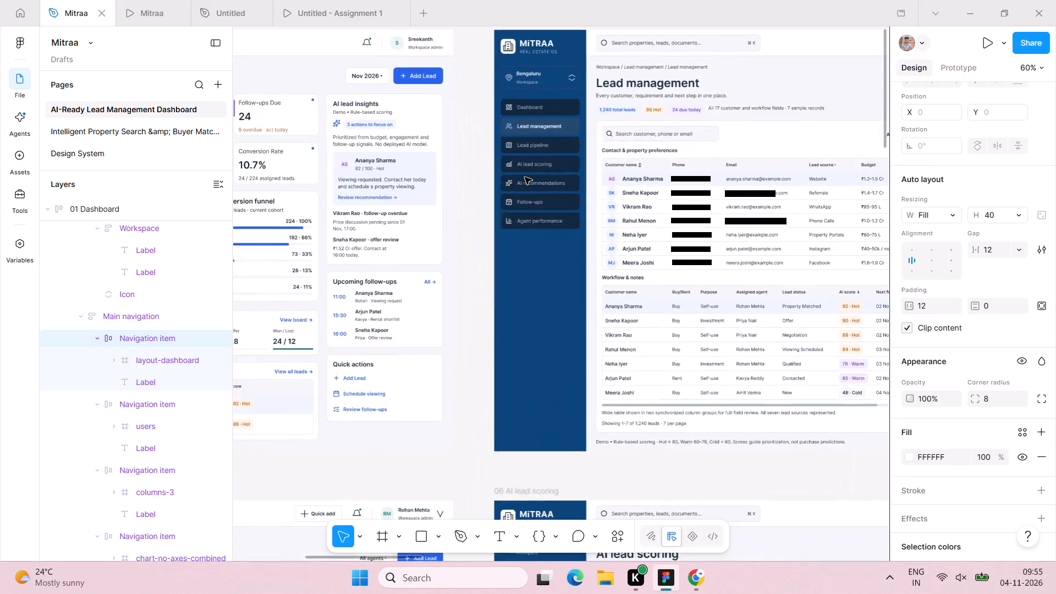
scroll(525, 177, "right", 1)
scroll(525, 177, "up", 1)
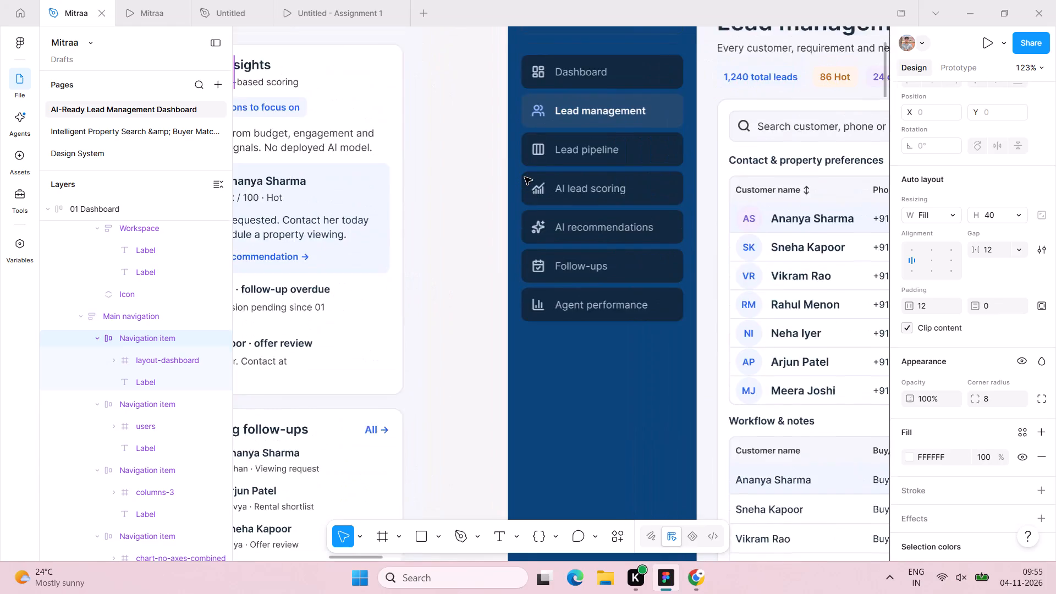
scroll(525, 177, "up", 1)
scroll(525, 177, "left", 1)
scroll(525, 177, "up", 1)
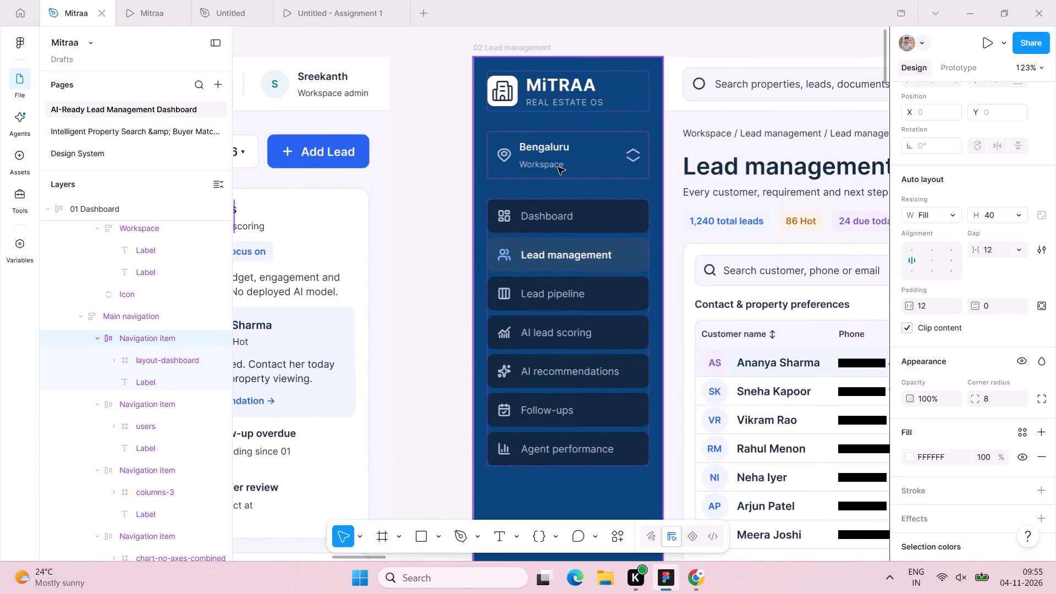
double_click(560, 166)
double_click(562, 163)
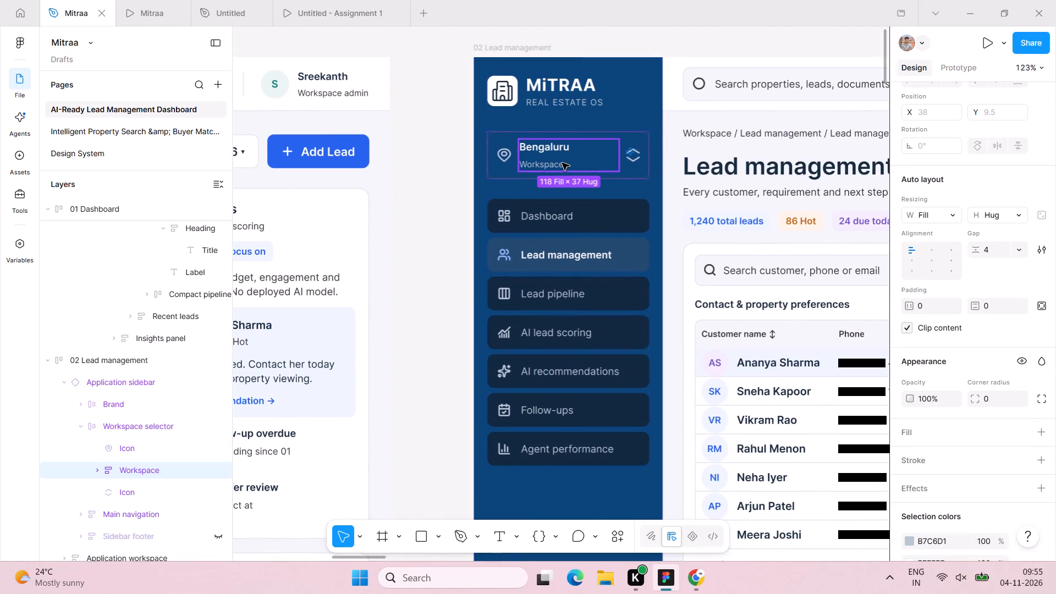
left_click(625, 169)
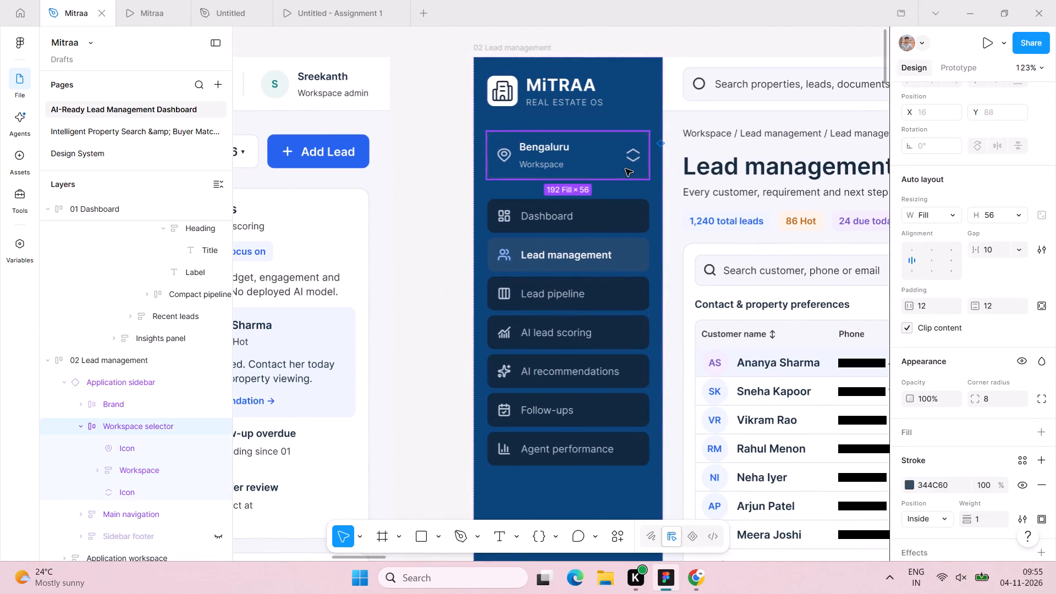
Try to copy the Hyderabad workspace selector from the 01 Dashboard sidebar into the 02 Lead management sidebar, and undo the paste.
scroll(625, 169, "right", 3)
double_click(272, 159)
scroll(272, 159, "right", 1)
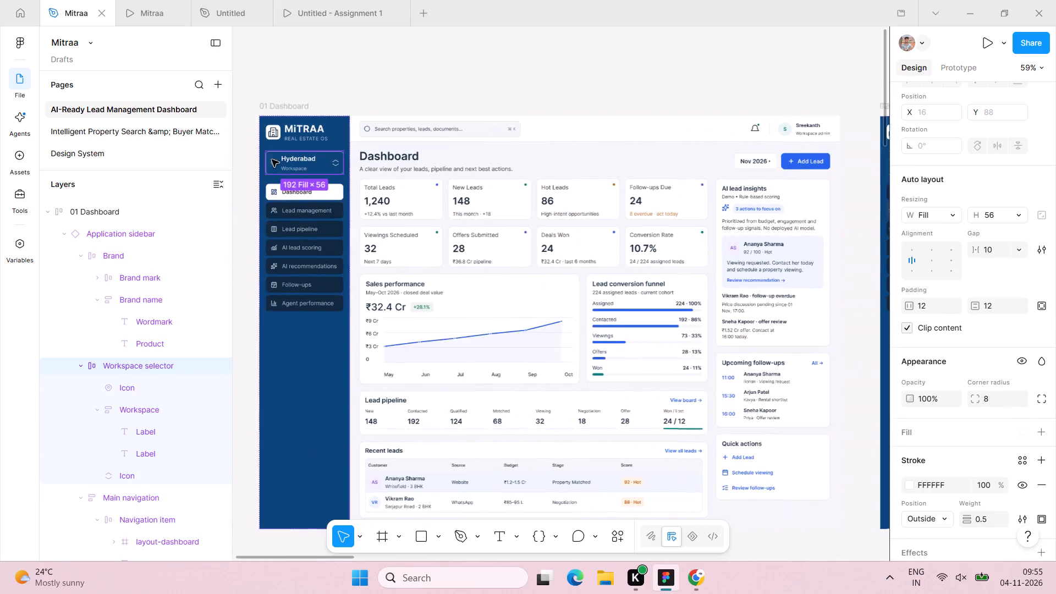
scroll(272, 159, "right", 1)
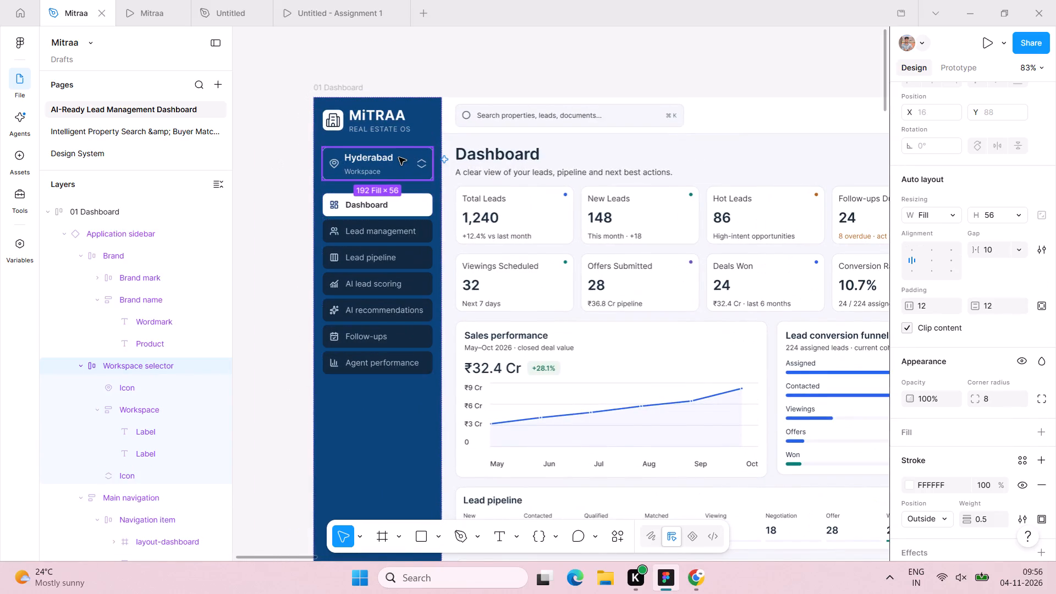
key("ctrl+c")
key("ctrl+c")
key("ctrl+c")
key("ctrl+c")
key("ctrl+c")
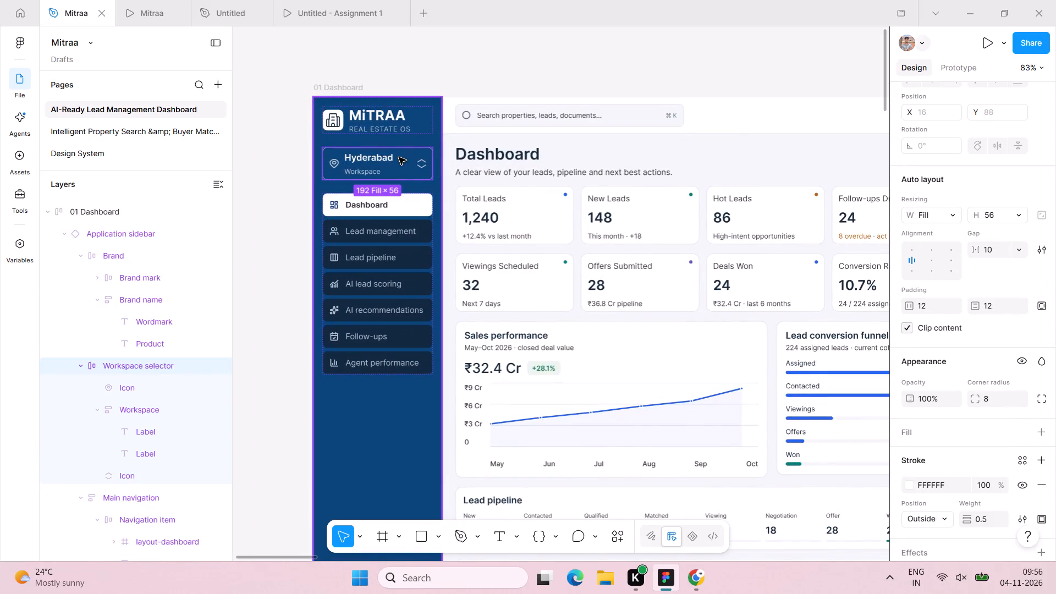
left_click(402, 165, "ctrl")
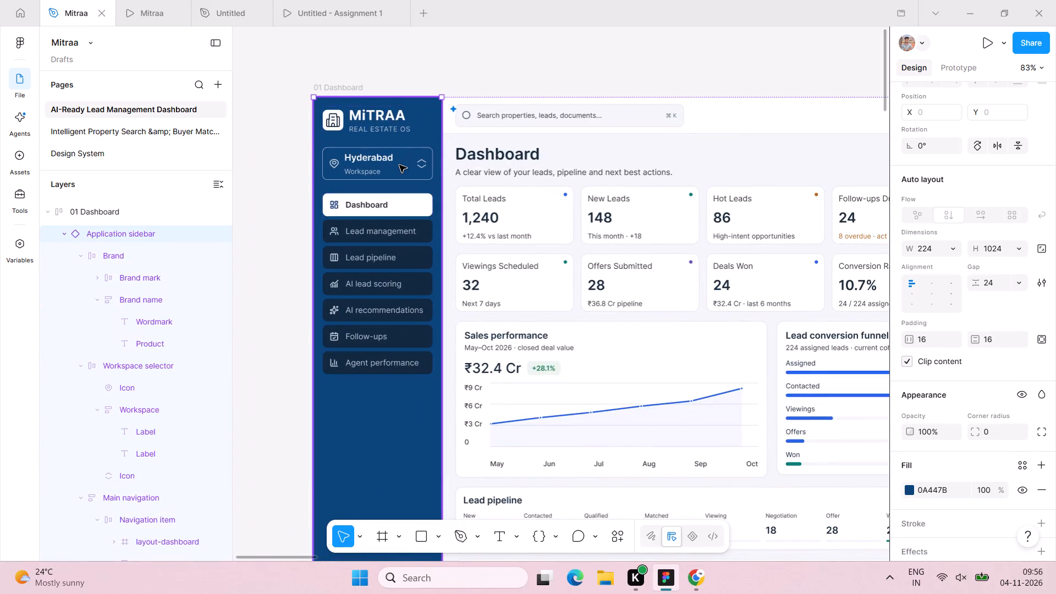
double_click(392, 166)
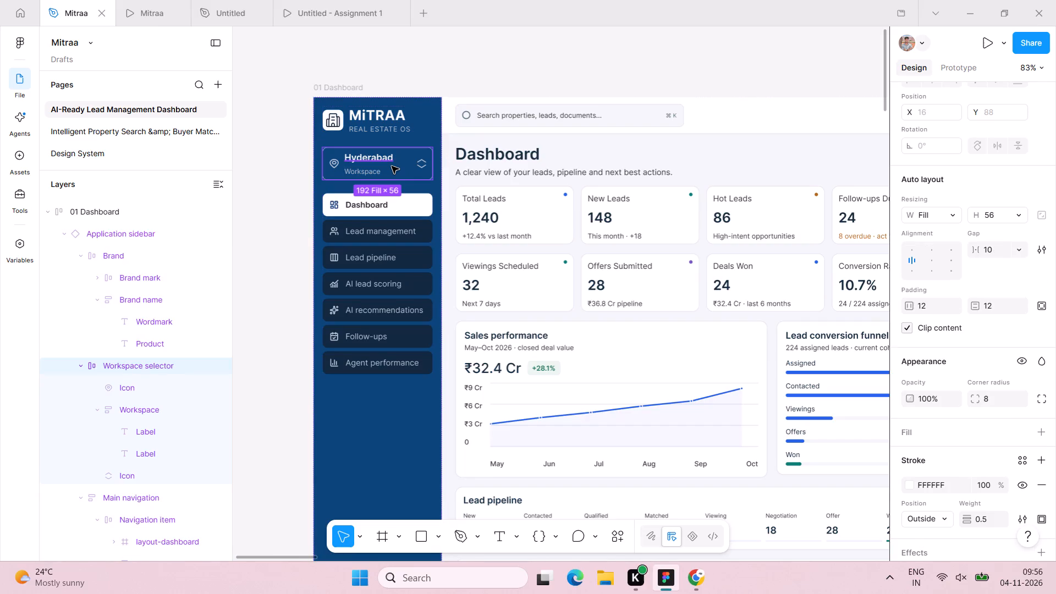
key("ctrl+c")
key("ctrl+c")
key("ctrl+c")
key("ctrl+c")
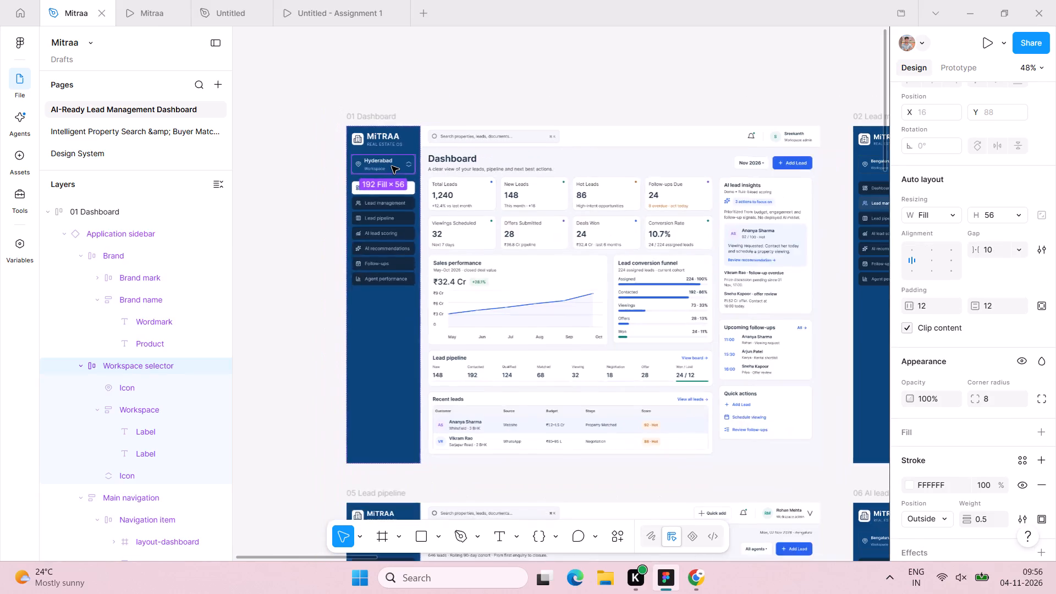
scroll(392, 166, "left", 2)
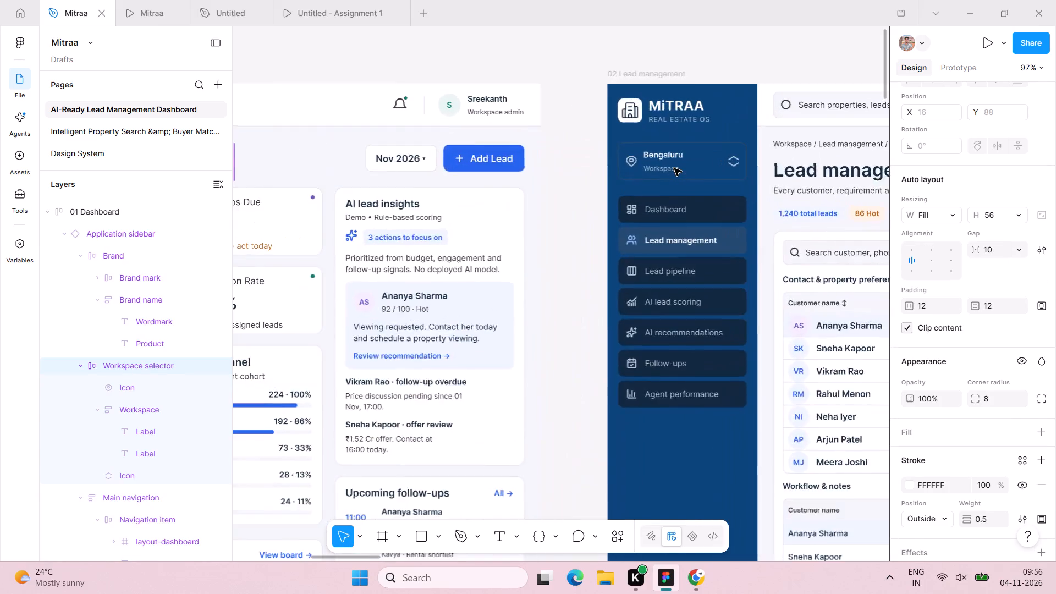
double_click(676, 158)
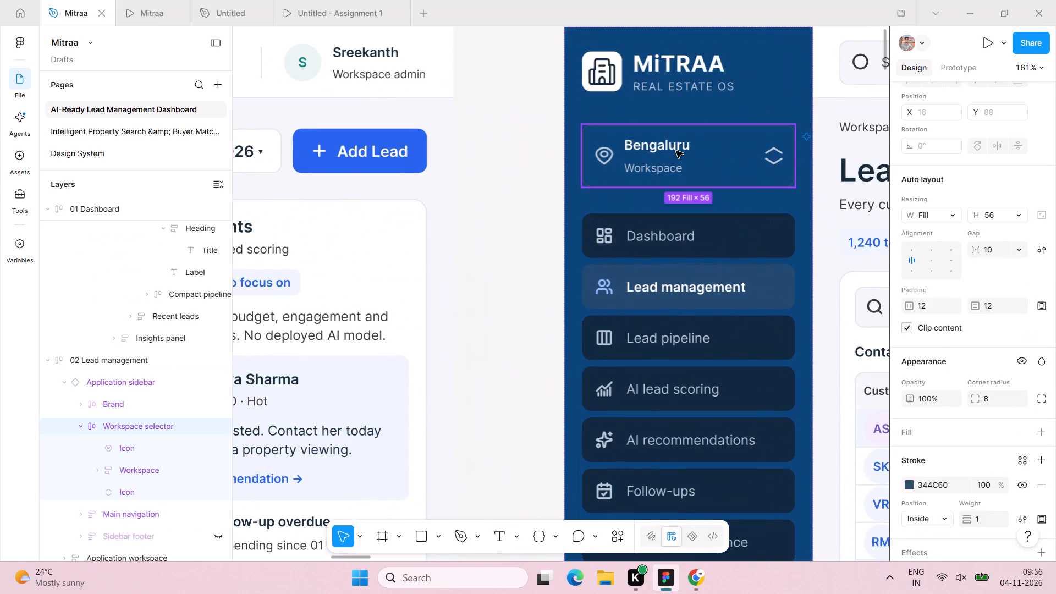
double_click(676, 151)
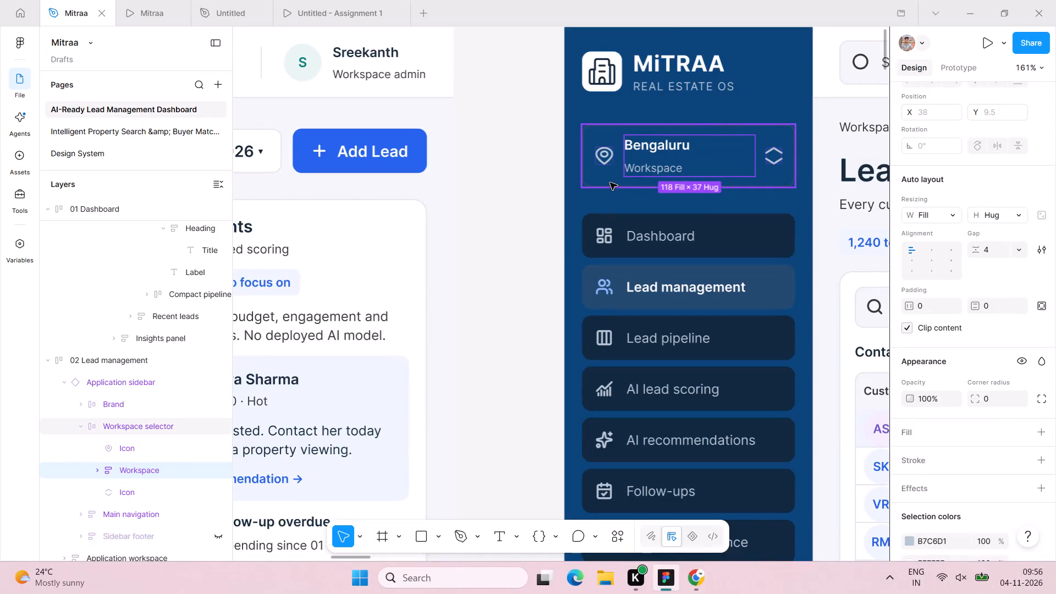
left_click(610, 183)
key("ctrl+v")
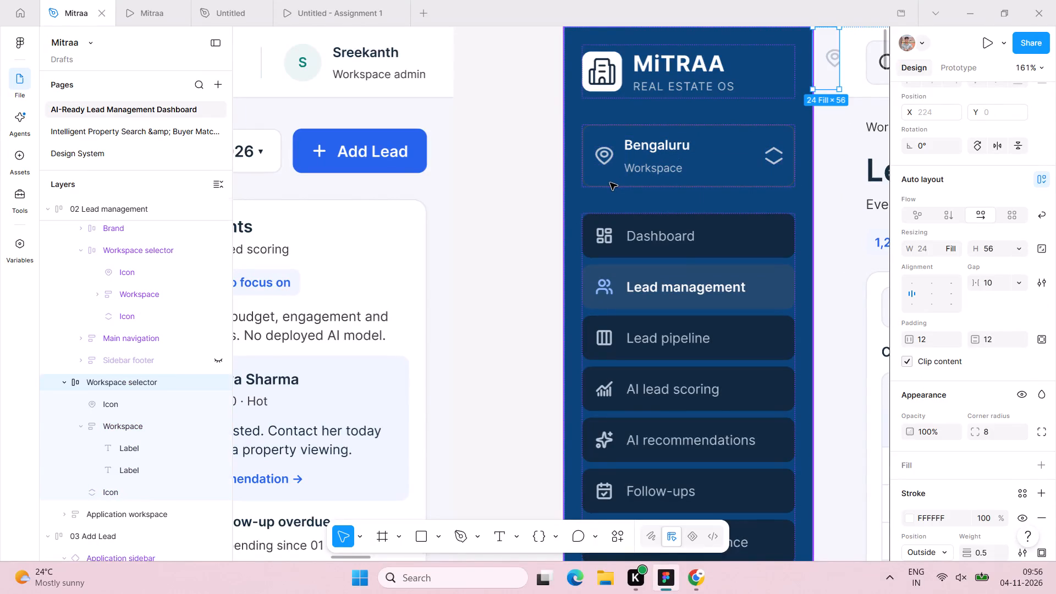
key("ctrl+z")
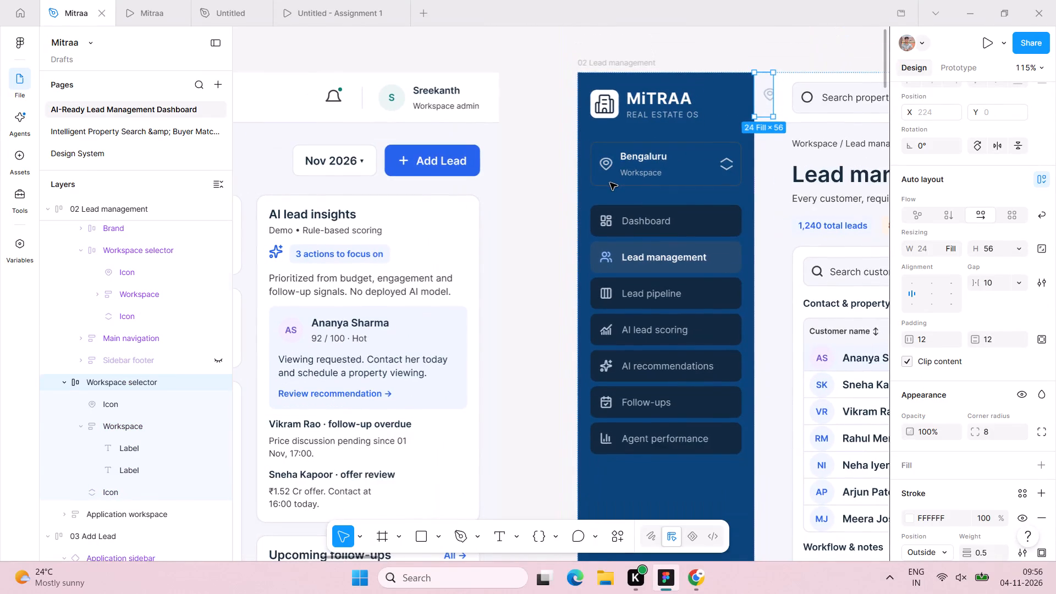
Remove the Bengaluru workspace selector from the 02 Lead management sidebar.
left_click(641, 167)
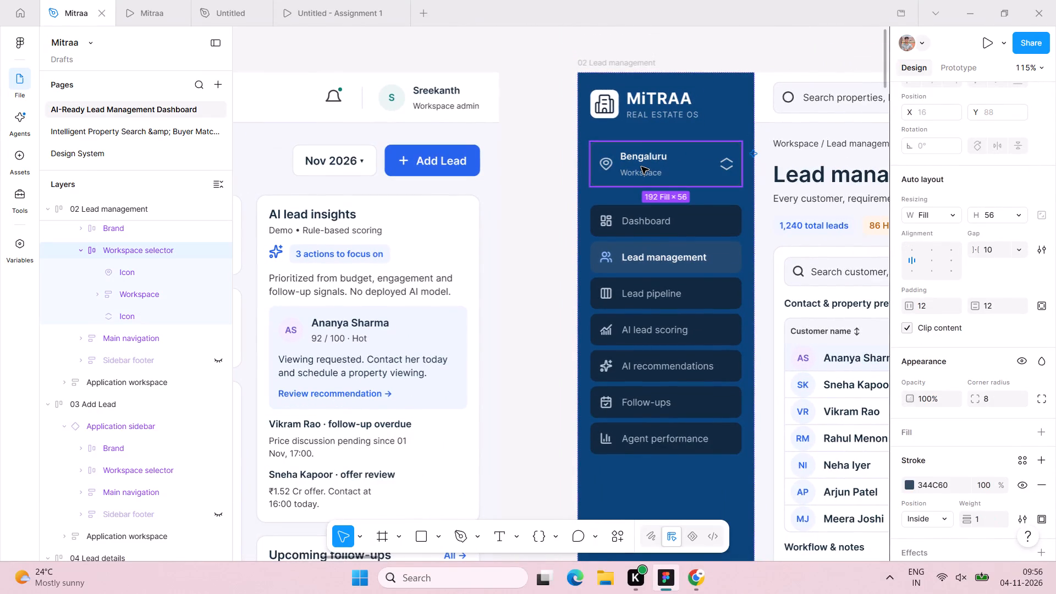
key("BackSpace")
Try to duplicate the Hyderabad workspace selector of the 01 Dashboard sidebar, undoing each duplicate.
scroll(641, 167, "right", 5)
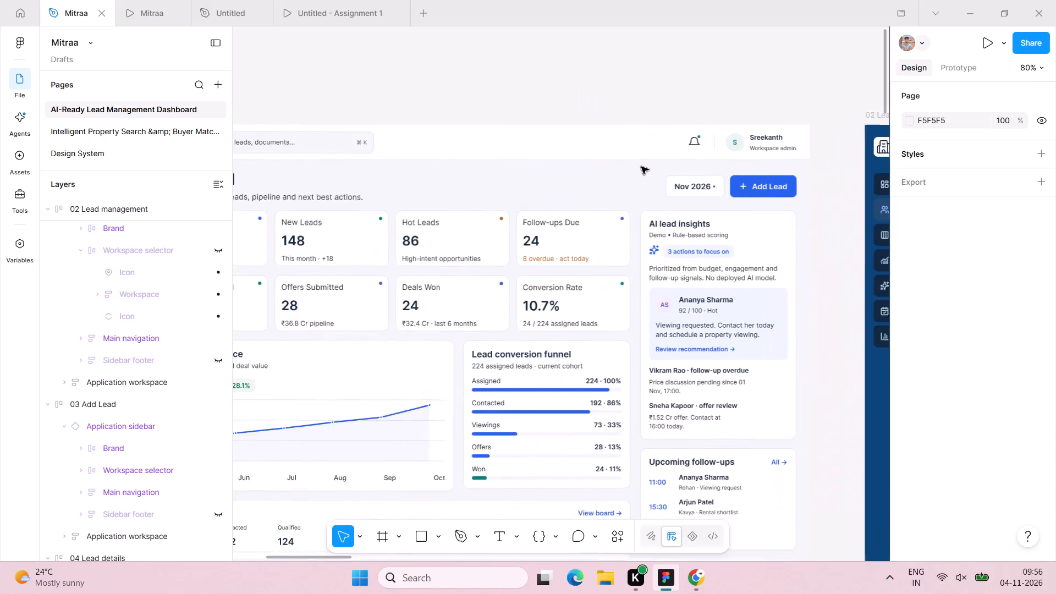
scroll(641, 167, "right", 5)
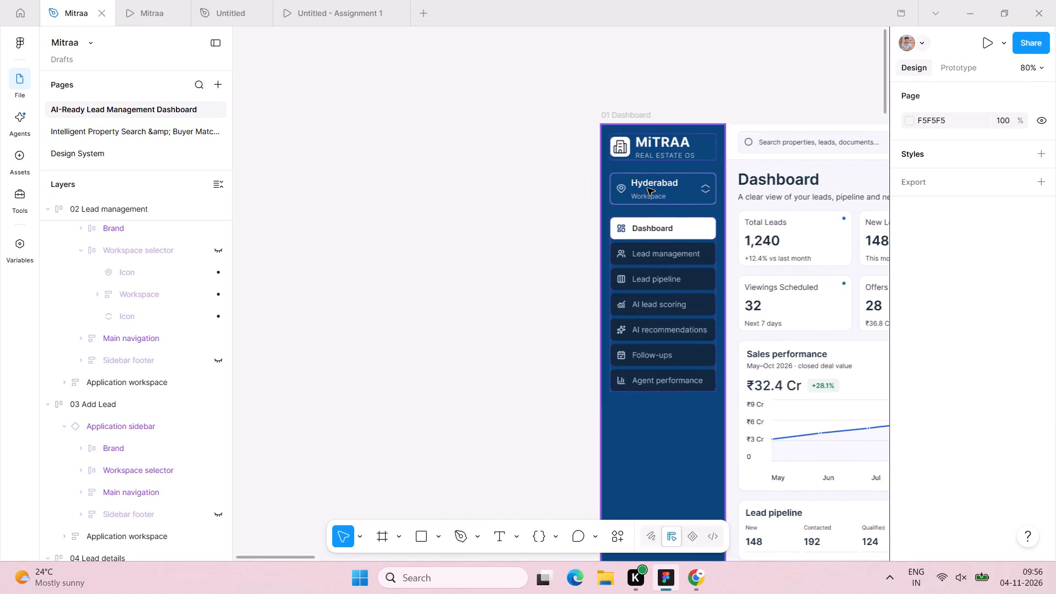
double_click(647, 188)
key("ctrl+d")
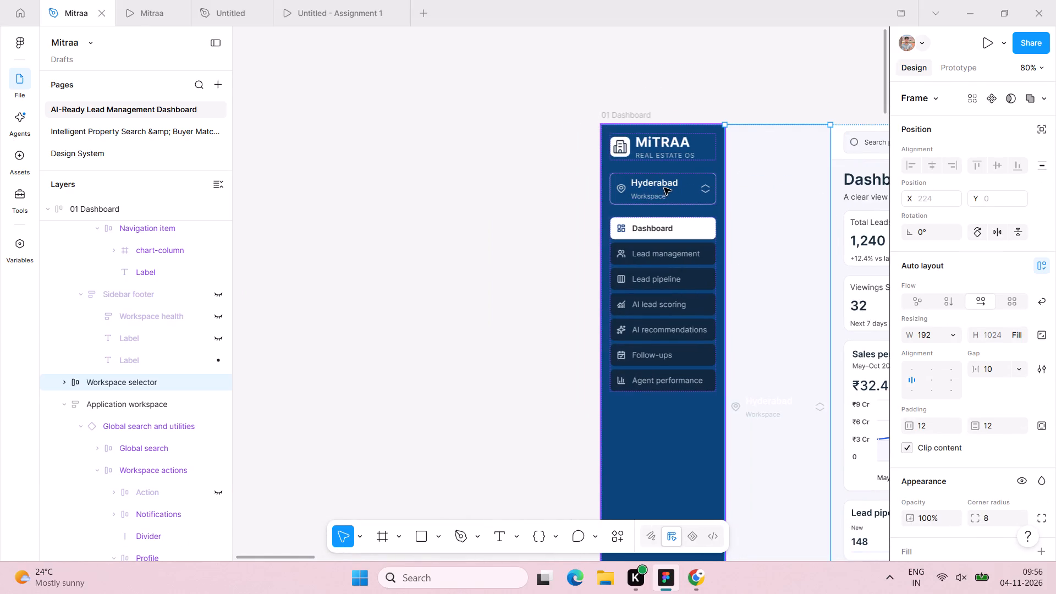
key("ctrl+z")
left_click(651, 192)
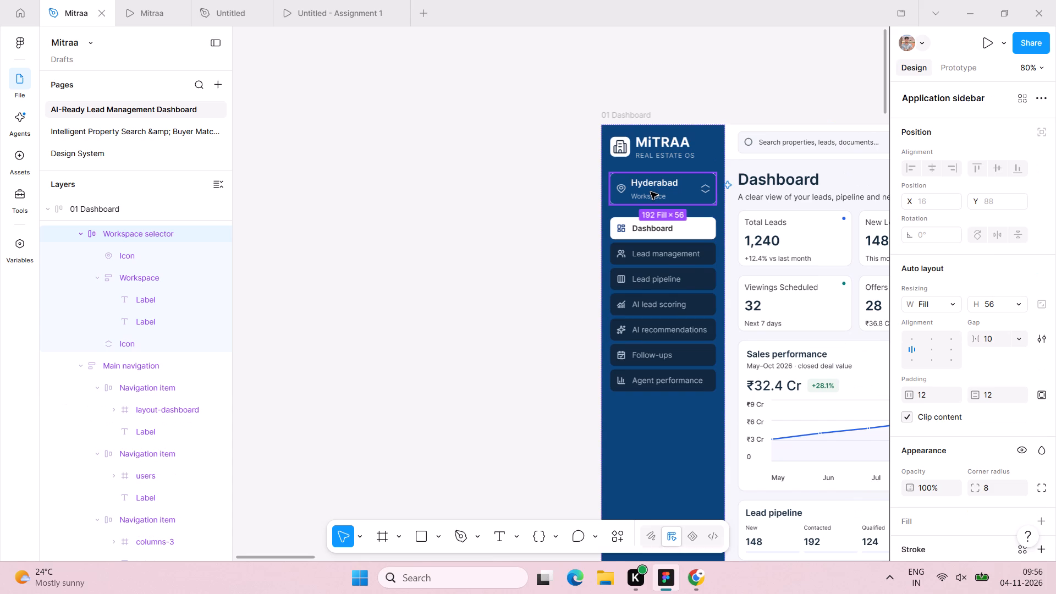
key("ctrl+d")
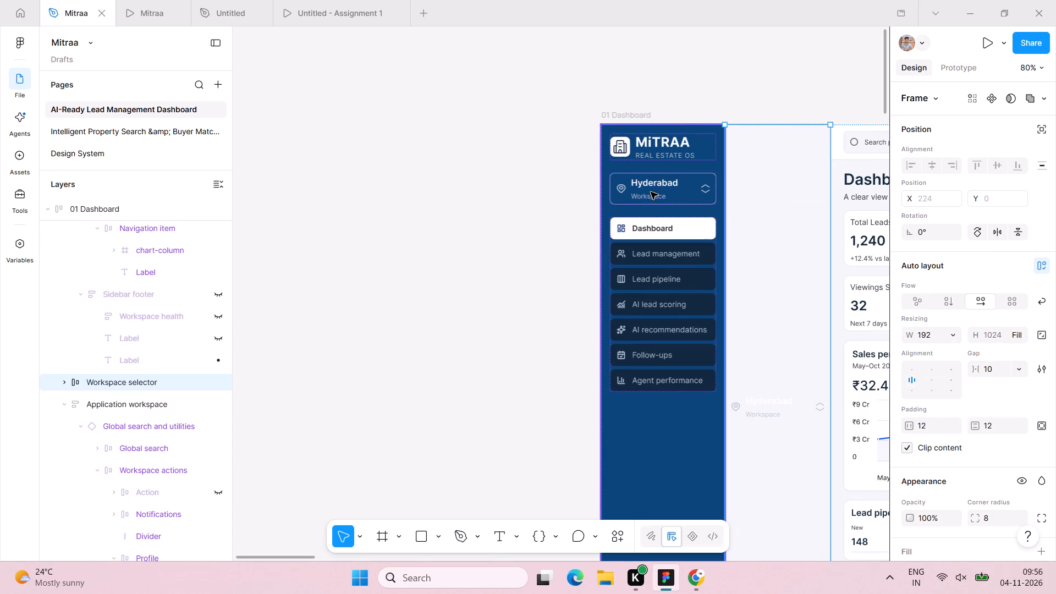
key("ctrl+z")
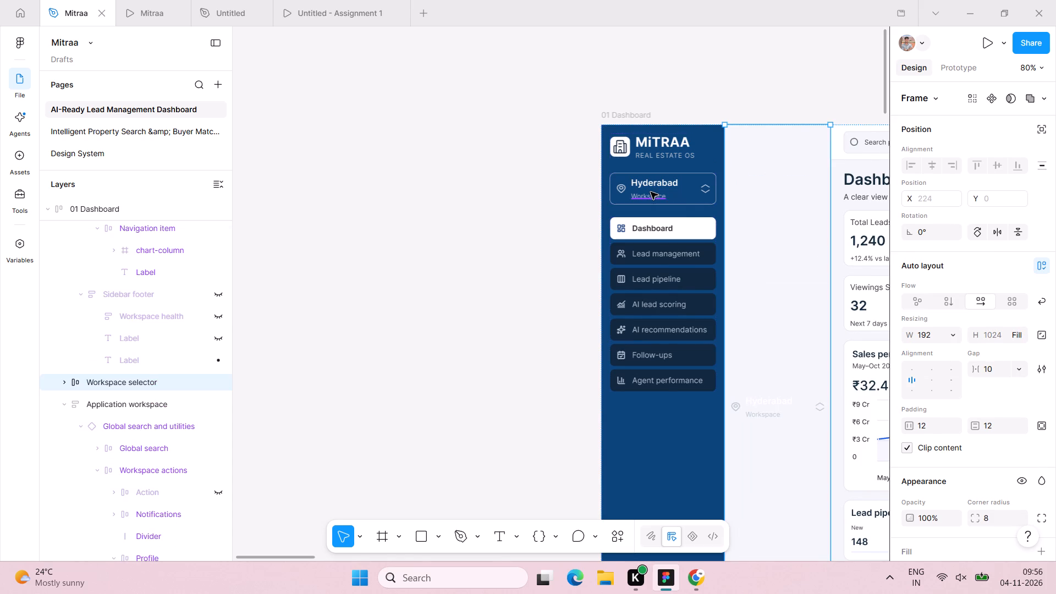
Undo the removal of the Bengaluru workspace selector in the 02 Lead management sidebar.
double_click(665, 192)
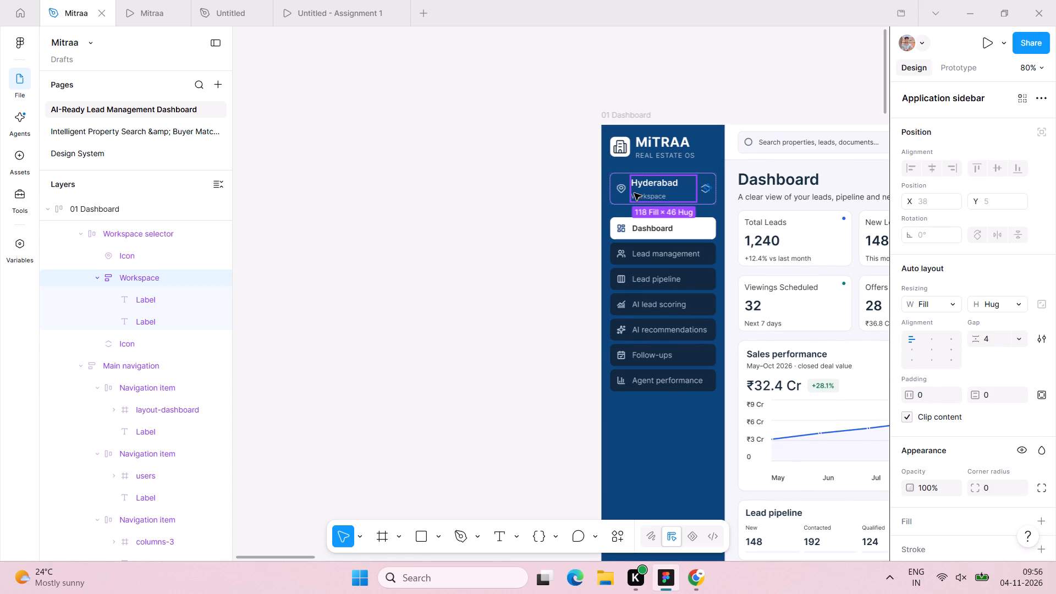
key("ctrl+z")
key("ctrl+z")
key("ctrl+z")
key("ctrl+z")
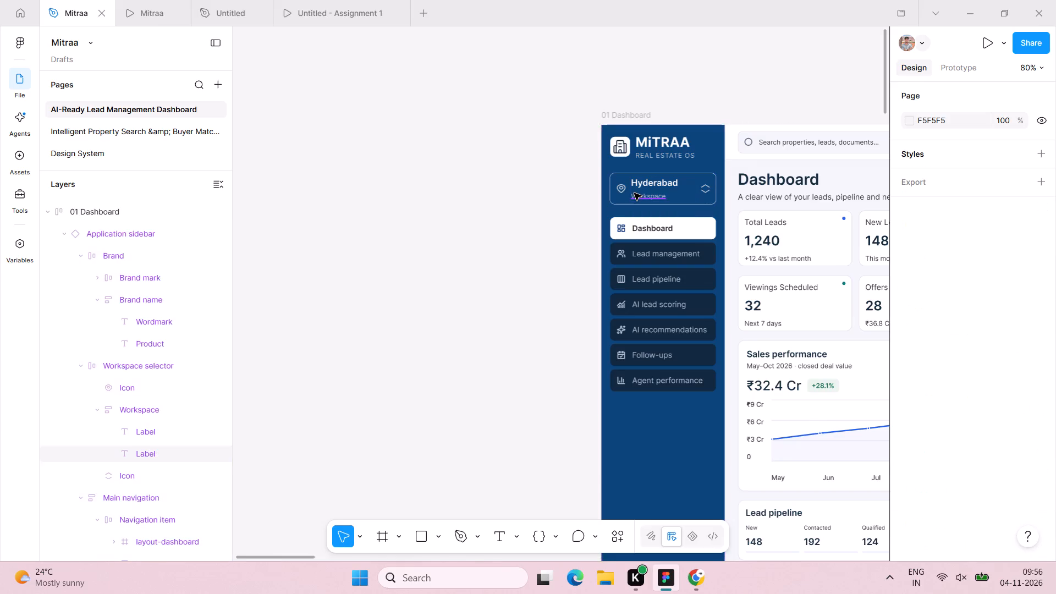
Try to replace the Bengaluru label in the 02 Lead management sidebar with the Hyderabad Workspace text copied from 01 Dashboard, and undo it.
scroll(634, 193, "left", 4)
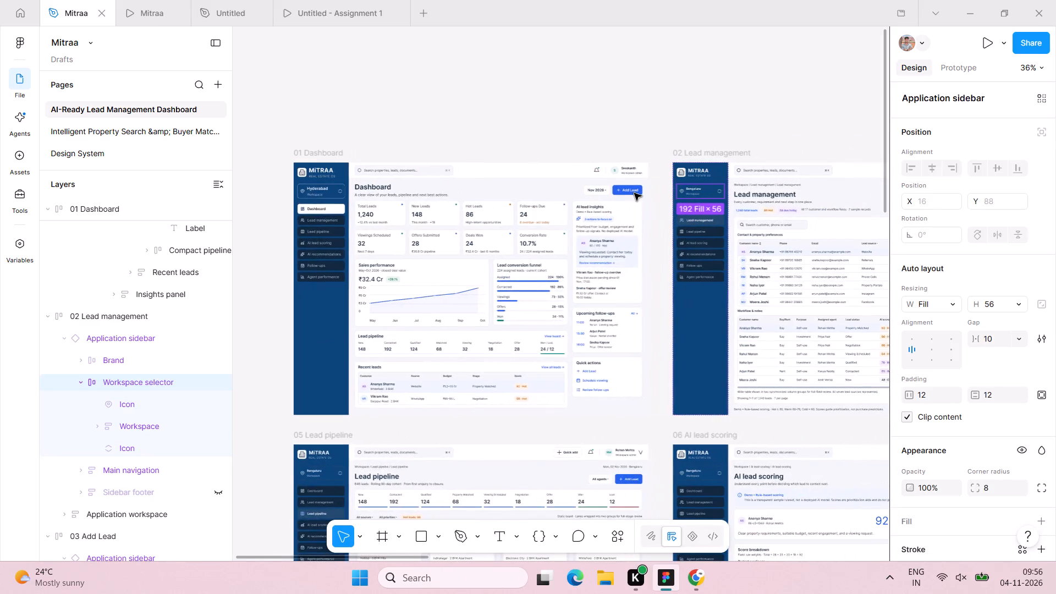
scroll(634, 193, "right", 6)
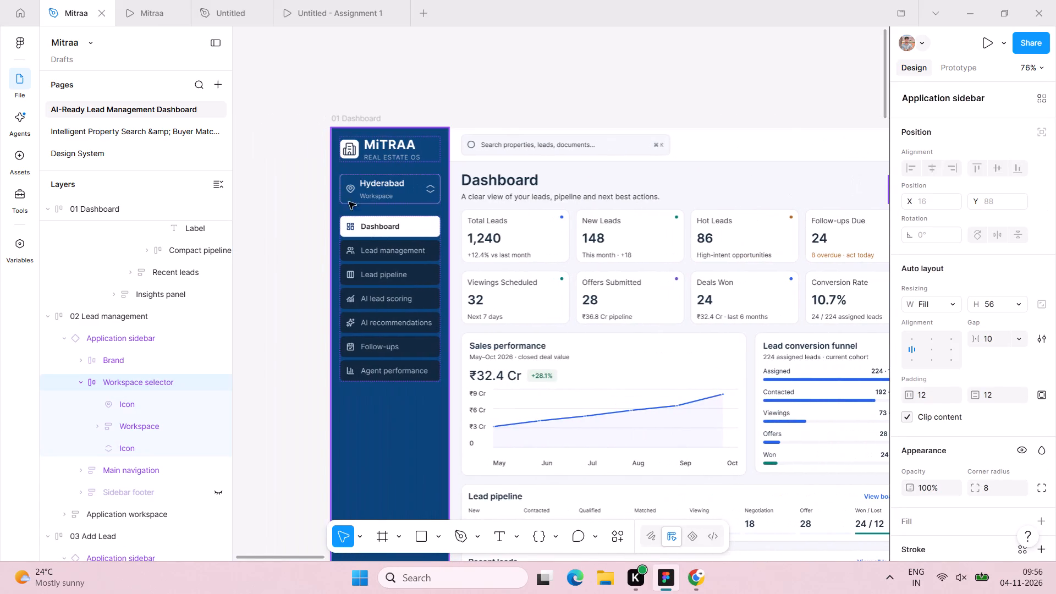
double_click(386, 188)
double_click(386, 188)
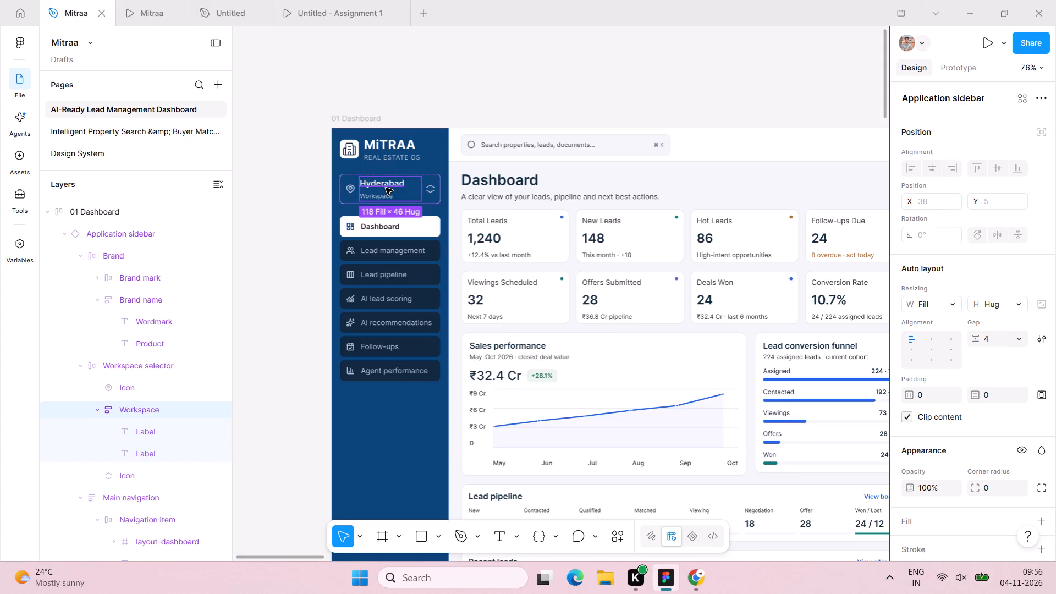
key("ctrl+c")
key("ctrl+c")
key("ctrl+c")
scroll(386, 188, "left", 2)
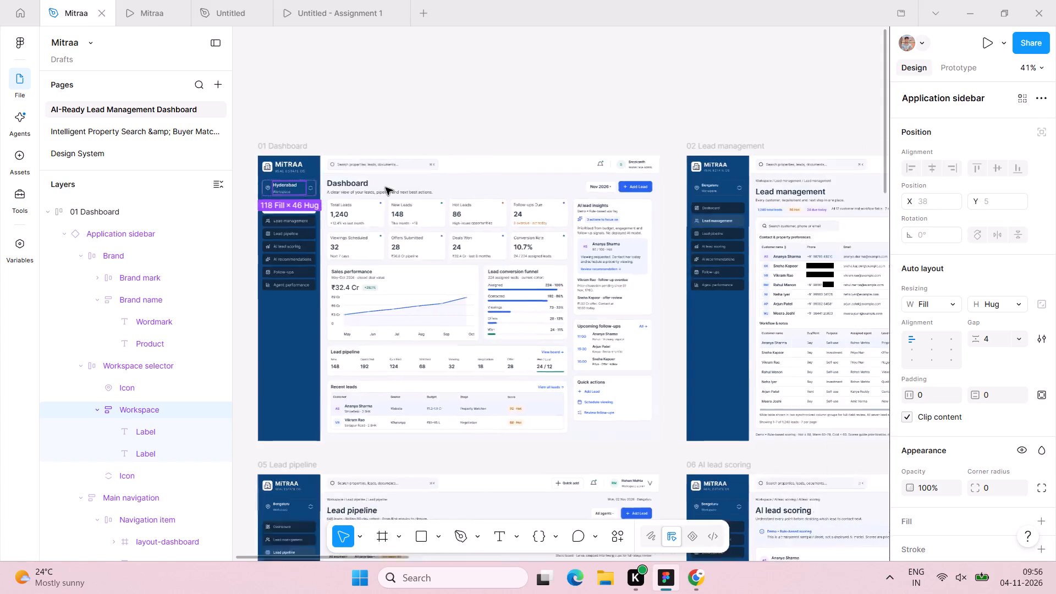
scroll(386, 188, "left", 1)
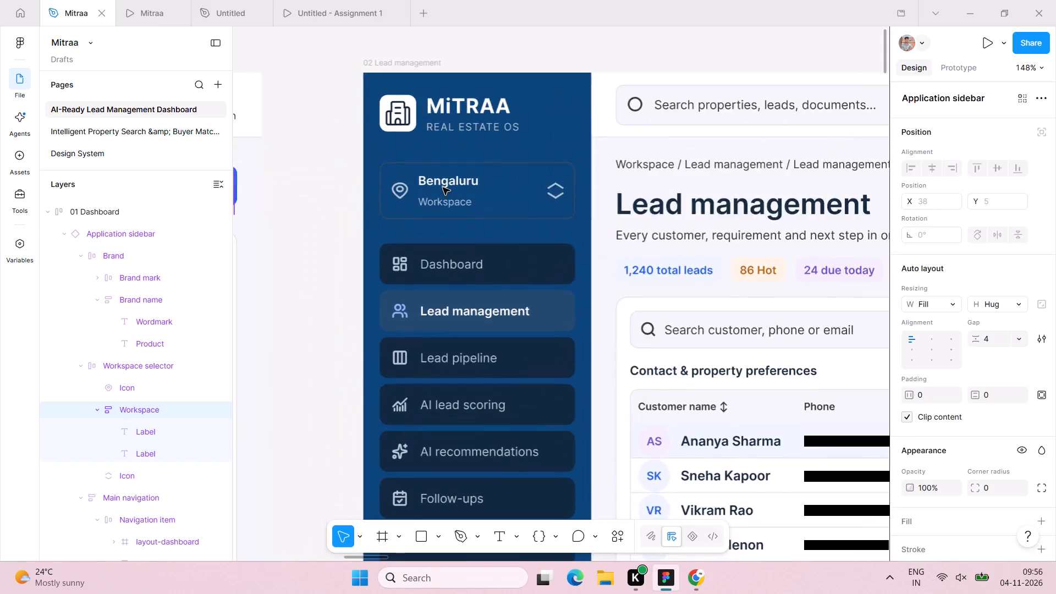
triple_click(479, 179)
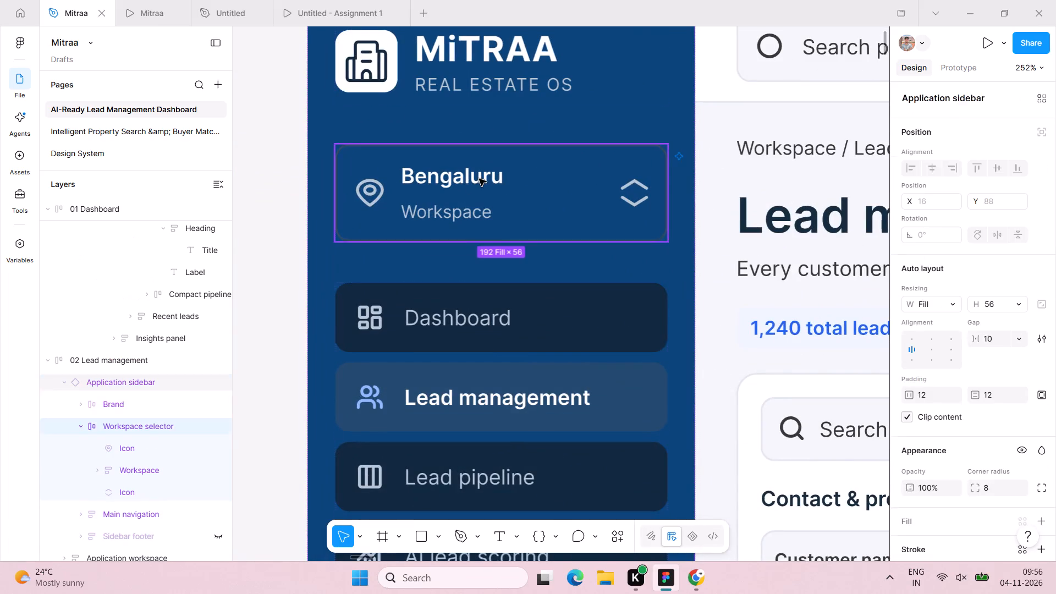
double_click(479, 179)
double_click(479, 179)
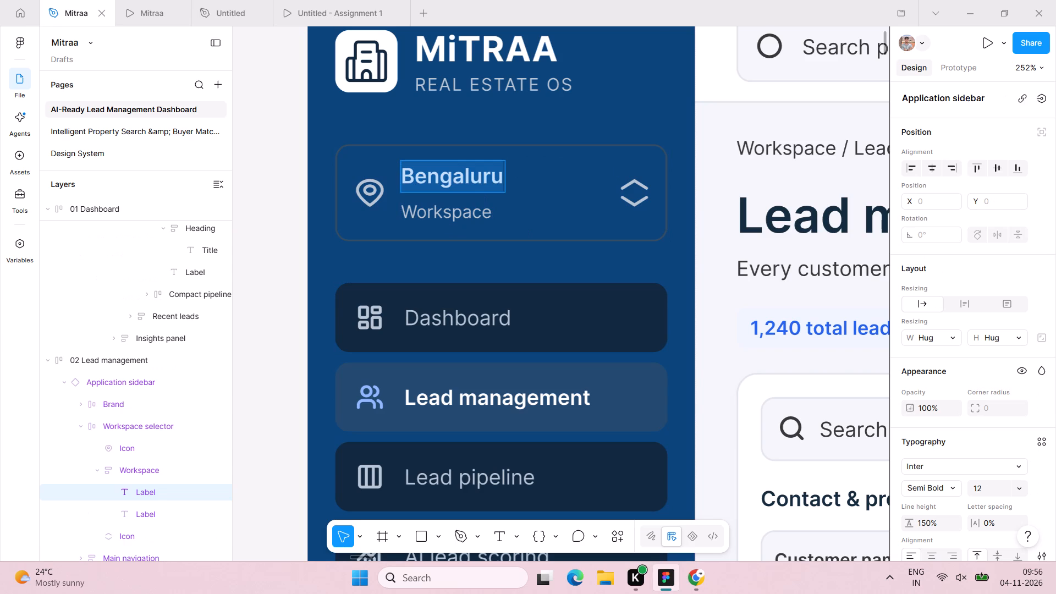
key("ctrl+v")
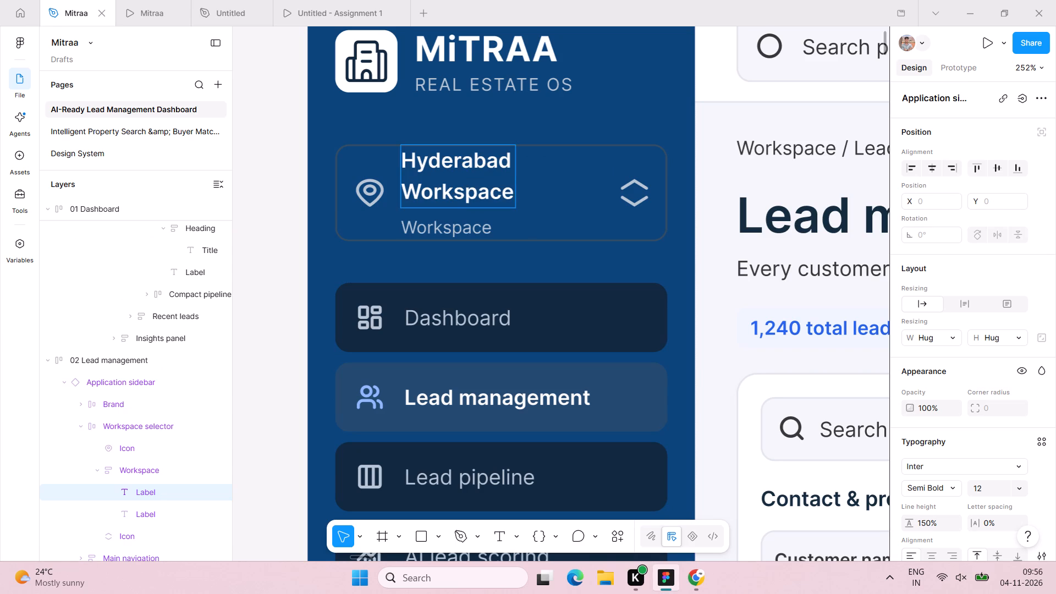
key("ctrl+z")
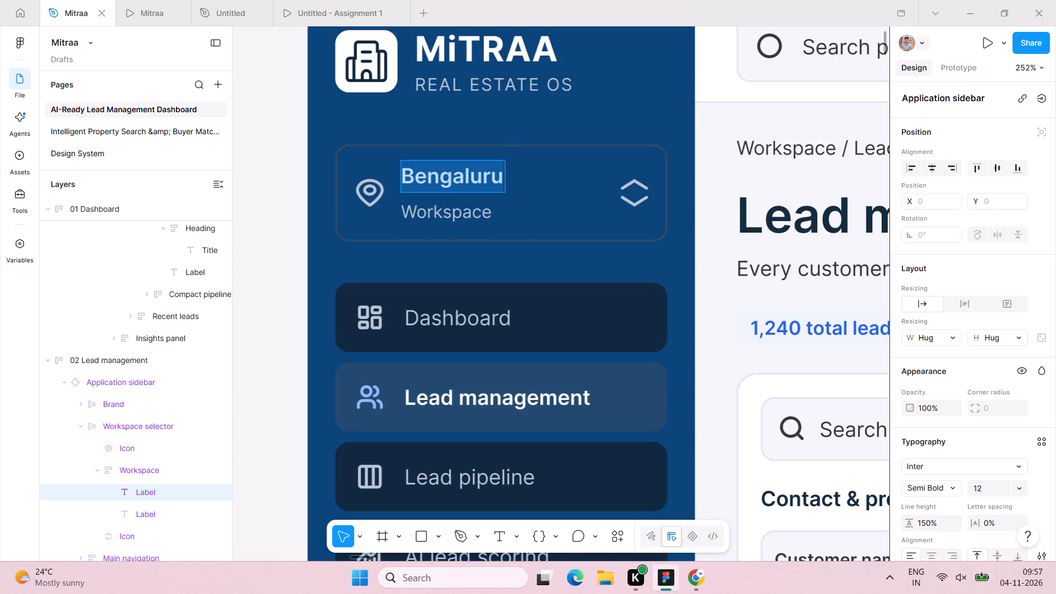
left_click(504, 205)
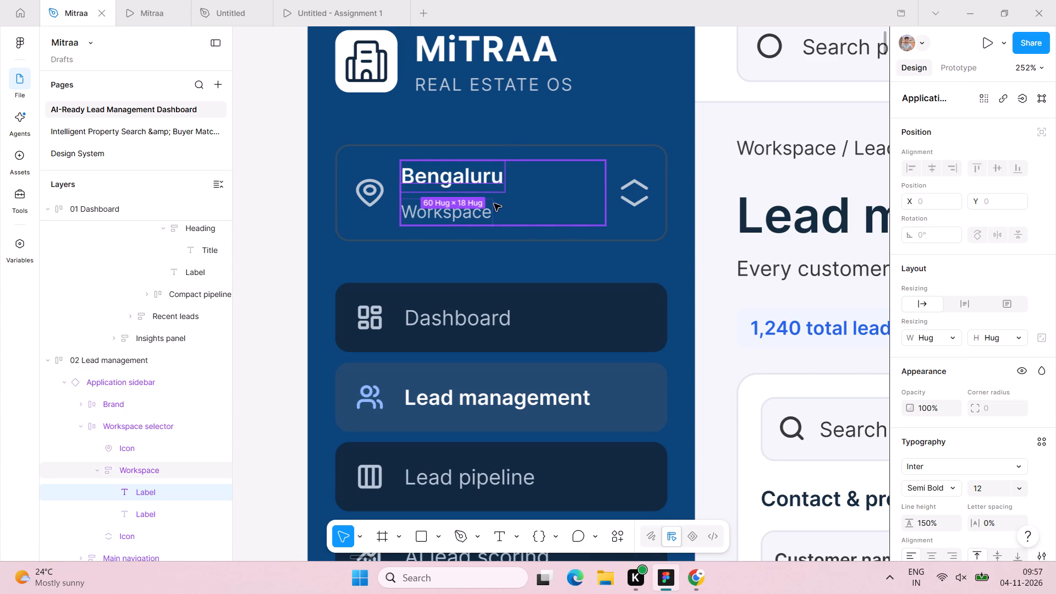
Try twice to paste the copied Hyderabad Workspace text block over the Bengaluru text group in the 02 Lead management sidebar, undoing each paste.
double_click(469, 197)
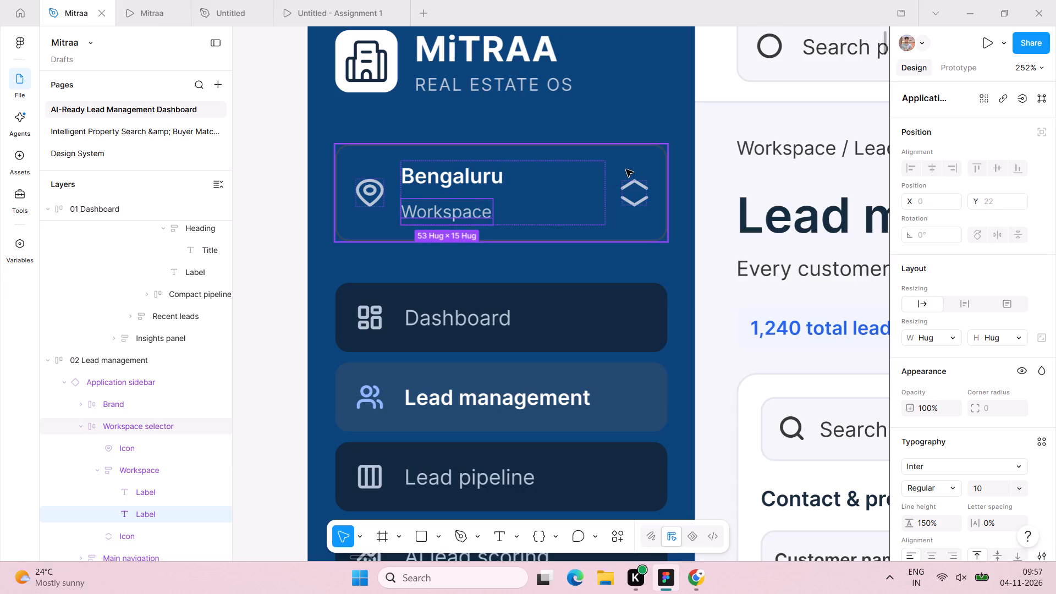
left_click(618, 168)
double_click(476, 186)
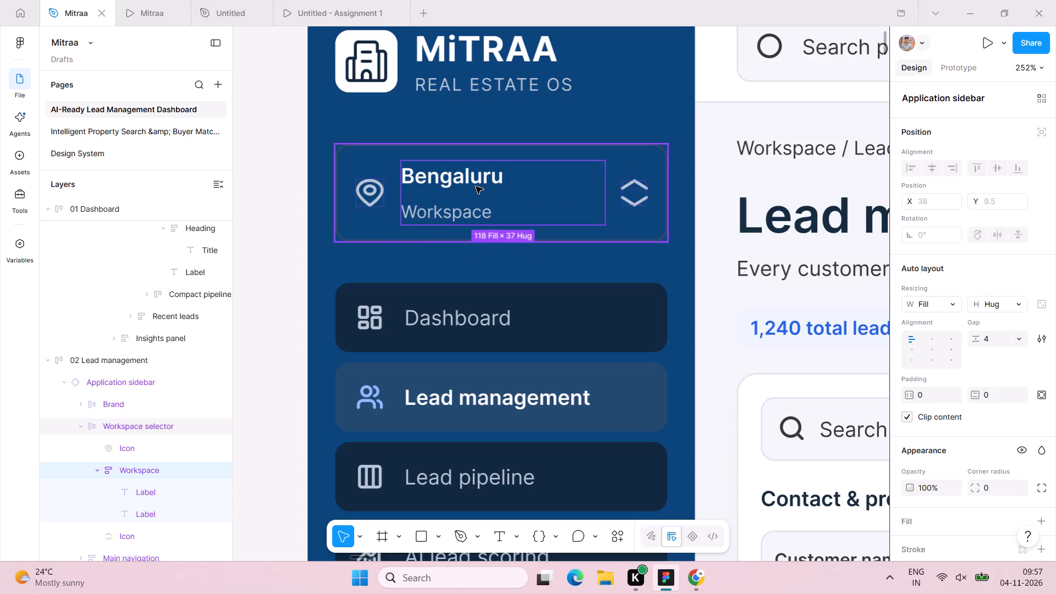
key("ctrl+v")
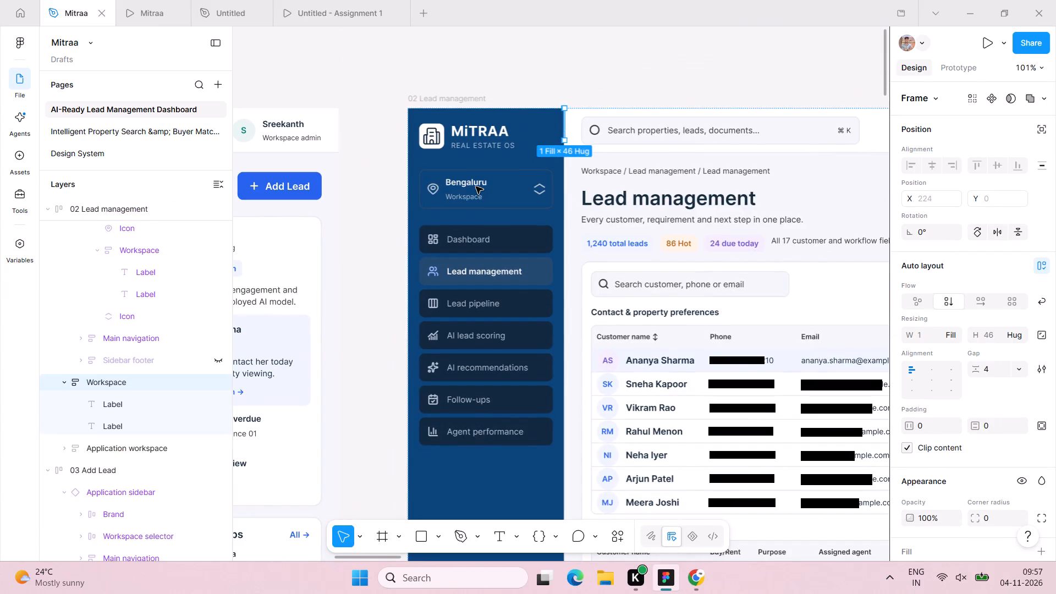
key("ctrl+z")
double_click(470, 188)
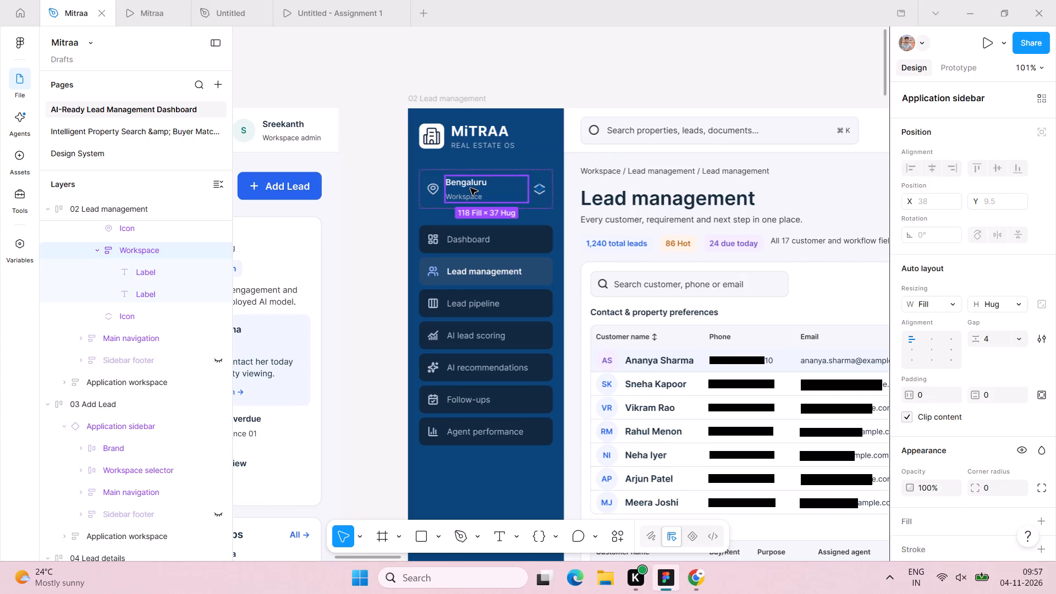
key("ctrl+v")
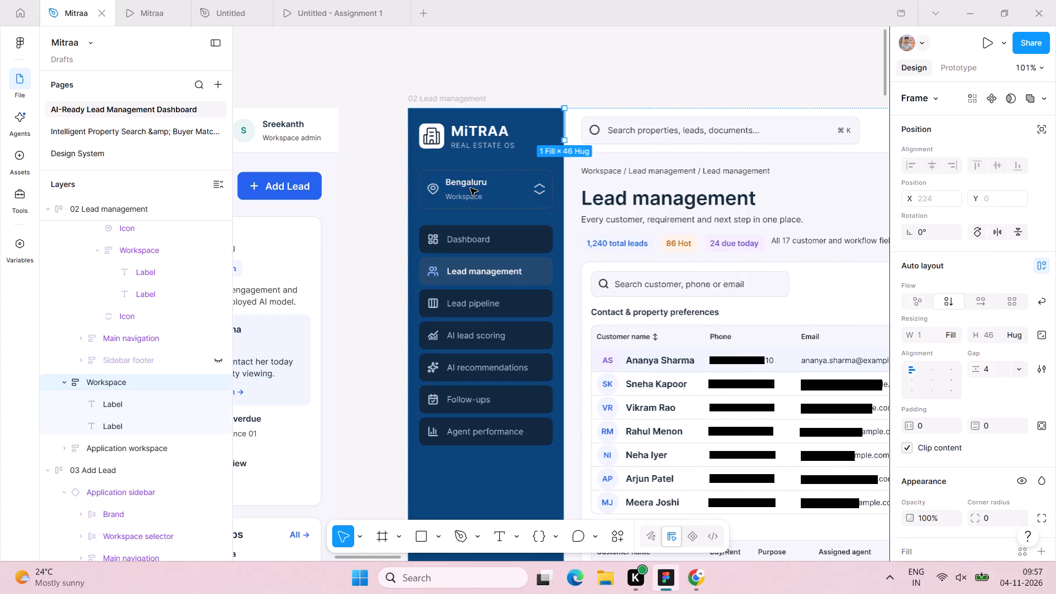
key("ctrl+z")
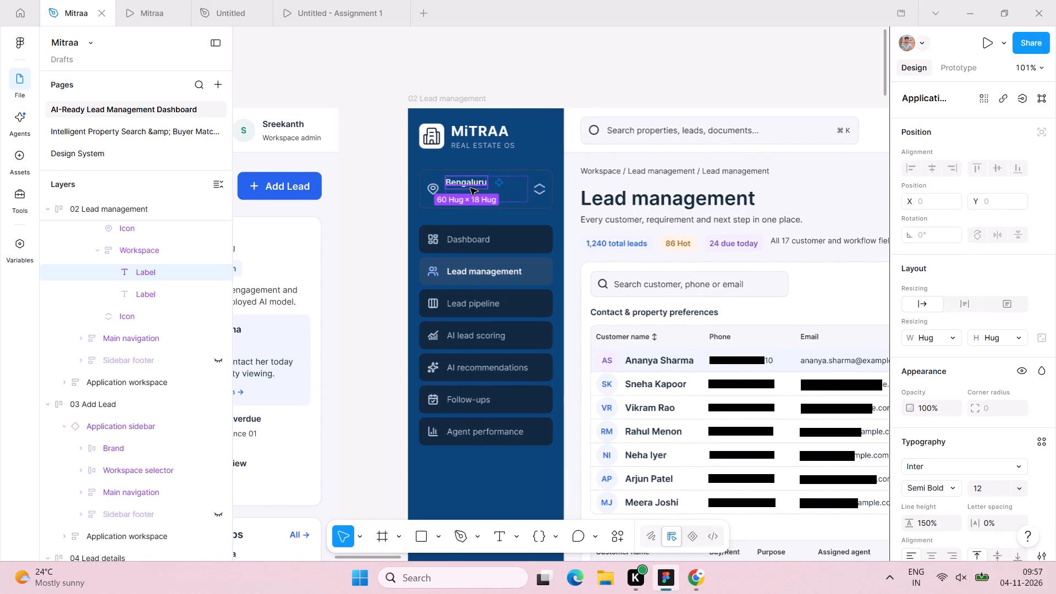
Replace the Bengaluru label text in the 02 Lead management workspace selector with Hyderabad.
double_click(480, 174)
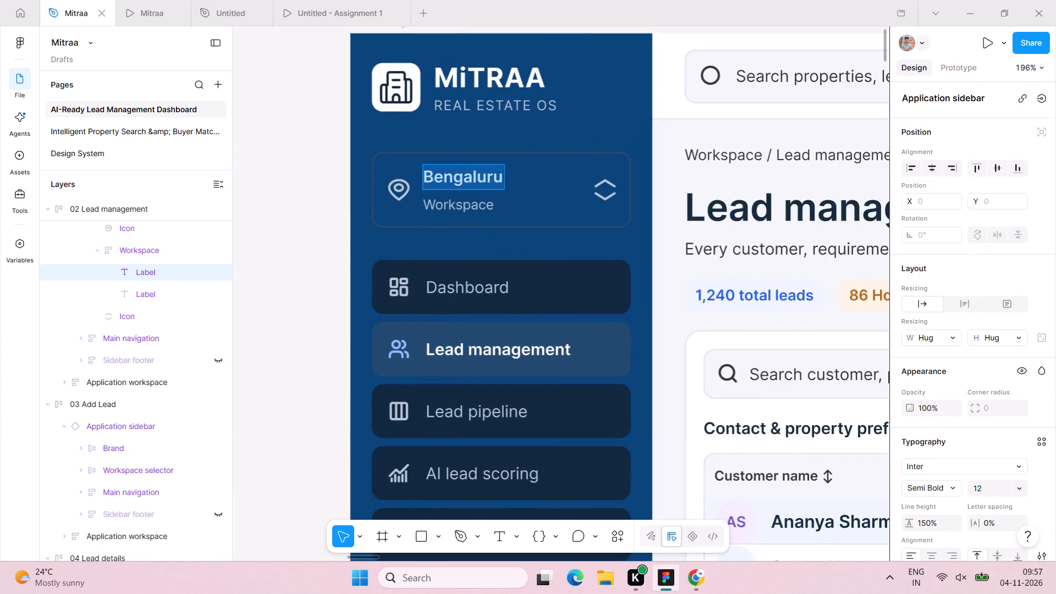
key("ctrl+v")
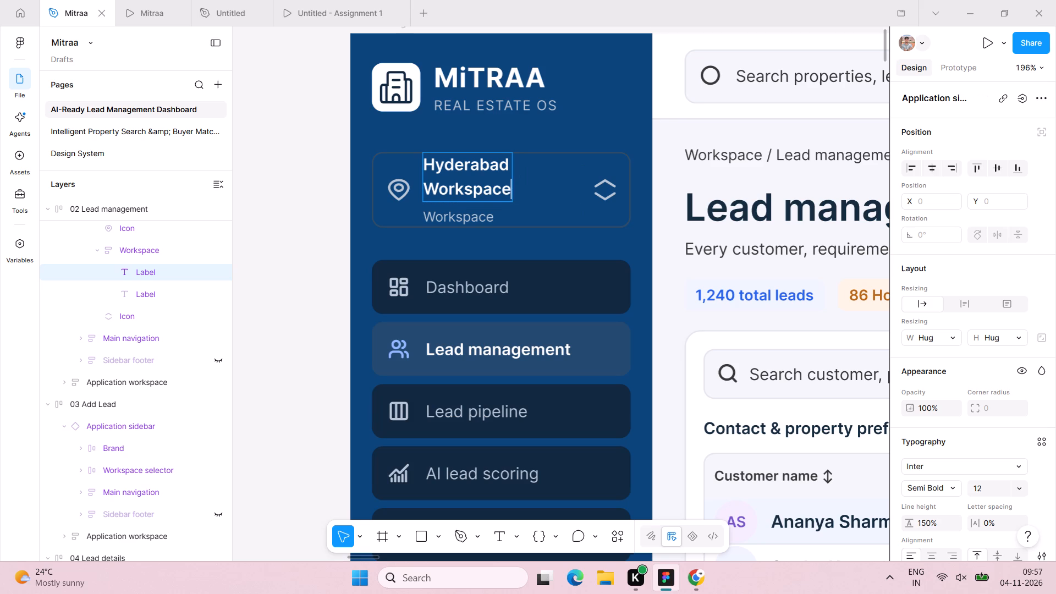
key("BackSpace")
key("BackSpace")
key("BackSpace")
key("BackSpace")
key("BackSpace")
key("BackSpace")
key("BackSpace")
key("BackSpace")
key("BackSpace")
key("BackSpace")
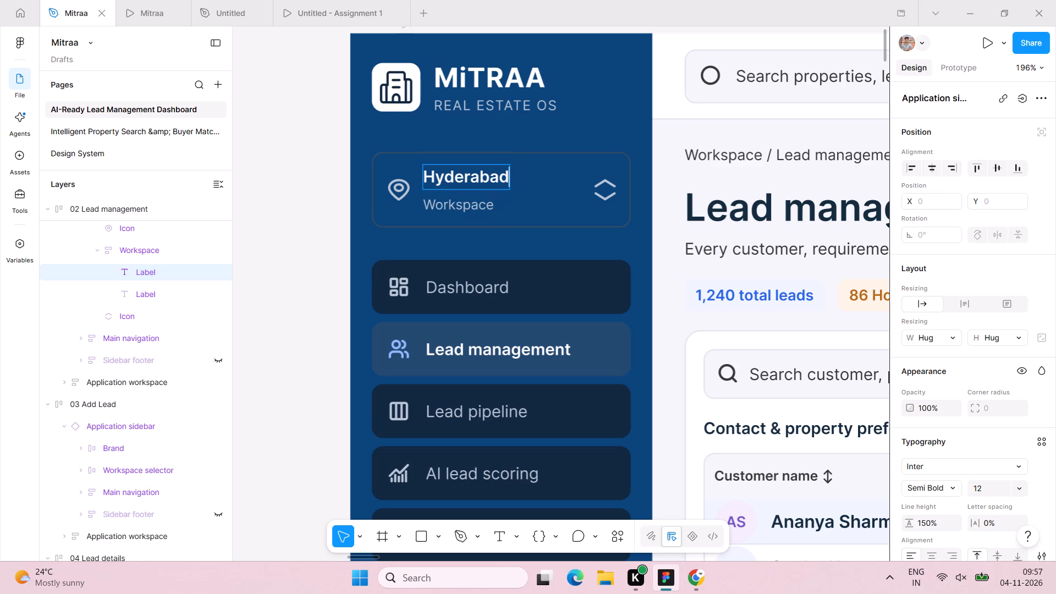
Set the font size of the Workspace label beneath Hyderabad to 12.
double_click(488, 206)
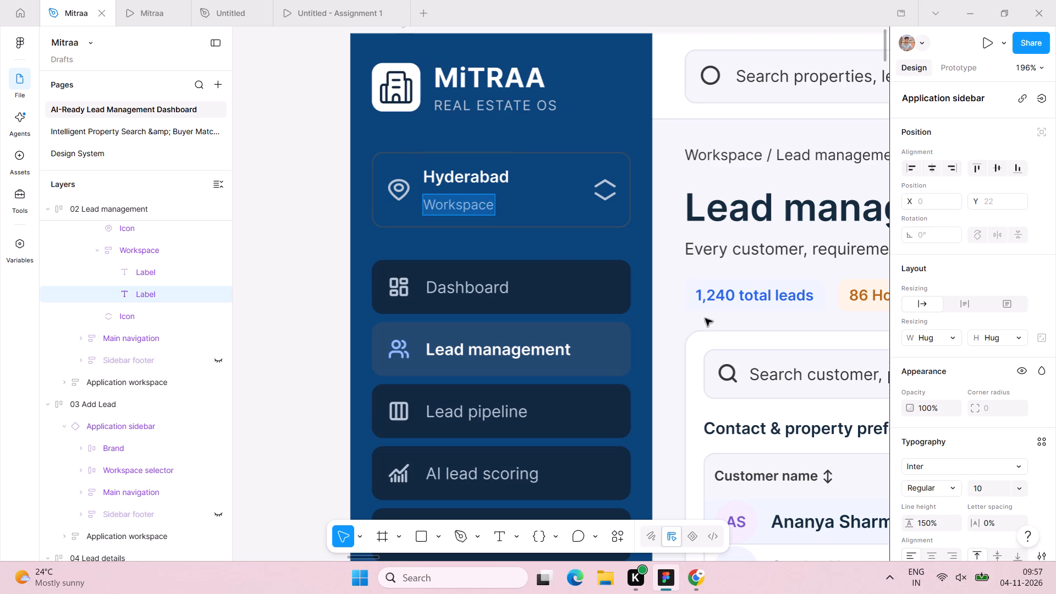
left_click(993, 488)
type("12")
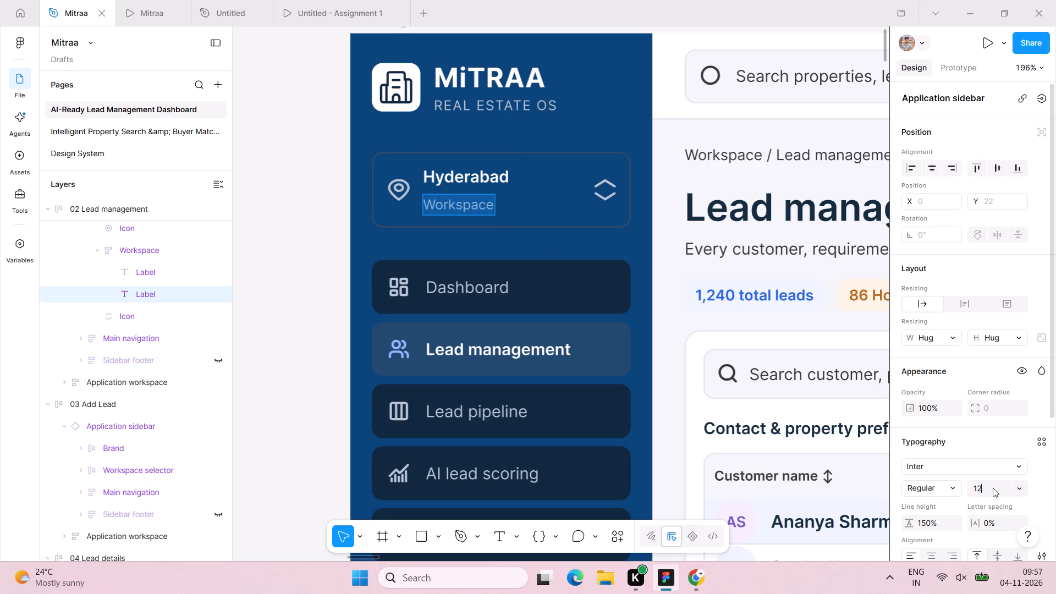
key("Return")
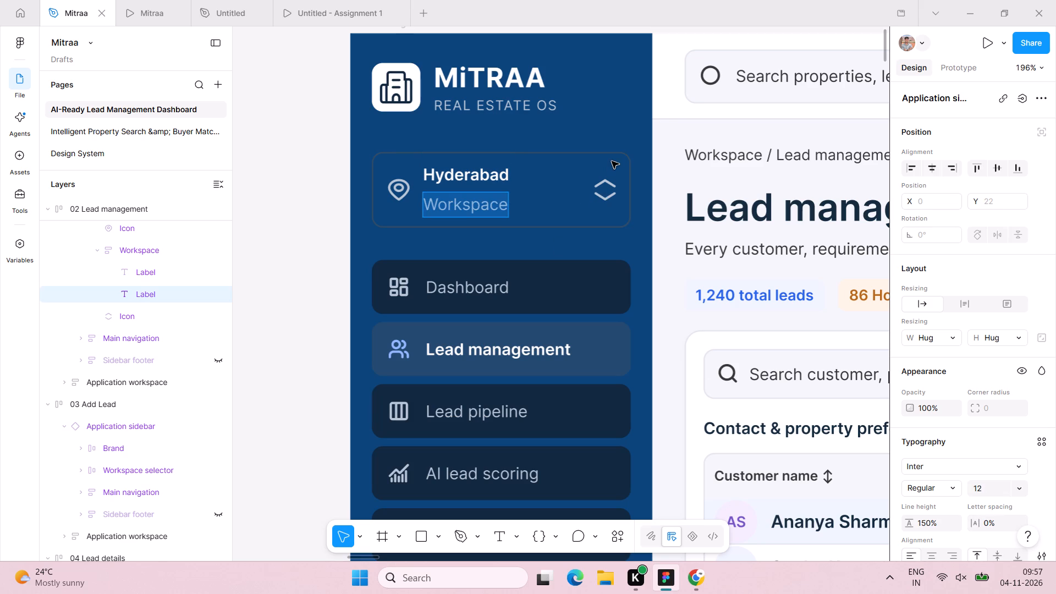
Change the stroke colour of the 02 Lead management workspace selector to white FFFFFF.
double_click(612, 161)
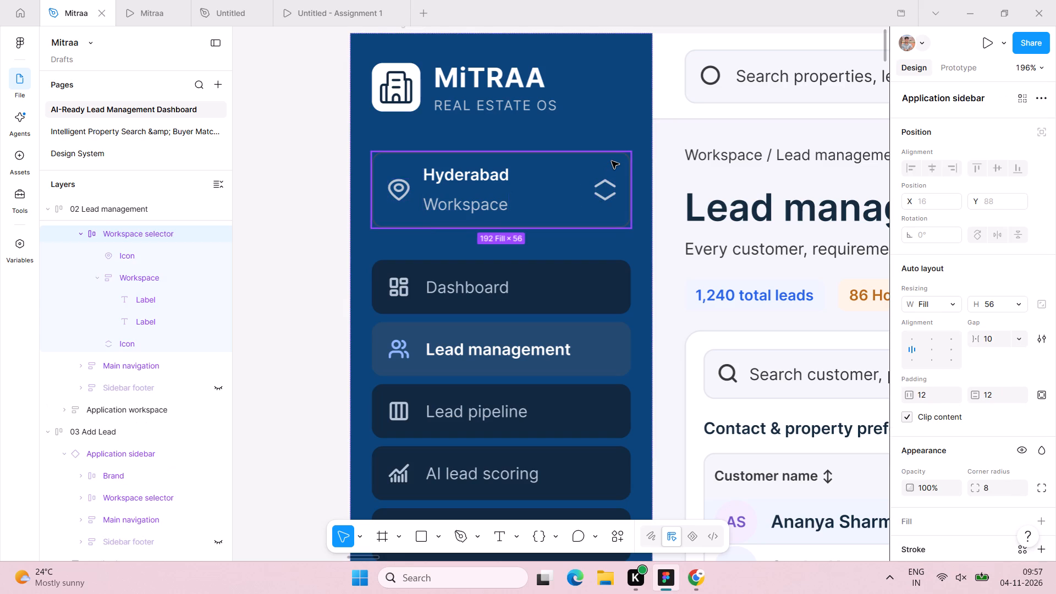
scroll(941, 350, "down", 5)
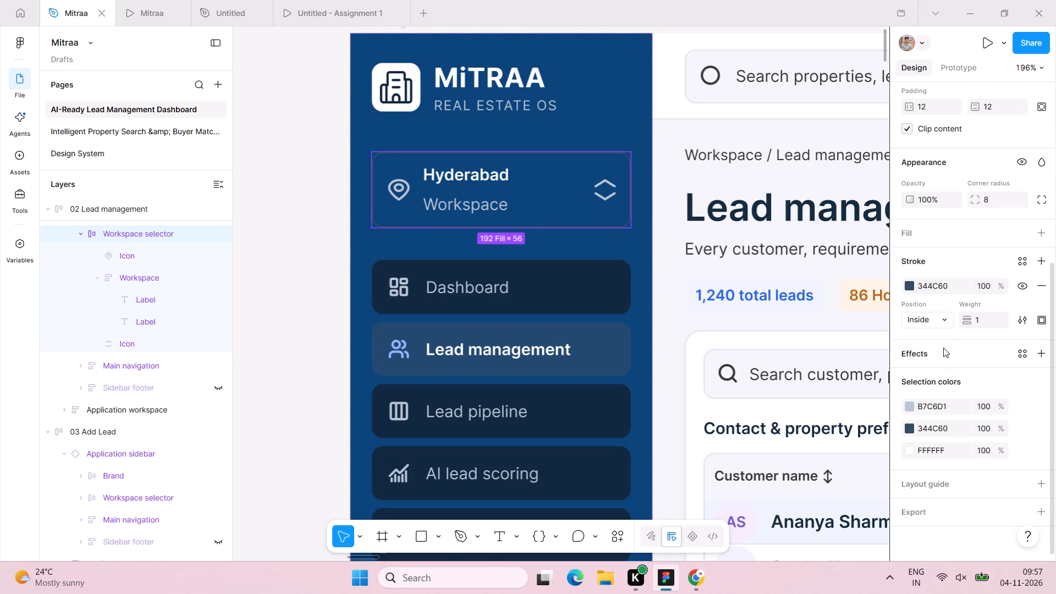
left_click(909, 289)
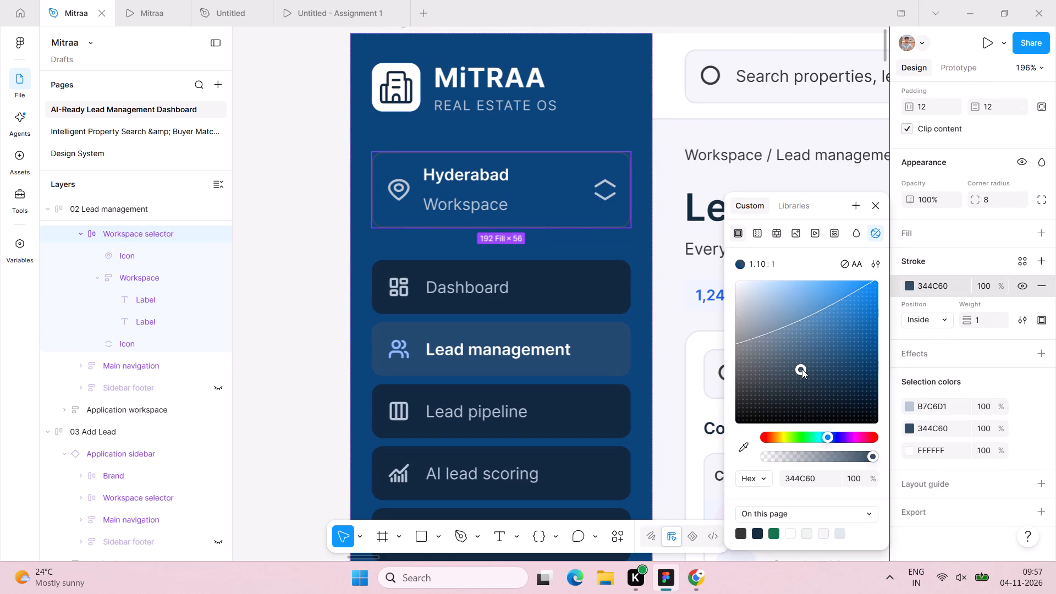
left_click_drag(802, 369, 706, 254)
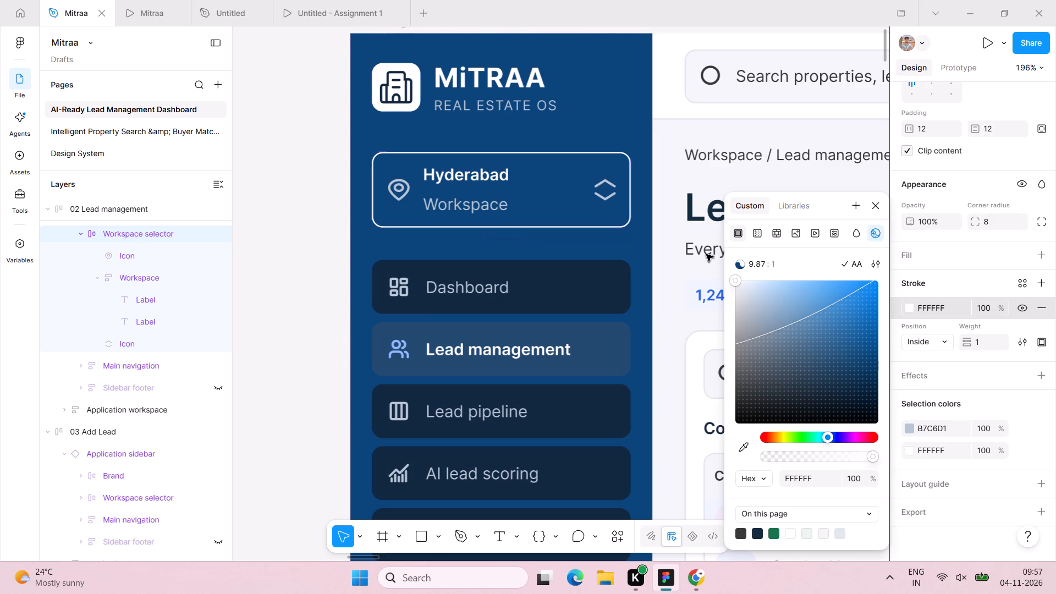
double_click(605, 188)
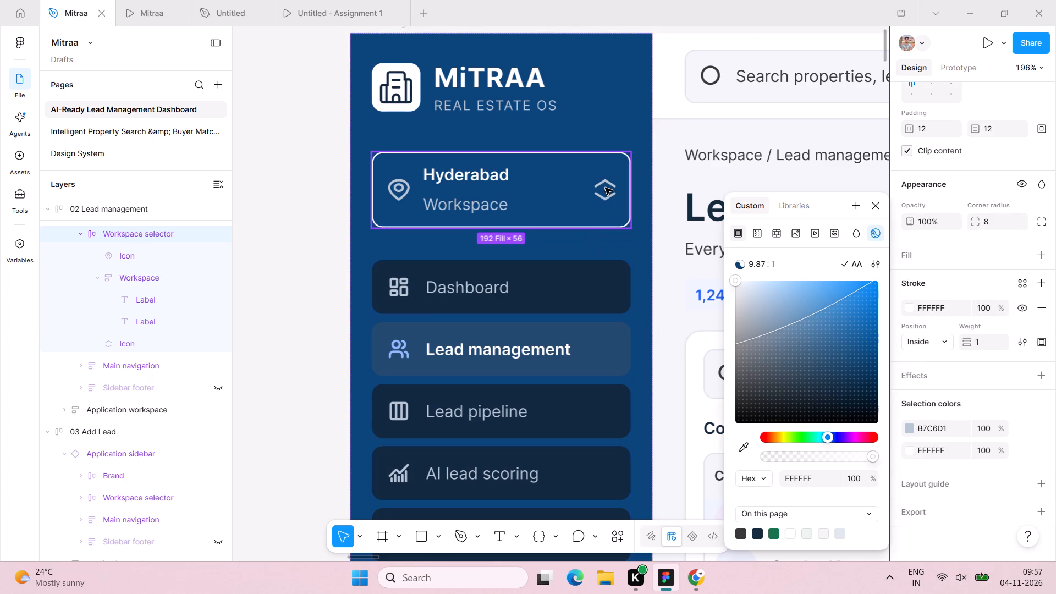
double_click(605, 187)
Set the workspace selector's stroke position to Outside with a weight of 0.5.
left_click(946, 339)
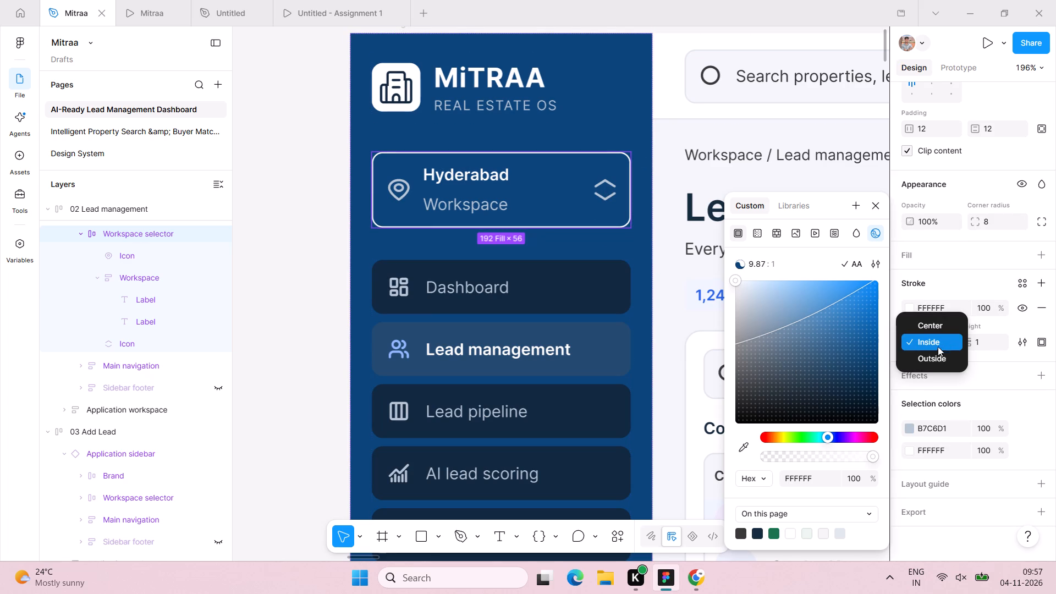
left_click(936, 360)
left_click(988, 345)
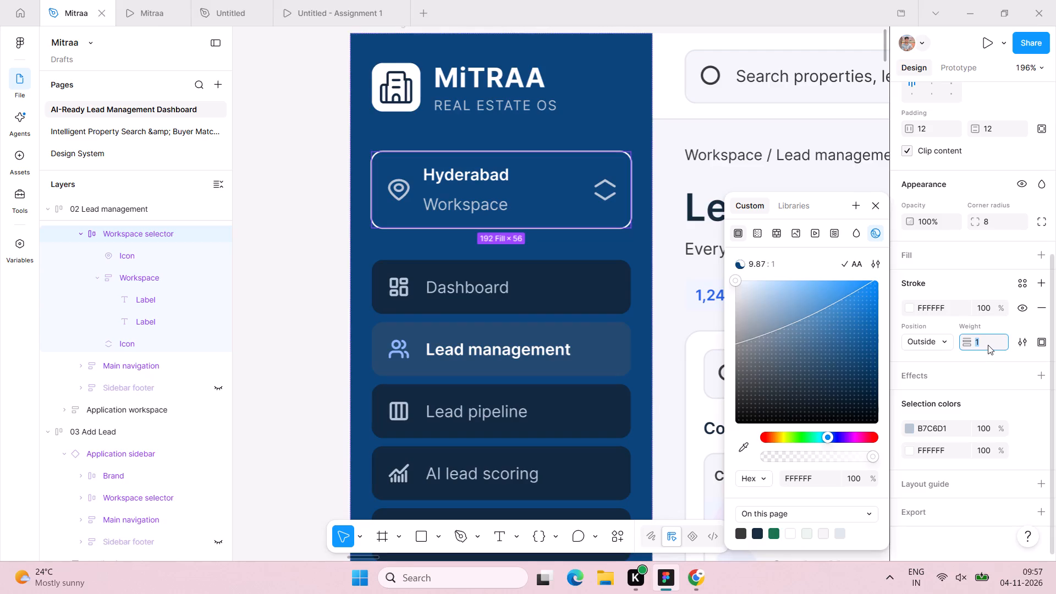
type("0.5")
key("Return")
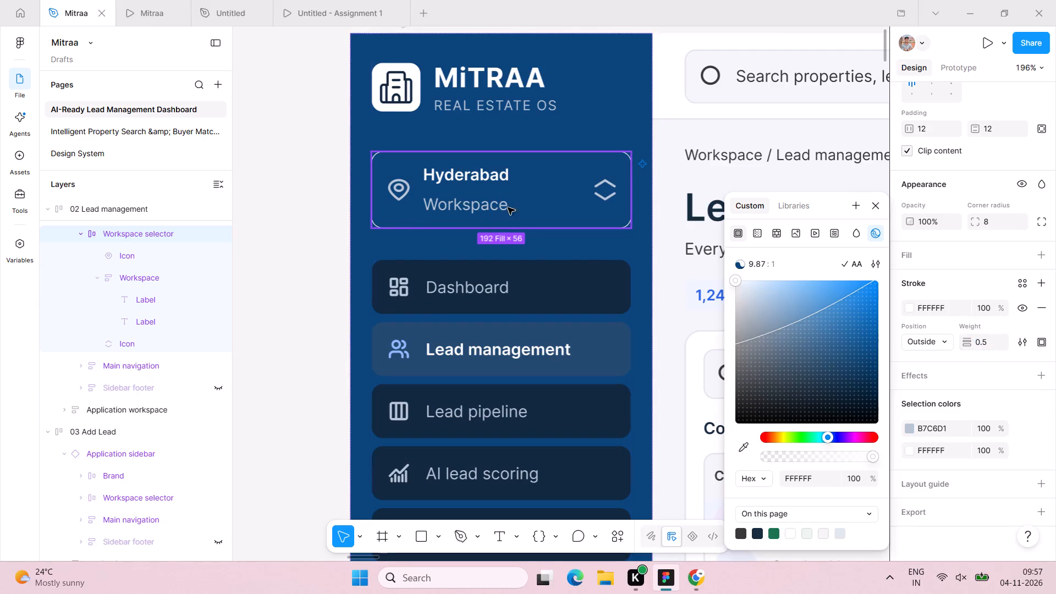
left_click(278, 242)
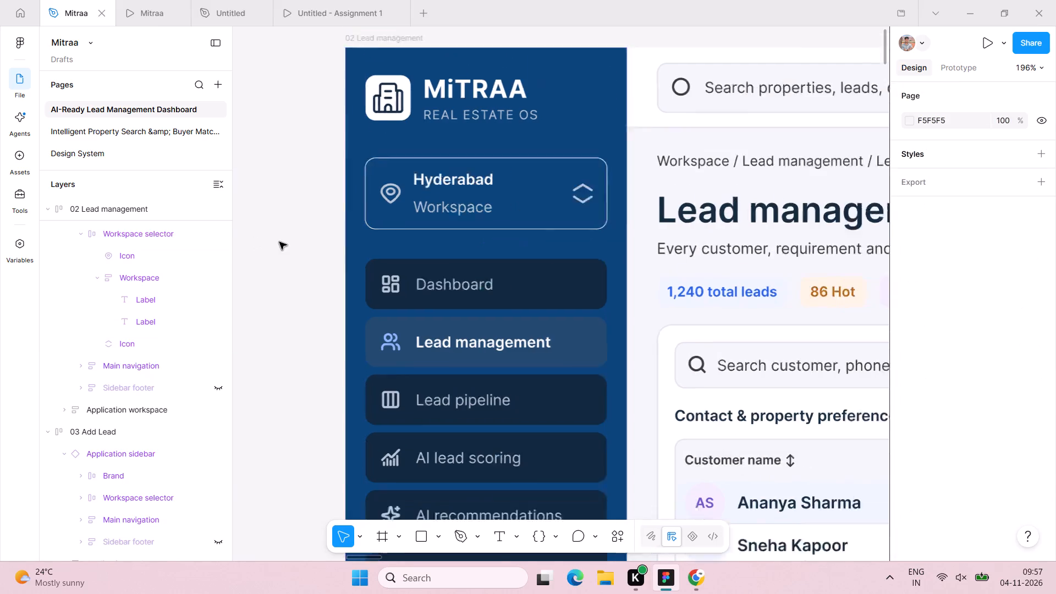
Compare the 02 Lead management sidebar's workspace selector and active navigation item with the 01 Dashboard sidebar.
scroll(279, 242, "right", 13)
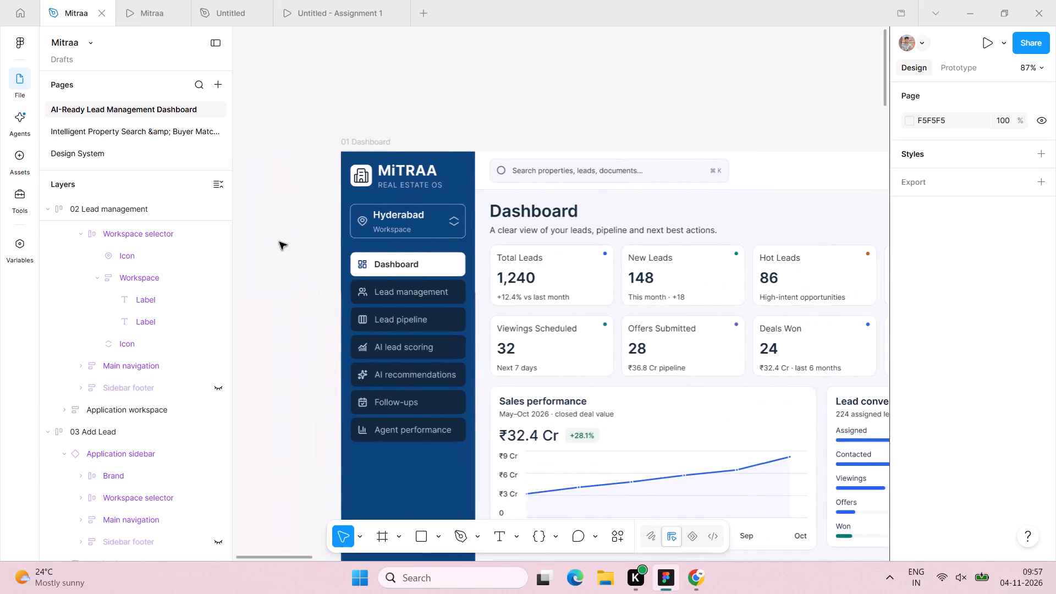
scroll(279, 242, "right", 1)
scroll(279, 242, "left", 3)
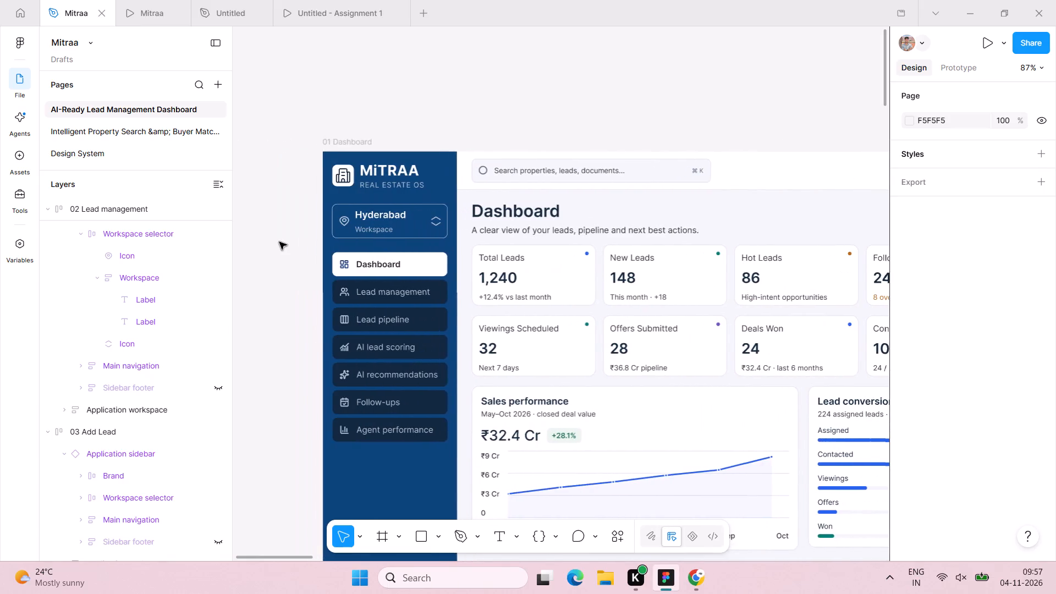
scroll(279, 242, "left", 4)
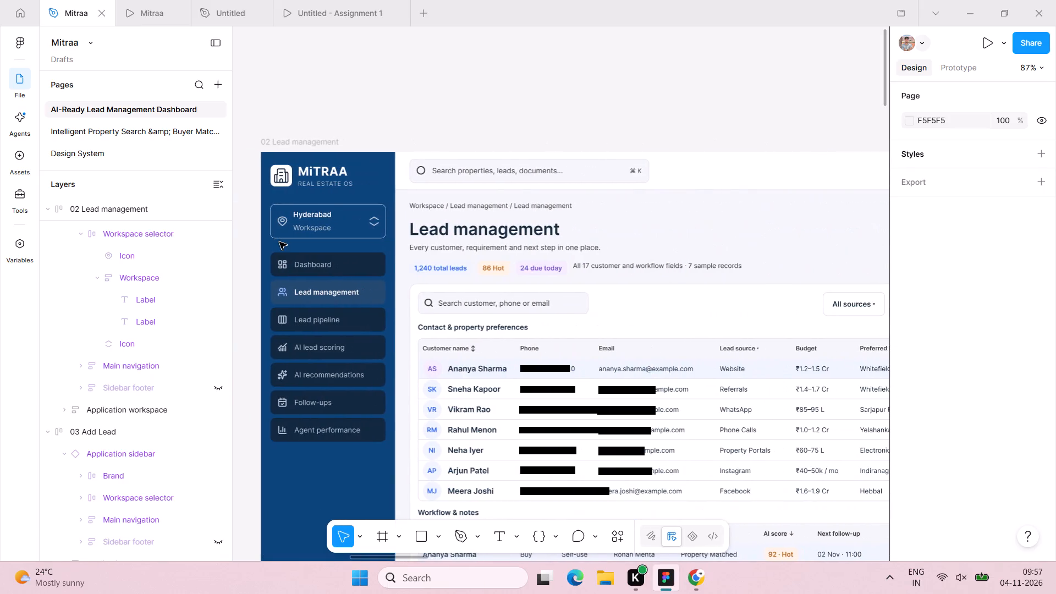
Change the fill of the active Lead management navigation item in the 02 sidebar to 6993BB using the AA contrast correction.
double_click(386, 283)
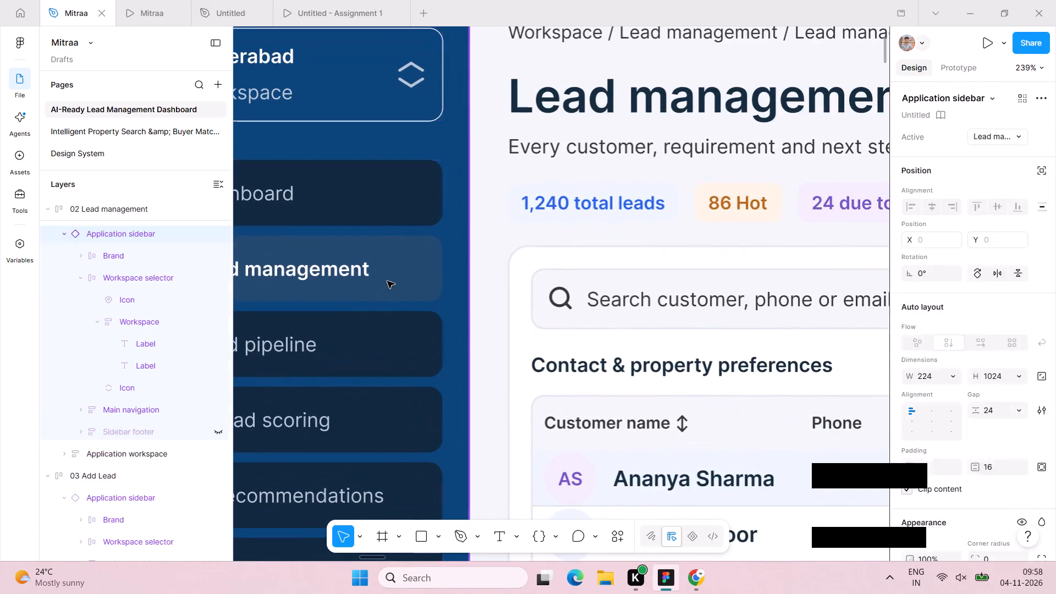
scroll(387, 281, "right", 4)
double_click(531, 283)
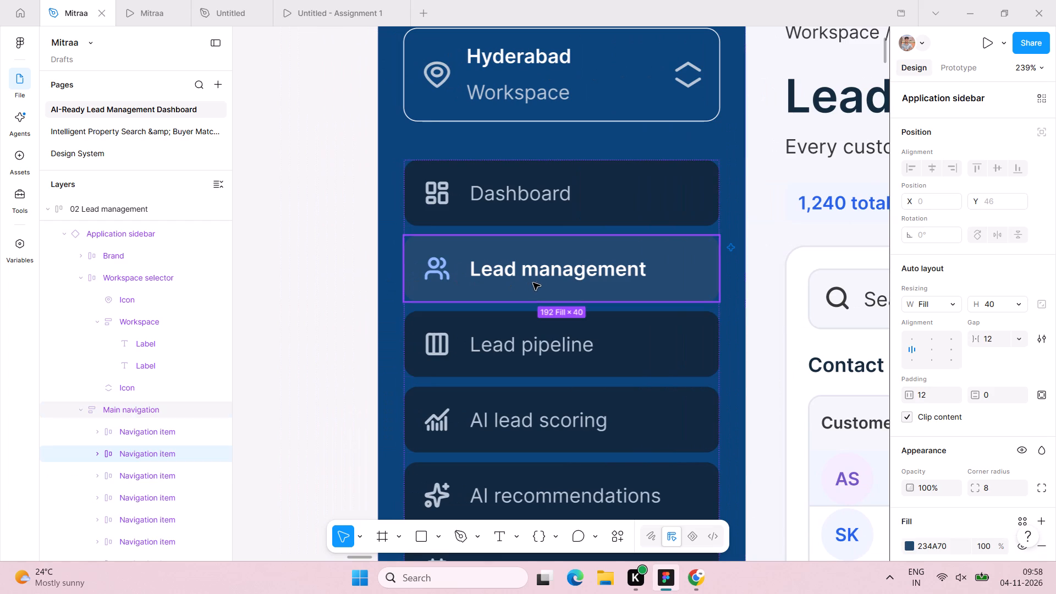
scroll(949, 444, "down", 3)
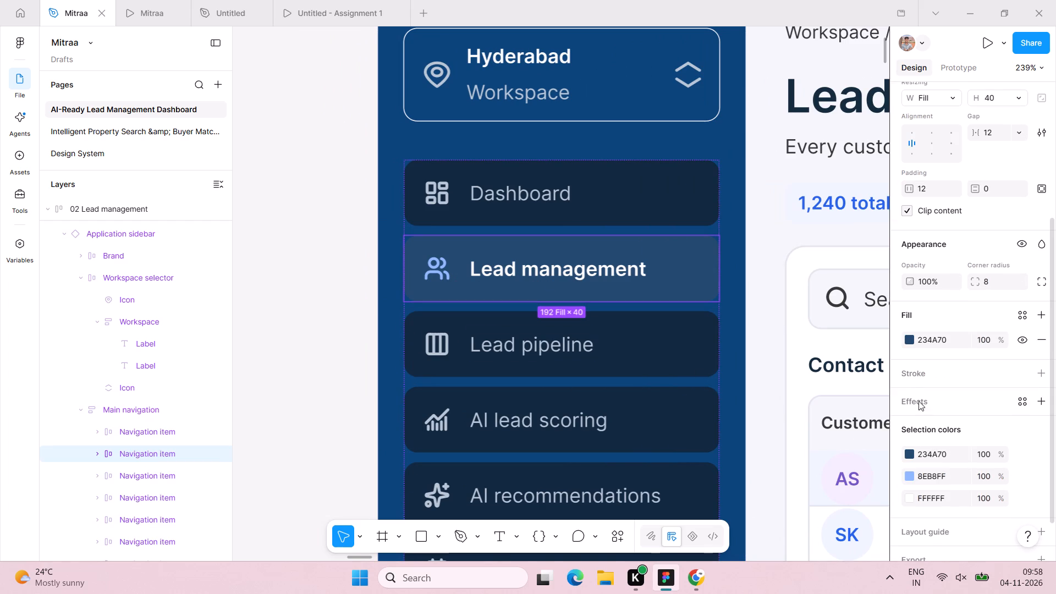
double_click(658, 283)
left_click(910, 340)
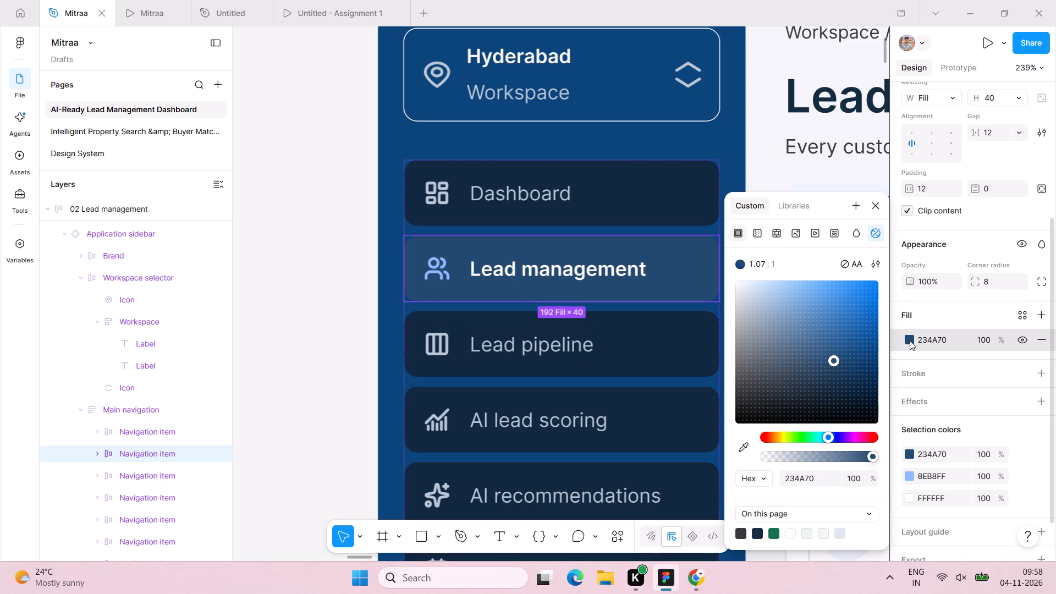
left_click(849, 261)
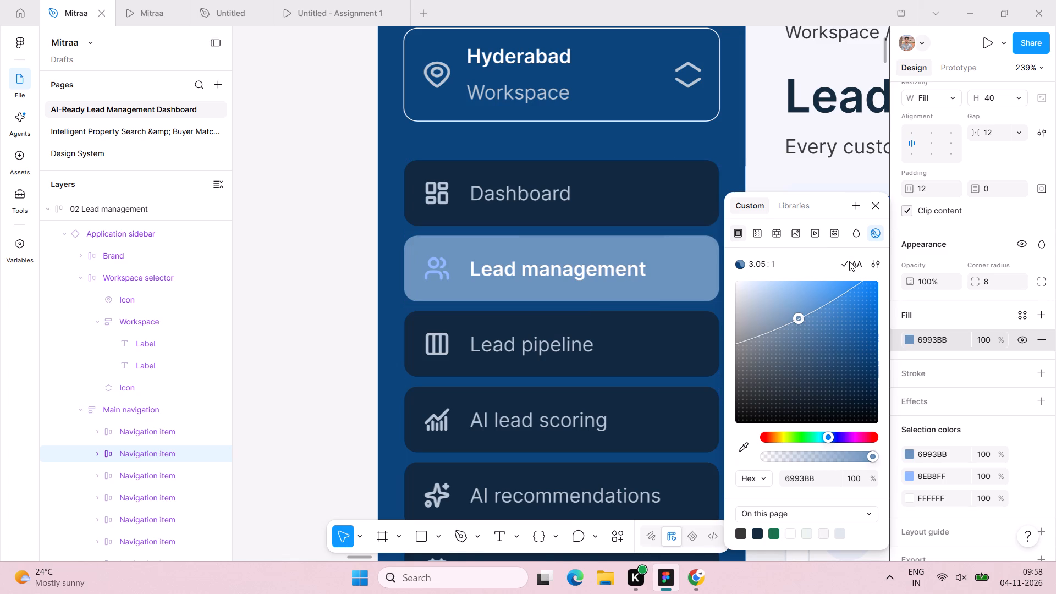
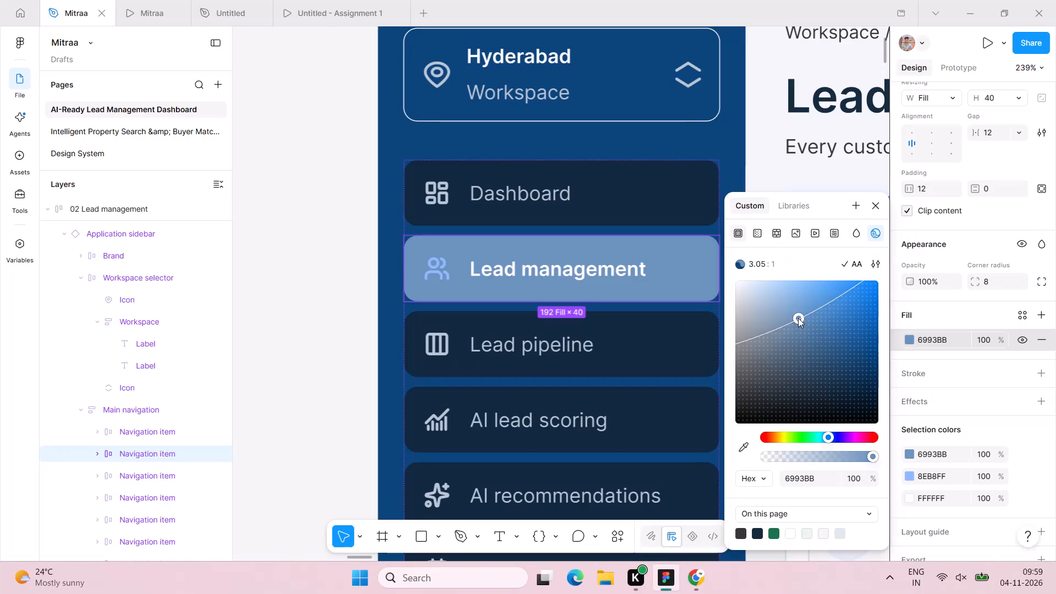
Change the fill of the active Lead management navigation item in the 02 sidebar to white FFFFFF.
left_click_drag(798, 318, 706, 272)
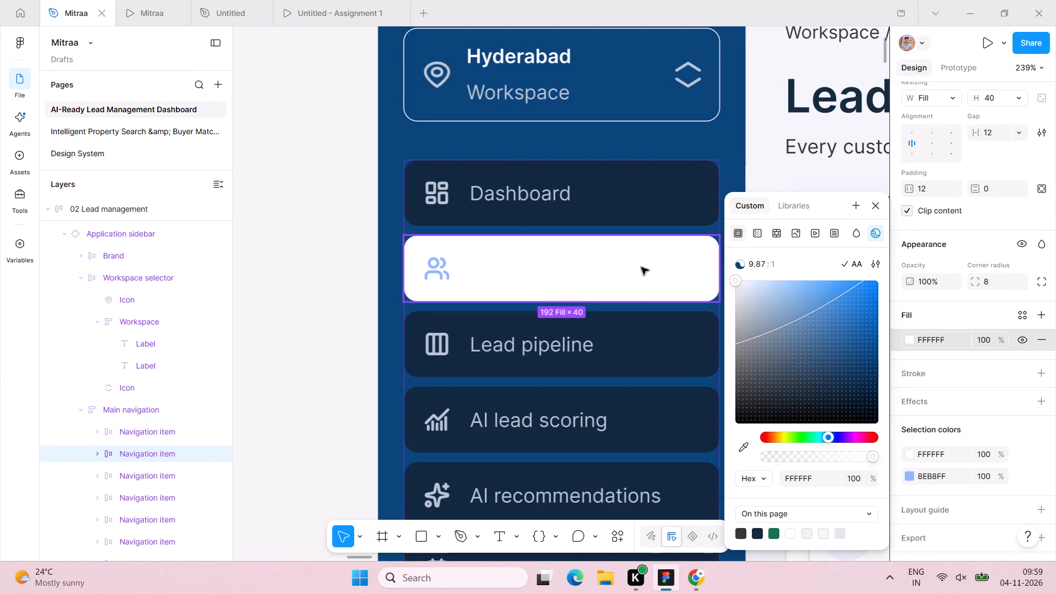
Set the text colour of the active Lead management navigation label to black 000000.
double_click(641, 267)
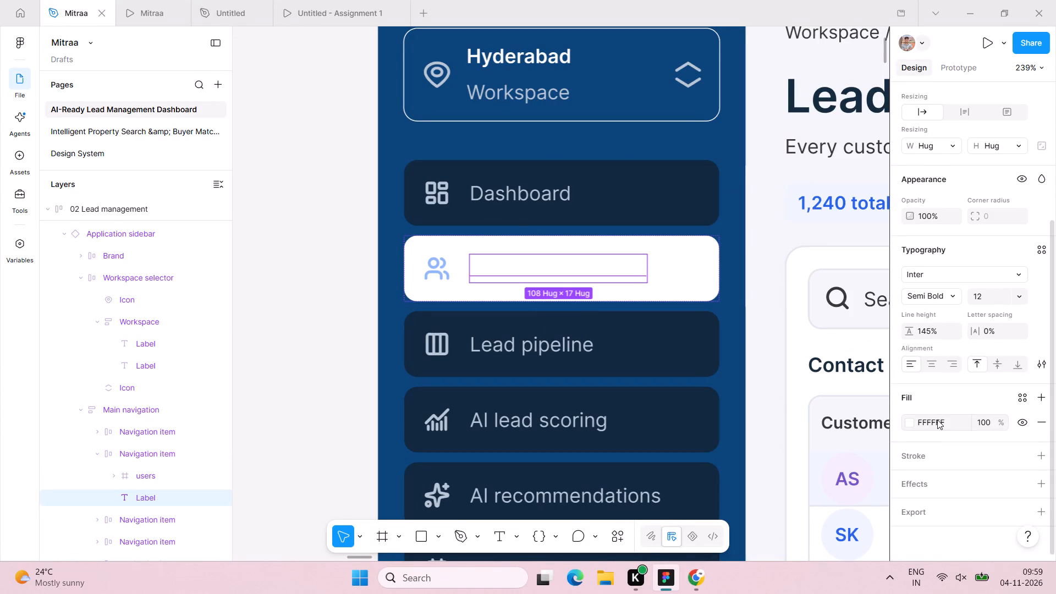
left_click(937, 421)
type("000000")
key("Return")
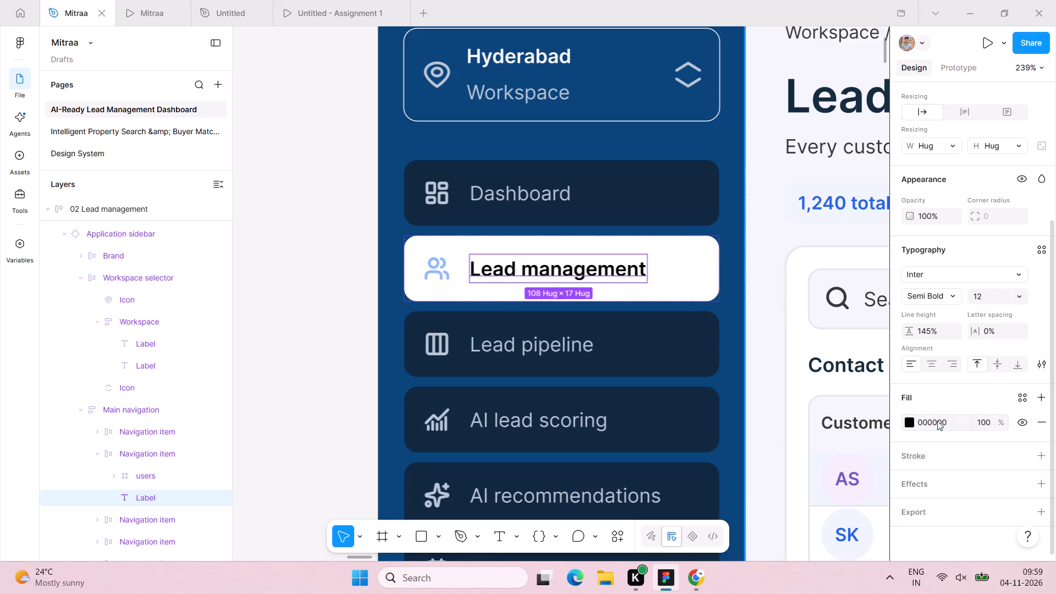
Copy the colour value 1C4180 from the active Dashboard navigation icon in the 01 Dashboard sidebar.
double_click(443, 274)
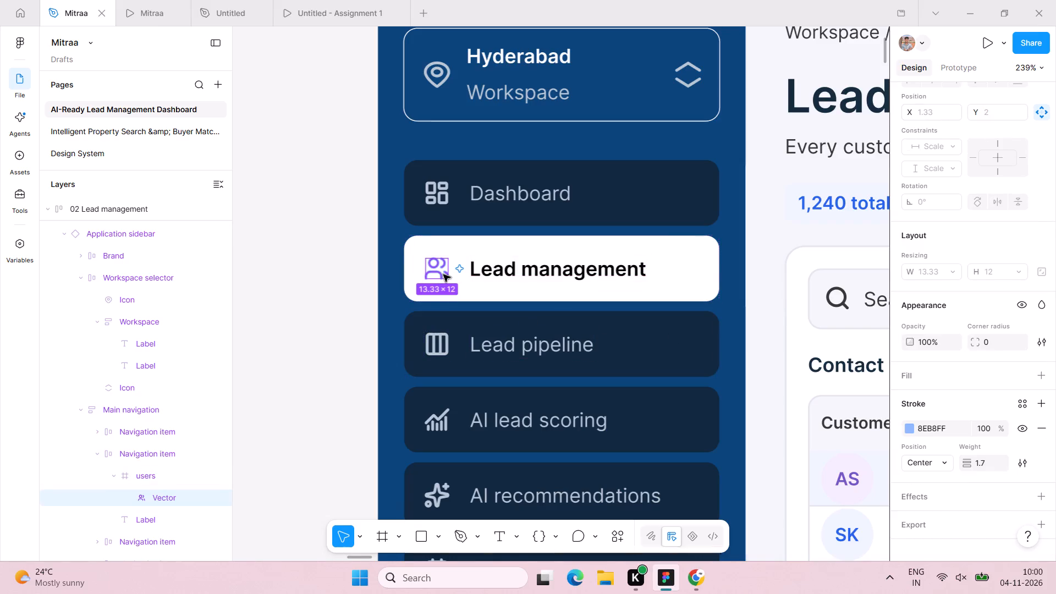
scroll(443, 274, "right", 3)
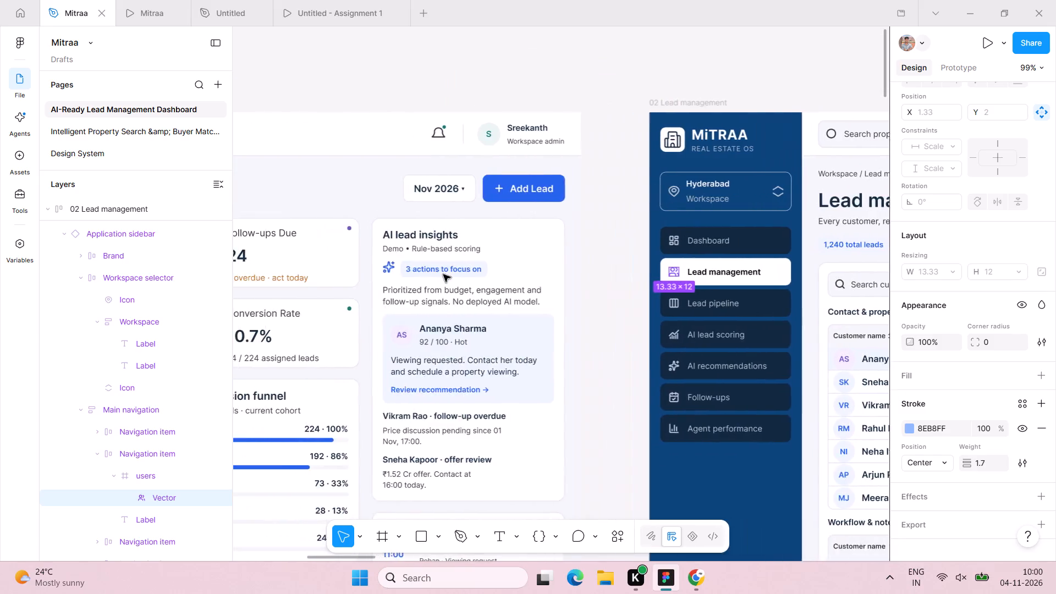
scroll(443, 274, "right", 3)
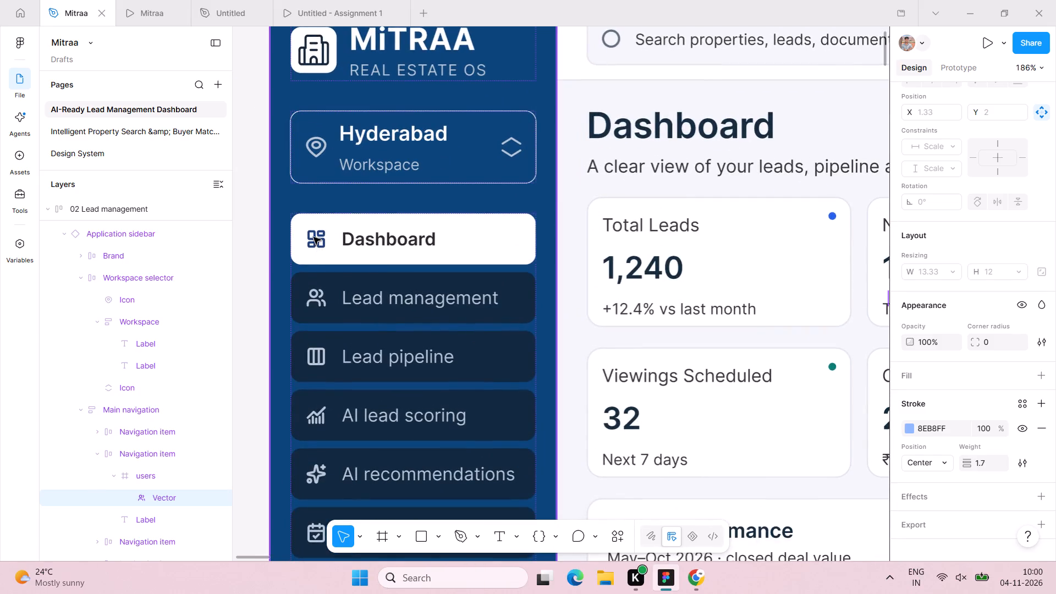
double_click(313, 237)
double_click(313, 237)
double_click(313, 237)
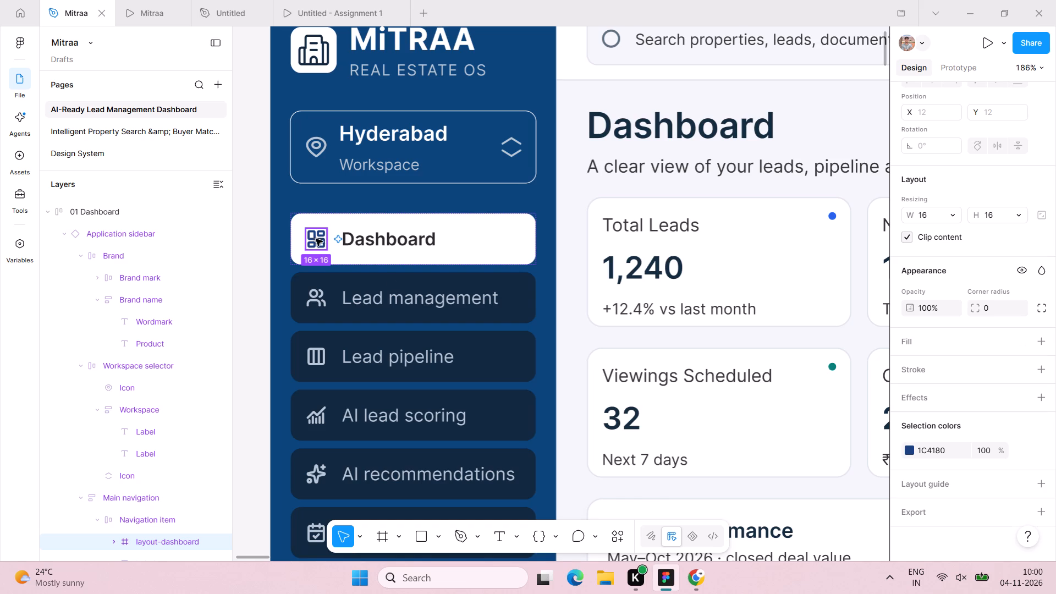
double_click(949, 455)
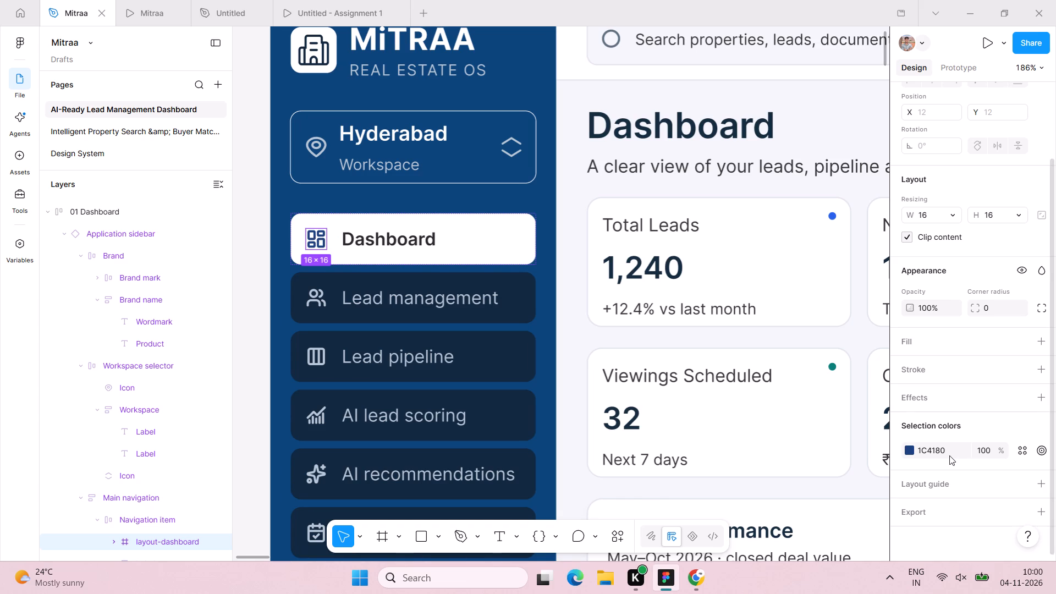
double_click(946, 453)
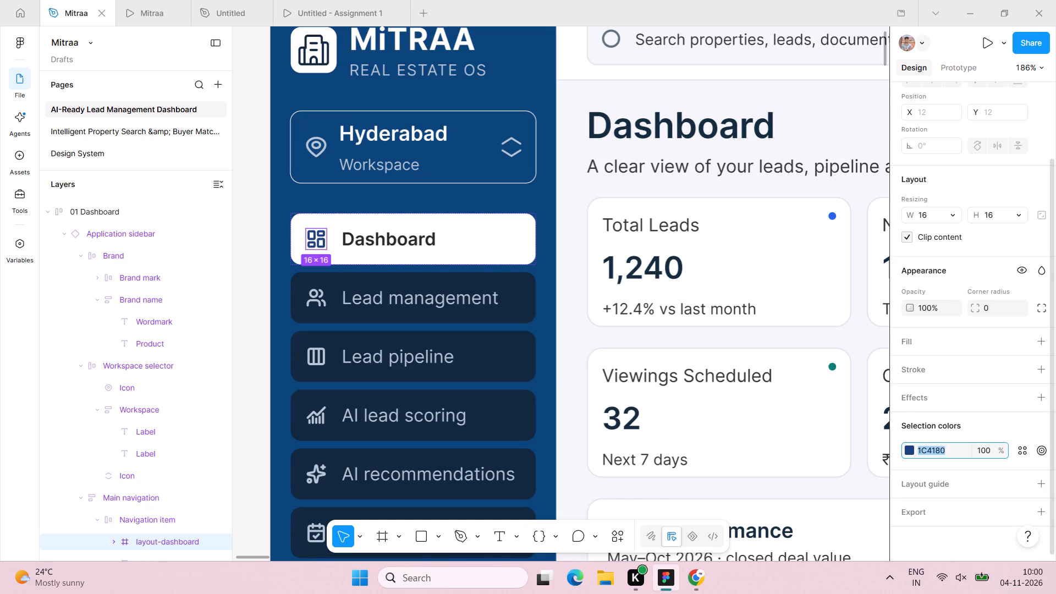
key("ctrl+c")
key("ctrl+c")
key("ctrl+c")
Apply the copied colour 1C4180 to the users icon of the active Lead management item in the 02 sidebar.
scroll(744, 365, "left", 11)
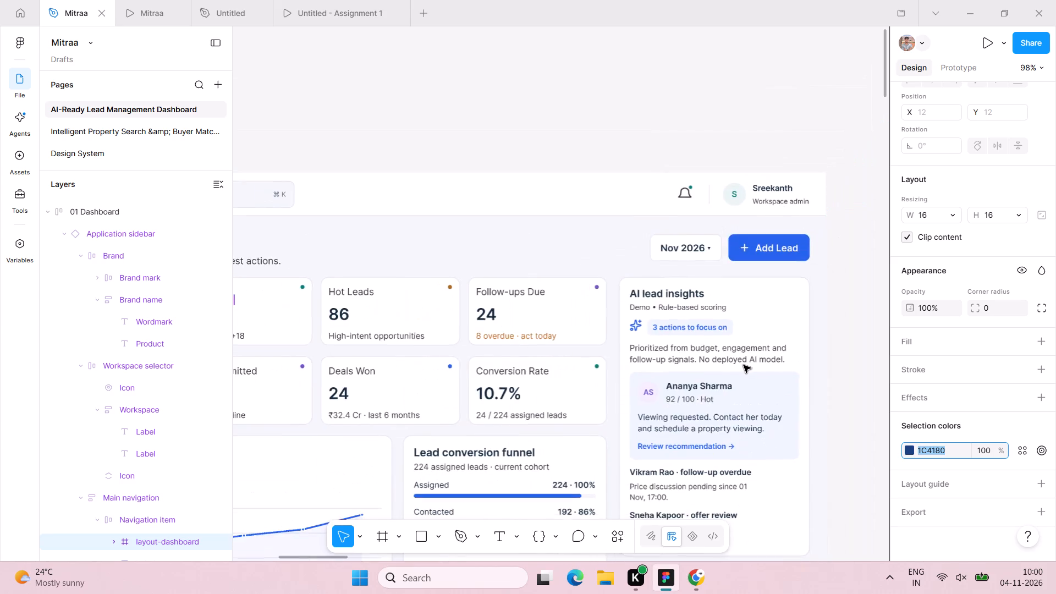
scroll(744, 365, "left", 3)
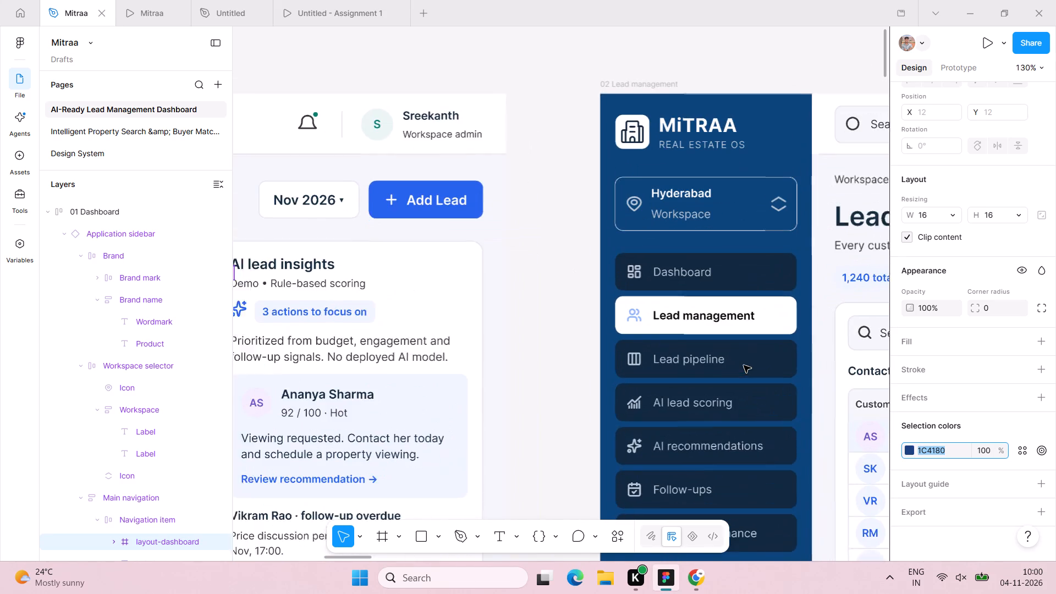
double_click(628, 316)
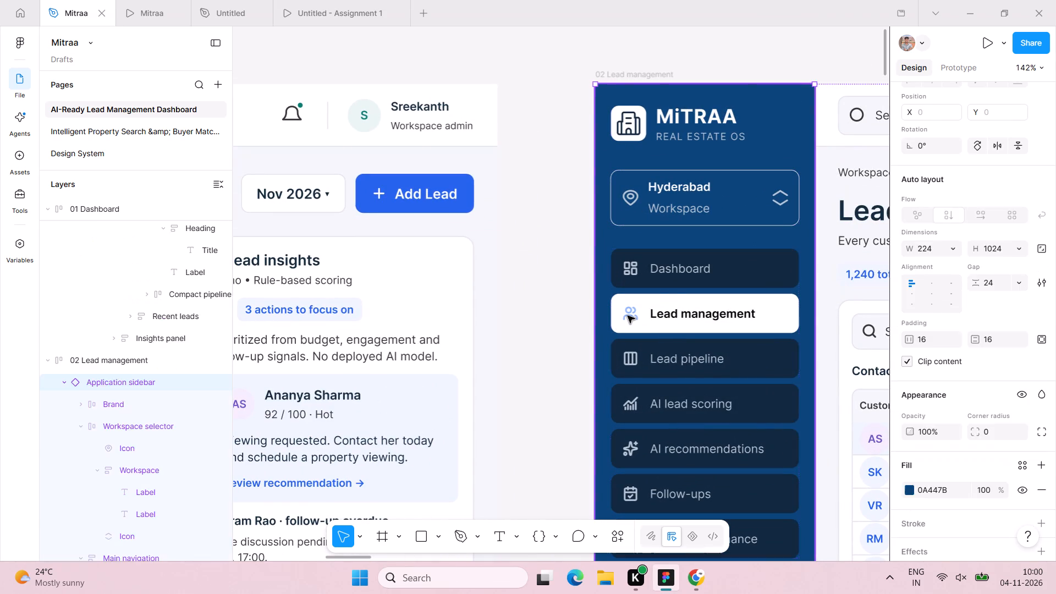
double_click(628, 316)
double_click(628, 316)
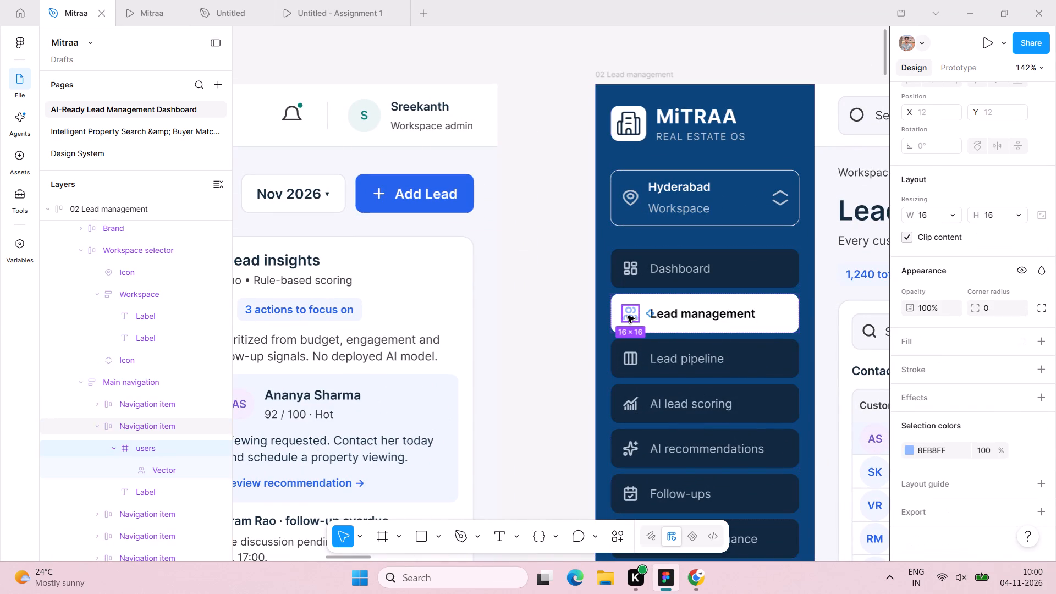
left_click(950, 453)
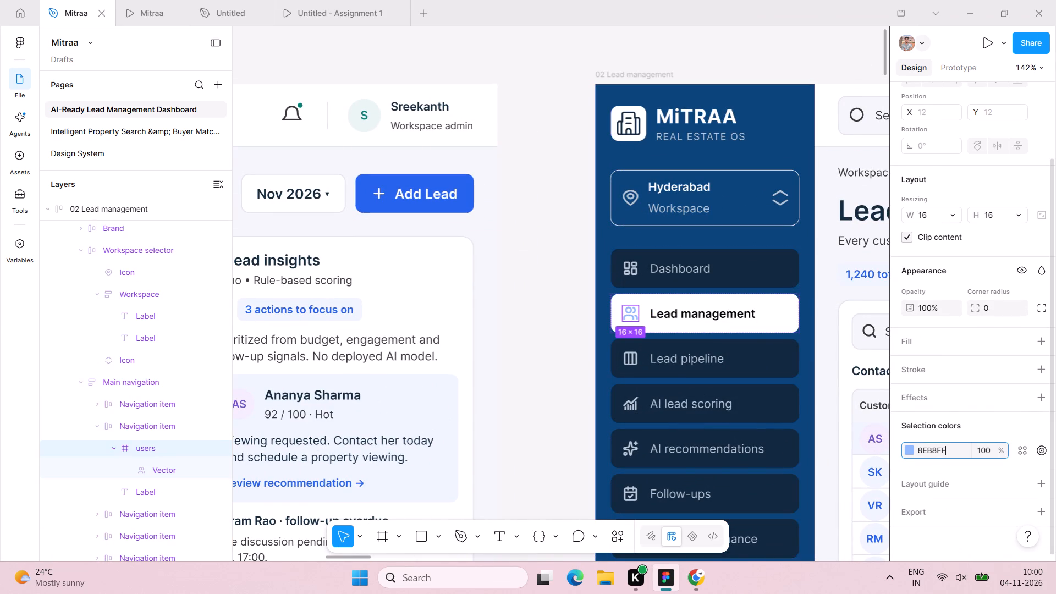
key("ctrl+v")
key("Return")
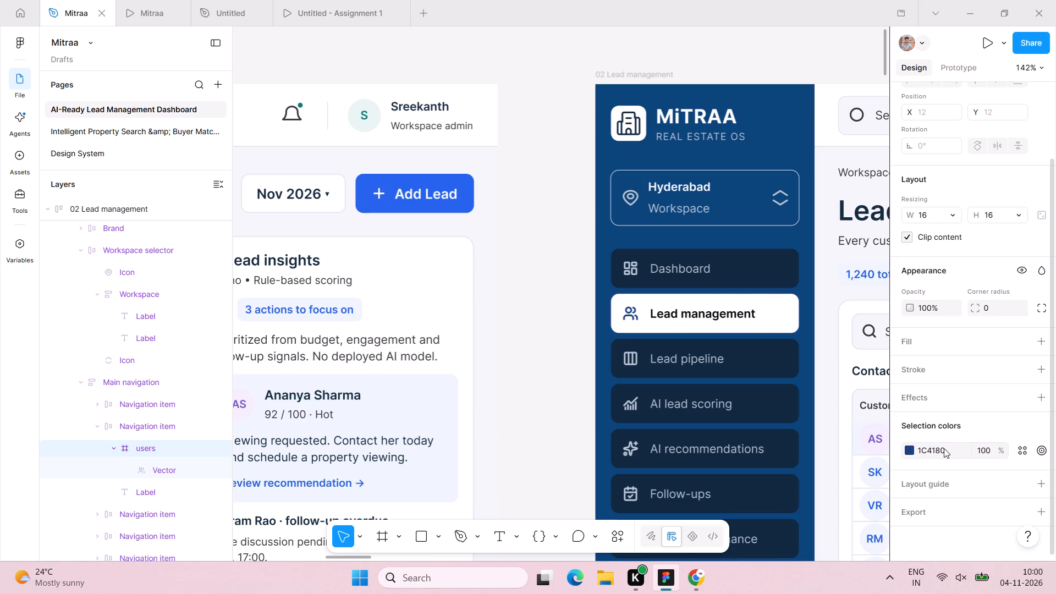
Set the font size of the six inactive navigation labels in the 02 sidebar, from Dashboard to Agent performance, to 14.
double_click(698, 272)
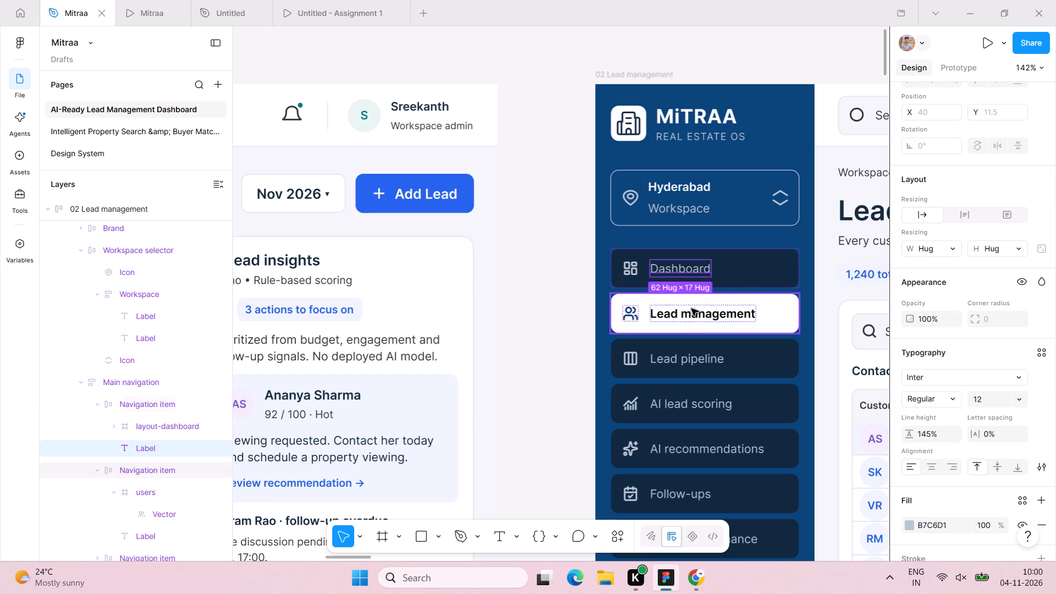
double_click(694, 358, "shift")
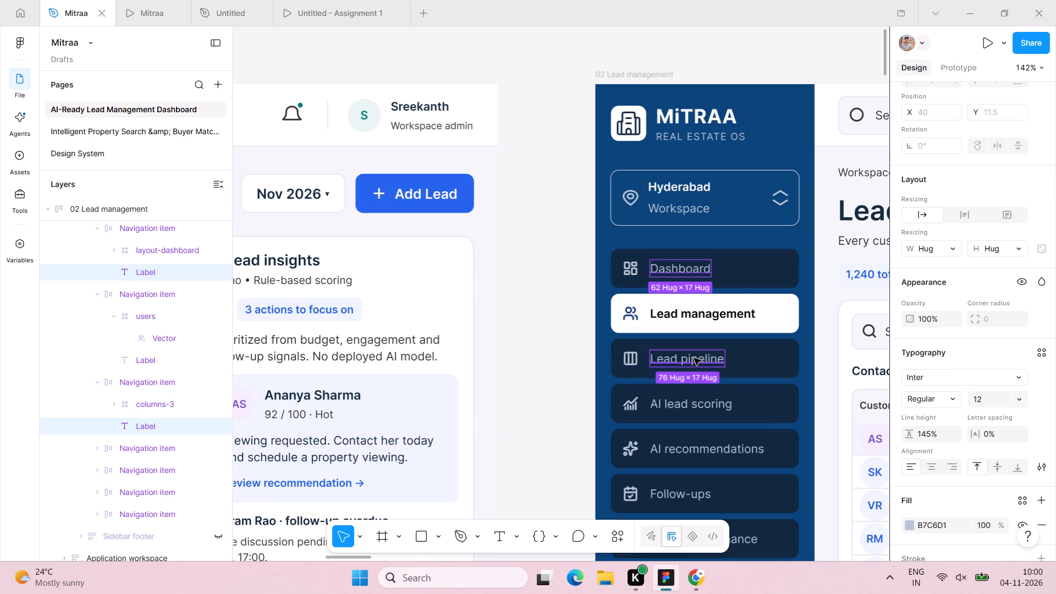
double_click(690, 411, "shift")
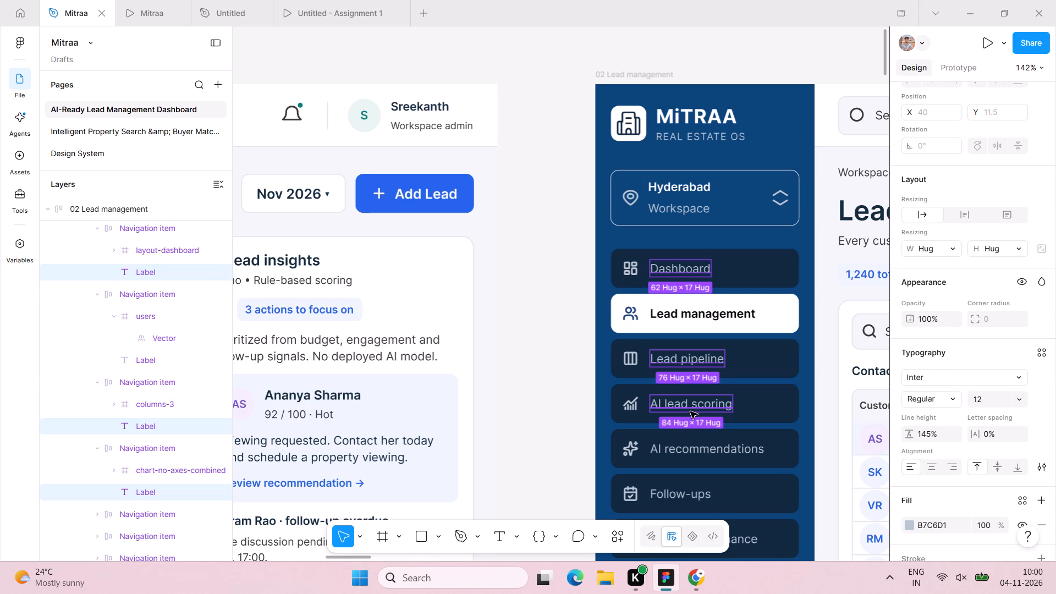
scroll(690, 411, "down", 1, "shift")
scroll(690, 411, "down", 2)
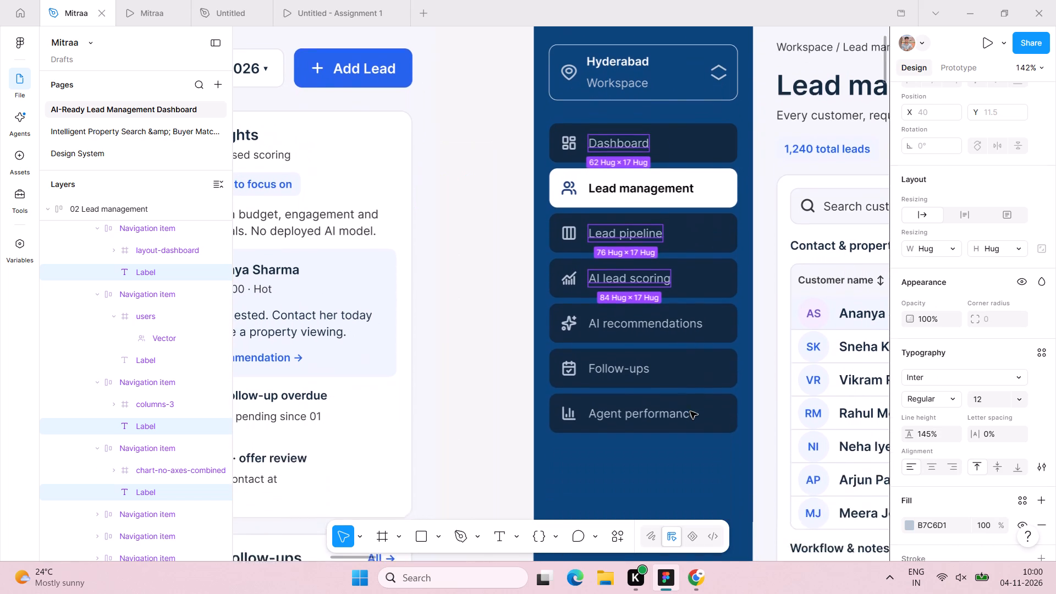
scroll(690, 411, "down", 1)
double_click(644, 302, "shift")
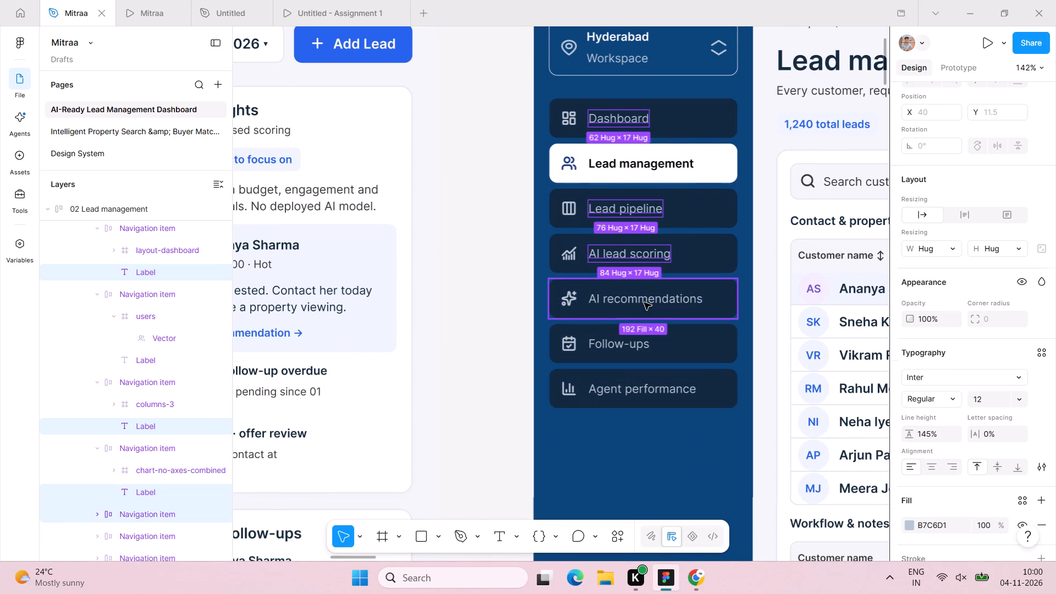
double_click(623, 342, "shift")
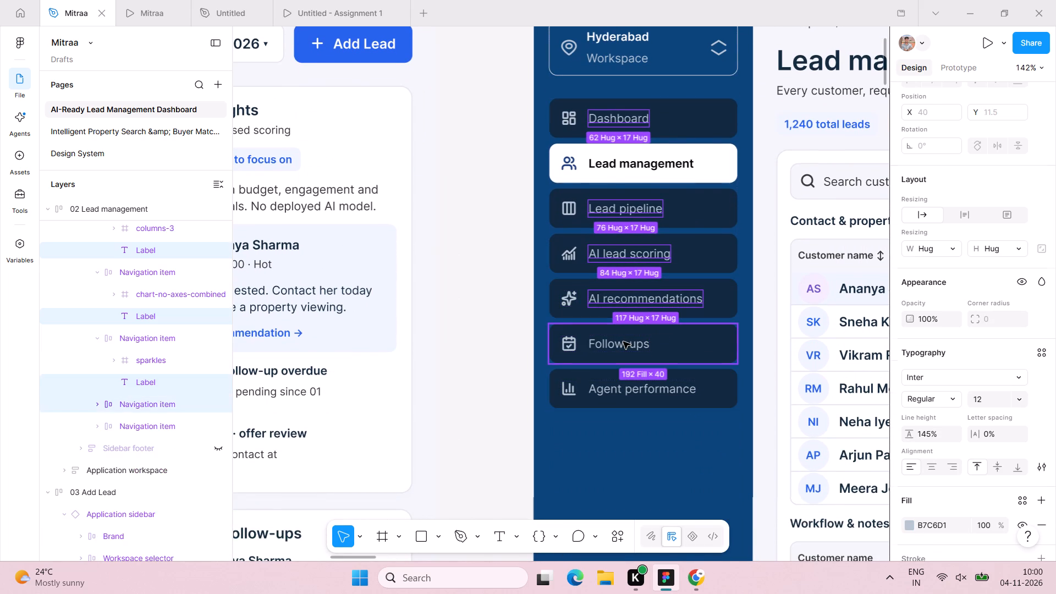
double_click(642, 392, "shift")
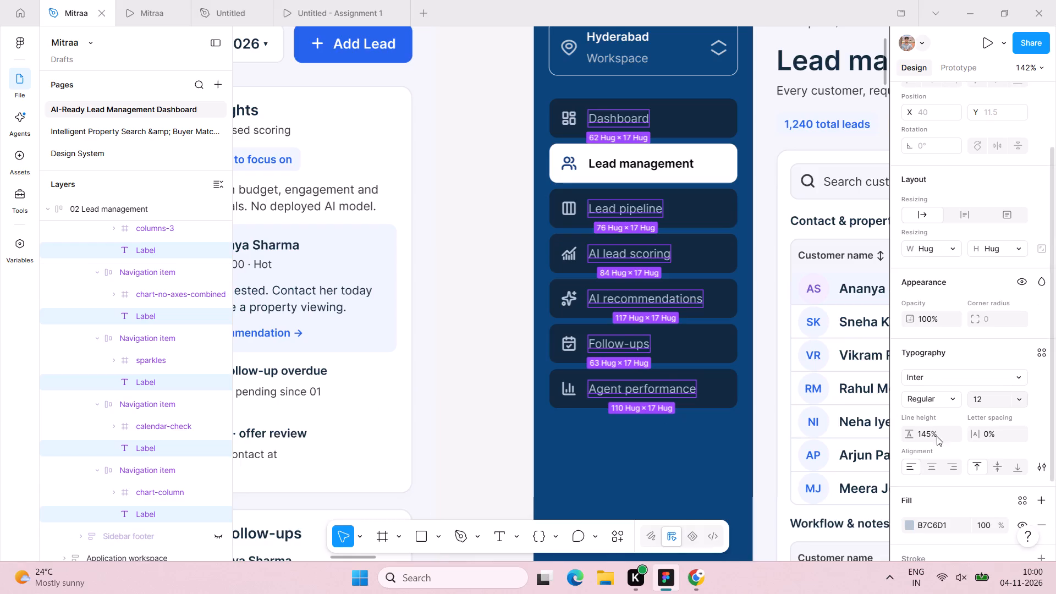
left_click(987, 403)
type("14")
key("Return")
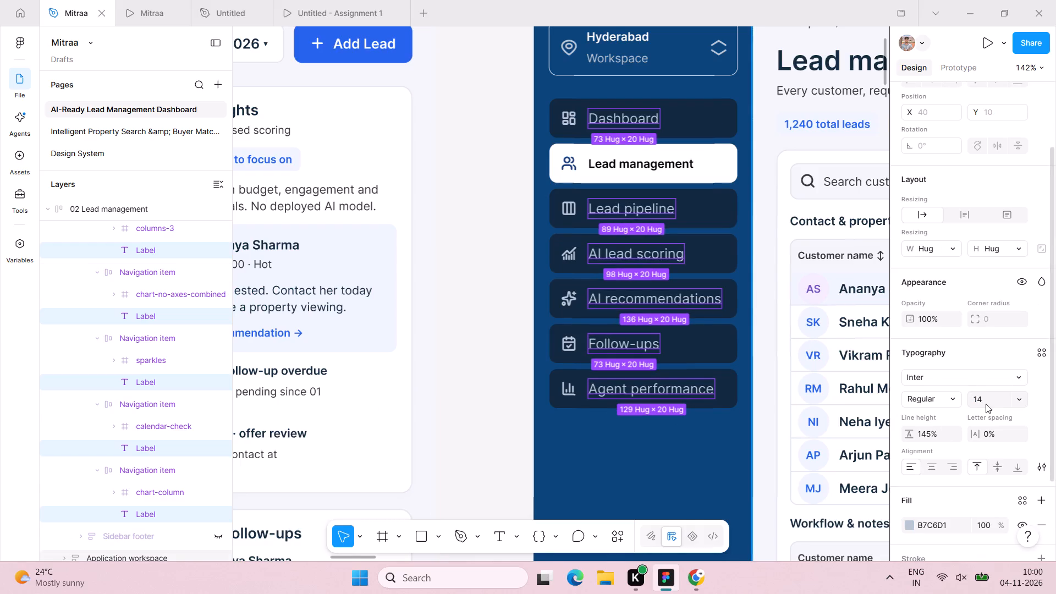
left_click(611, 443)
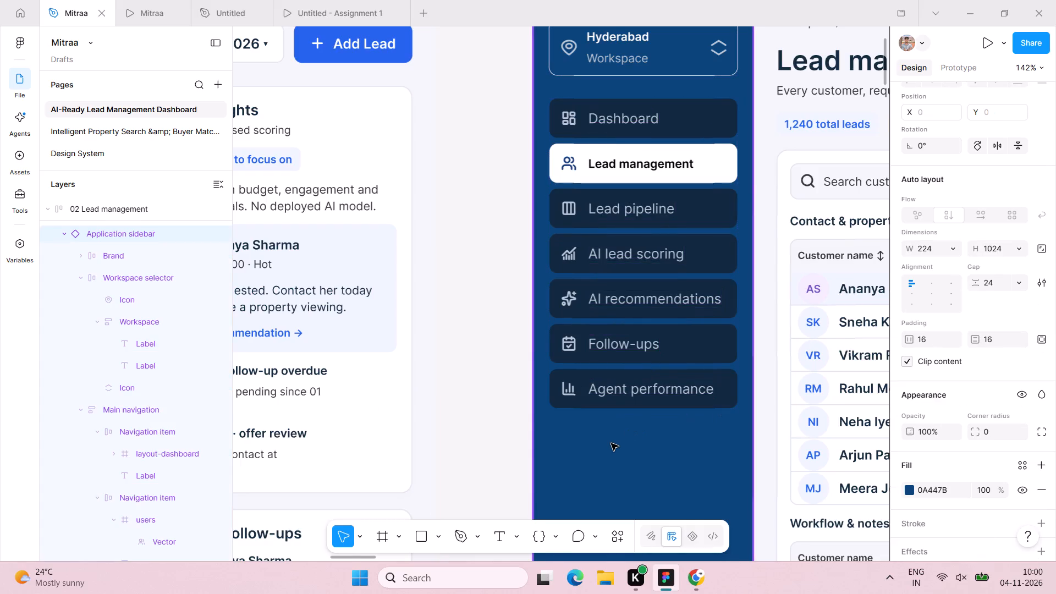
Compare the sidebars of the other screens with 01 Dashboard and 02 Lead management, ending at the 03 Add Lead sidebar.
scroll(612, 443, "down", 2)
scroll(612, 443, "right", 1)
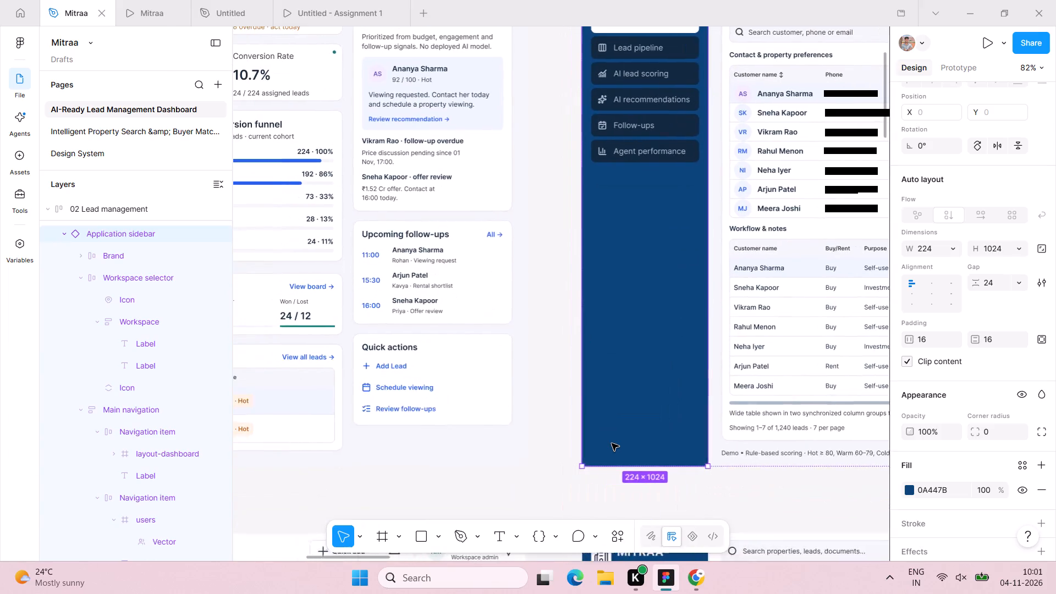
scroll(612, 443, "right", 1)
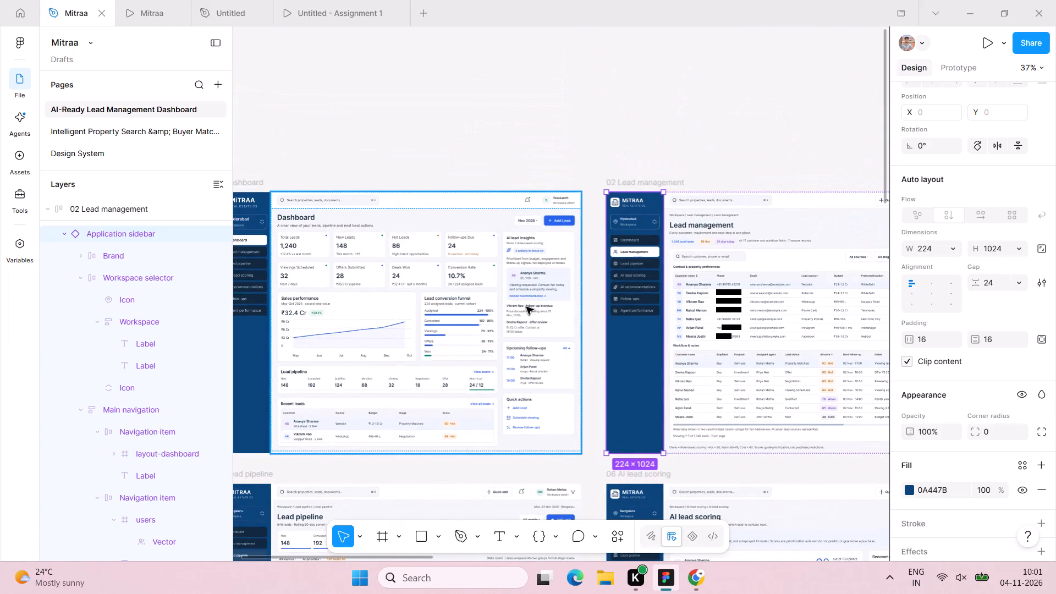
scroll(526, 307, "right", 2)
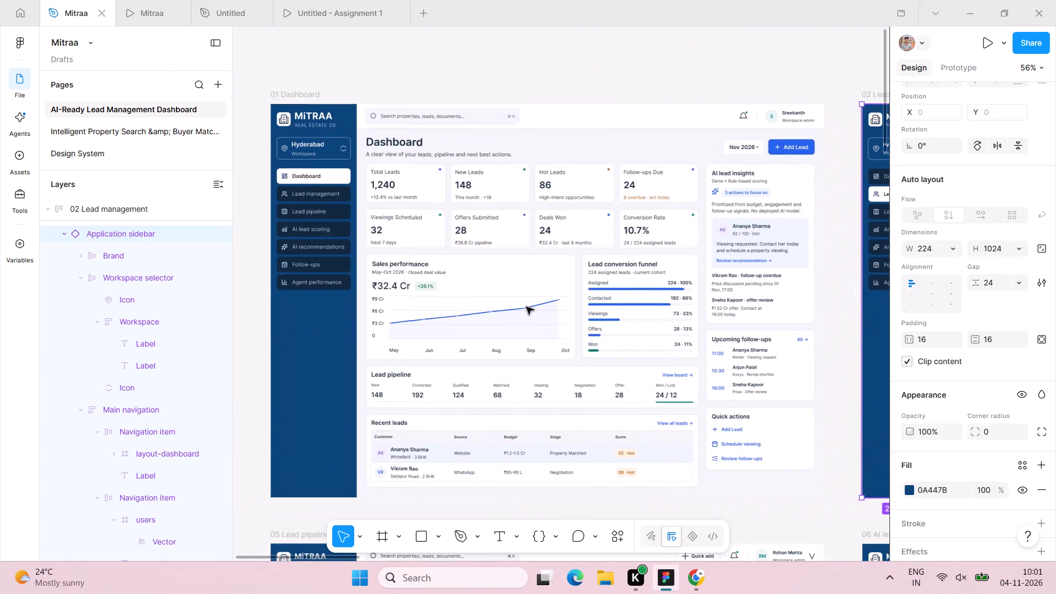
scroll(526, 307, "down", 2)
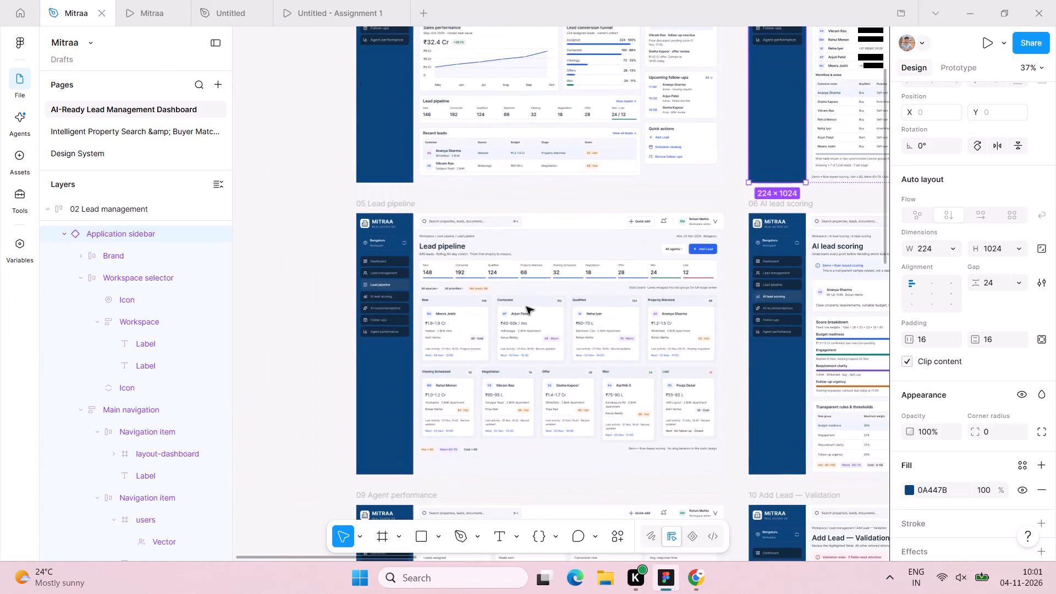
scroll(741, 248, "left", 2)
scroll(741, 248, "up", 1)
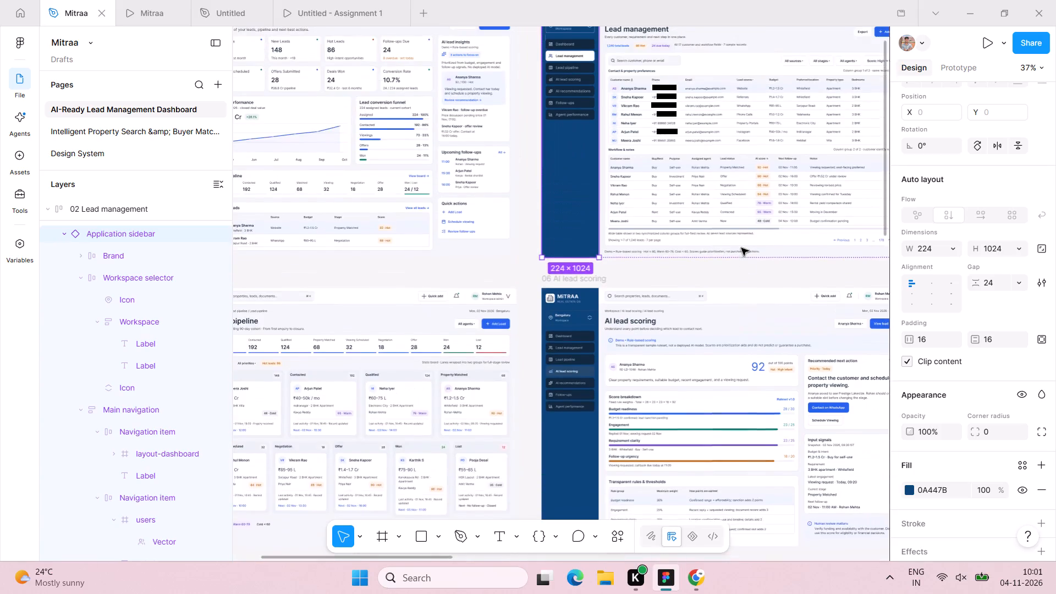
scroll(741, 248, "up", 1)
scroll(741, 248, "left", 4)
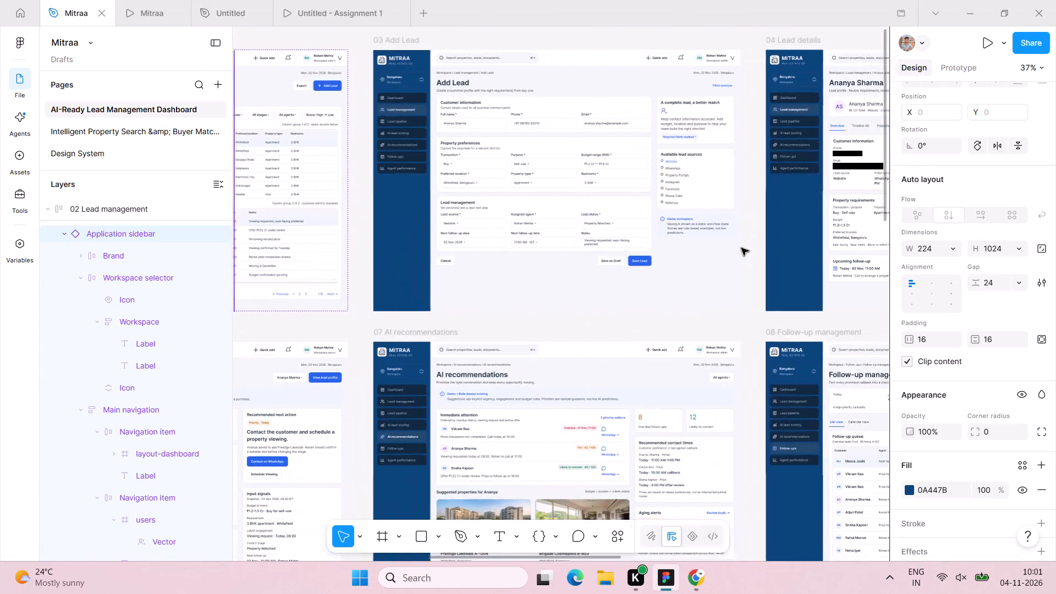
scroll(741, 248, "left", 2)
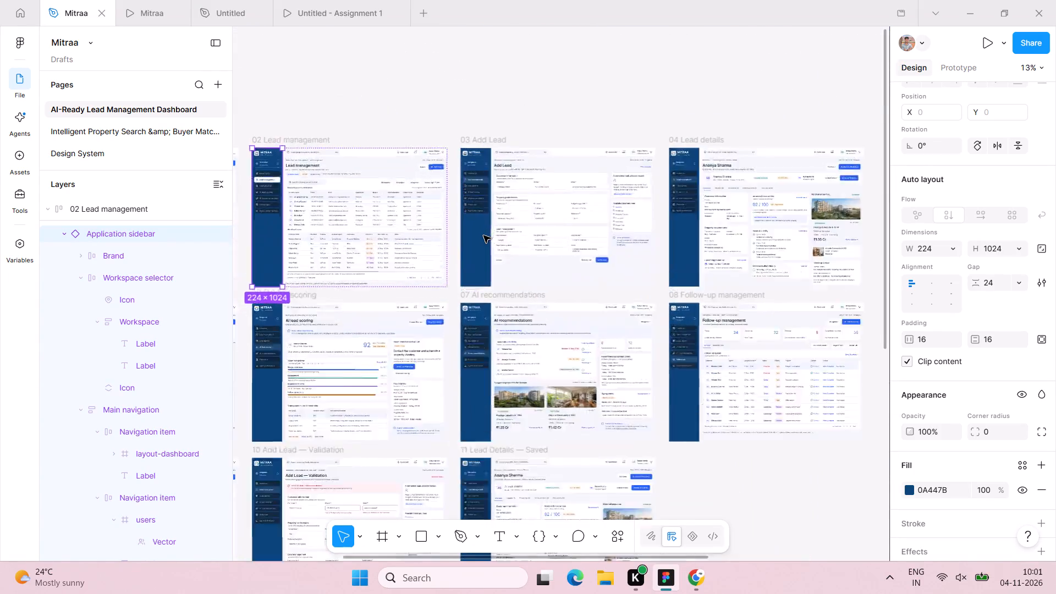
scroll(483, 235, "right", 2)
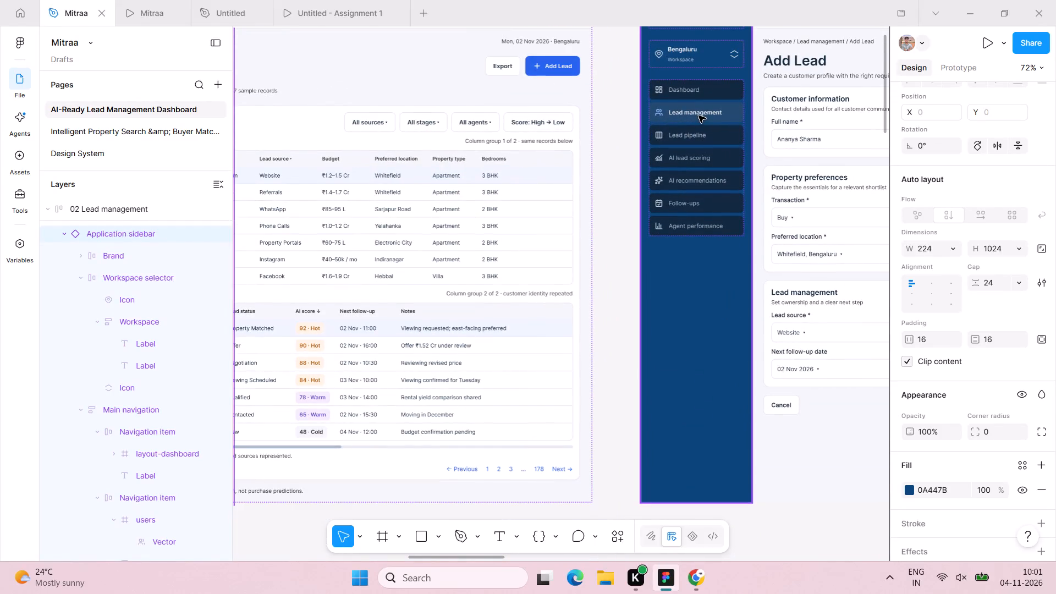
Set the fill of the active Lead management navigation item in the 03 Add Lead sidebar to white, FFFFFF.
double_click(698, 116)
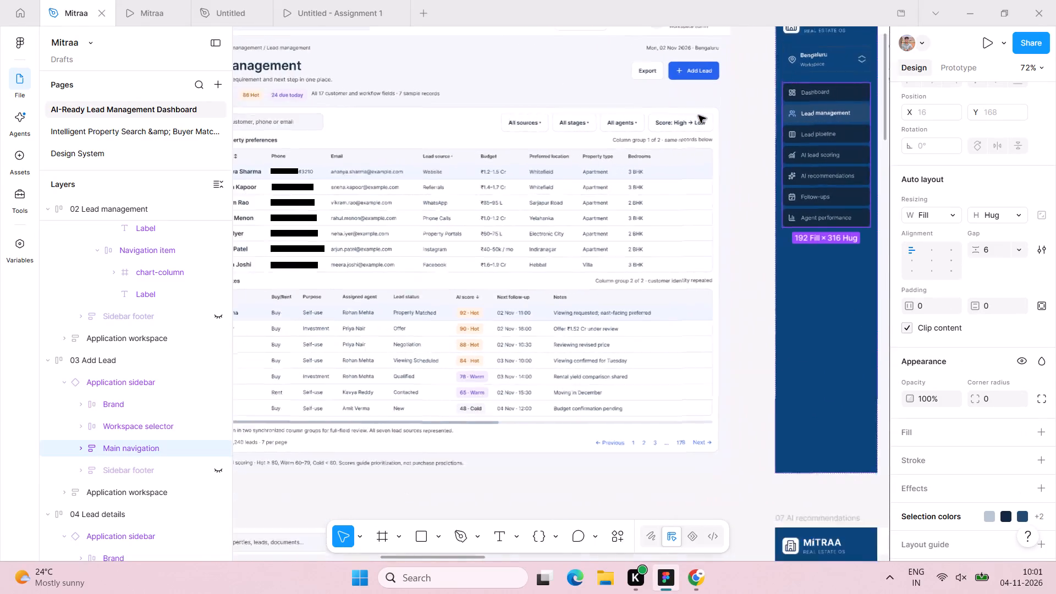
scroll(698, 116, "left", 2)
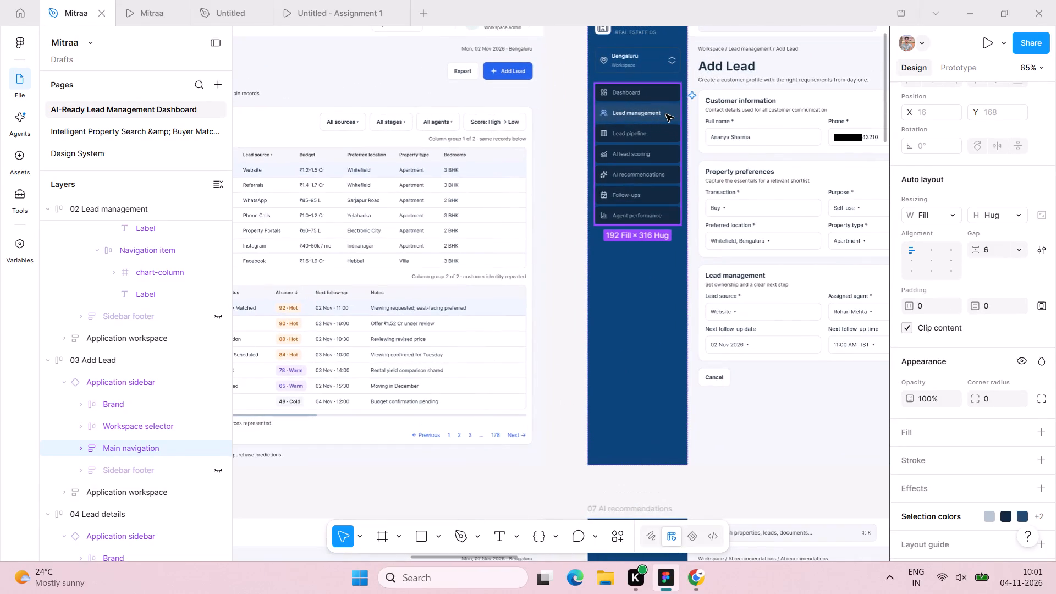
triple_click(666, 114)
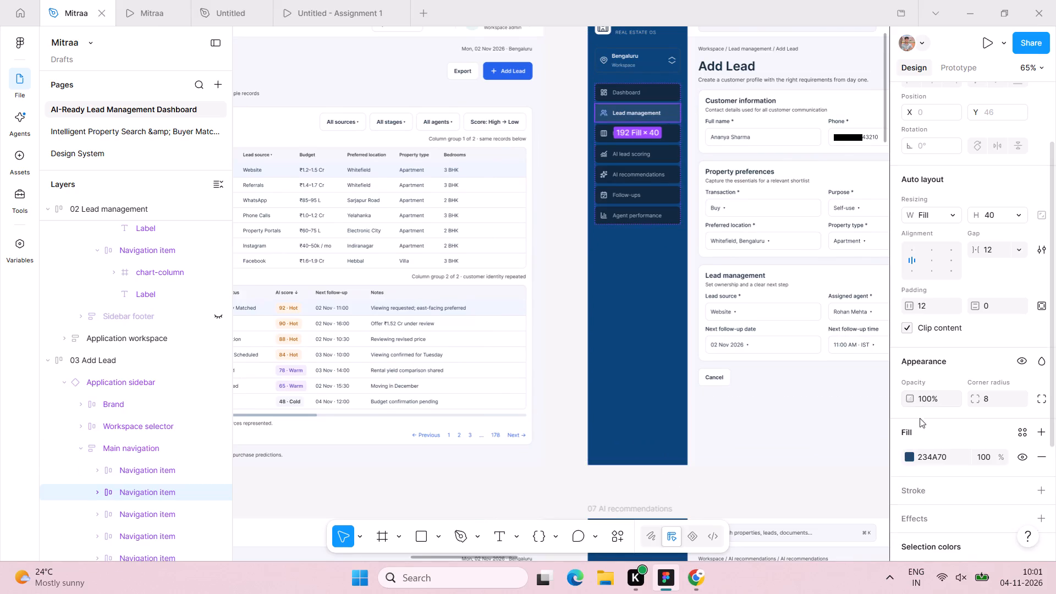
left_click(910, 458)
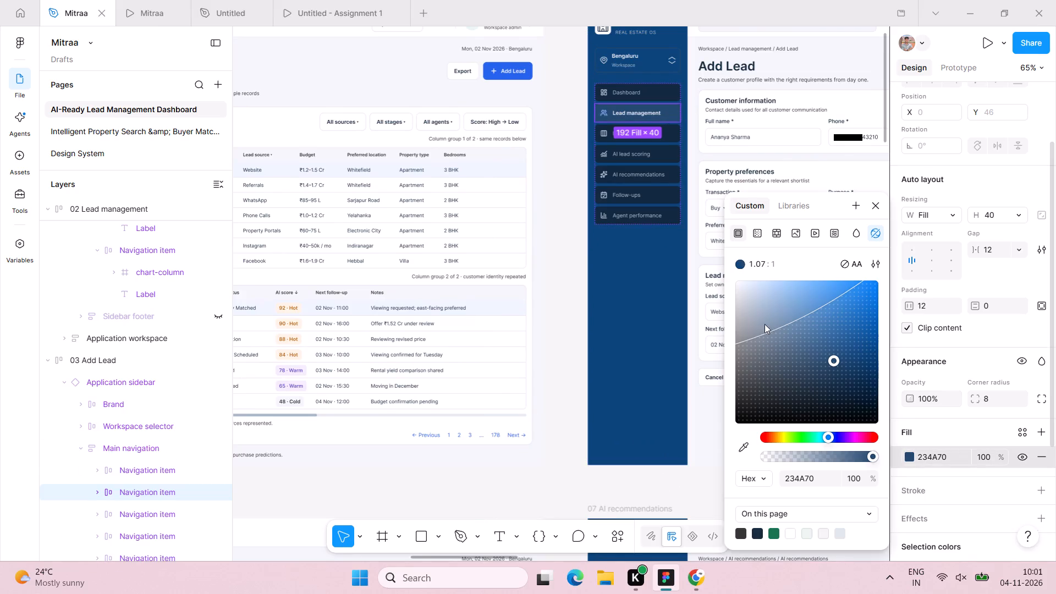
left_click_drag(833, 361, 729, 283)
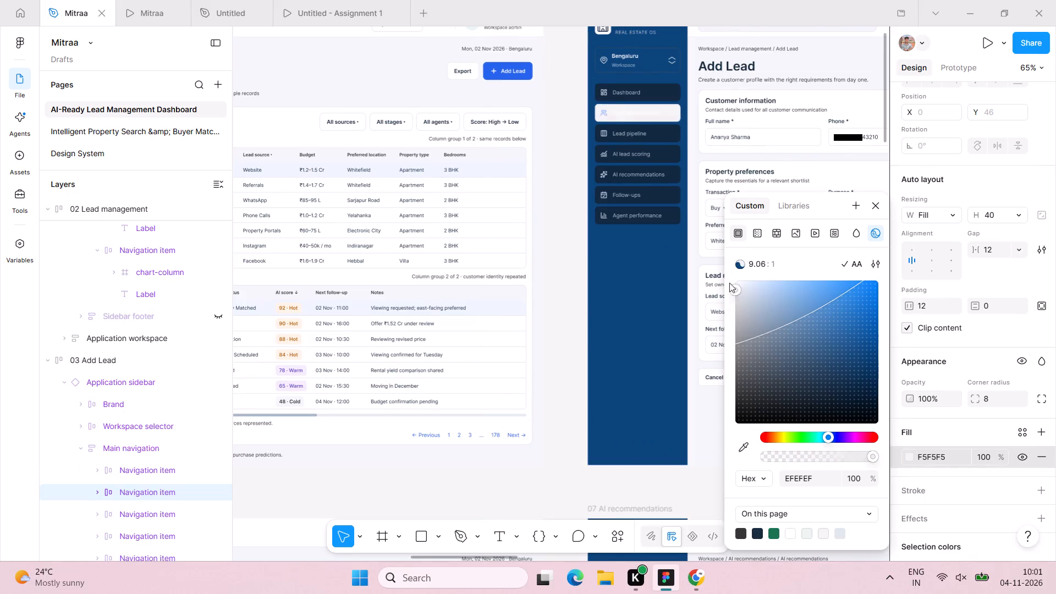
left_click_drag(729, 283, 729, 274)
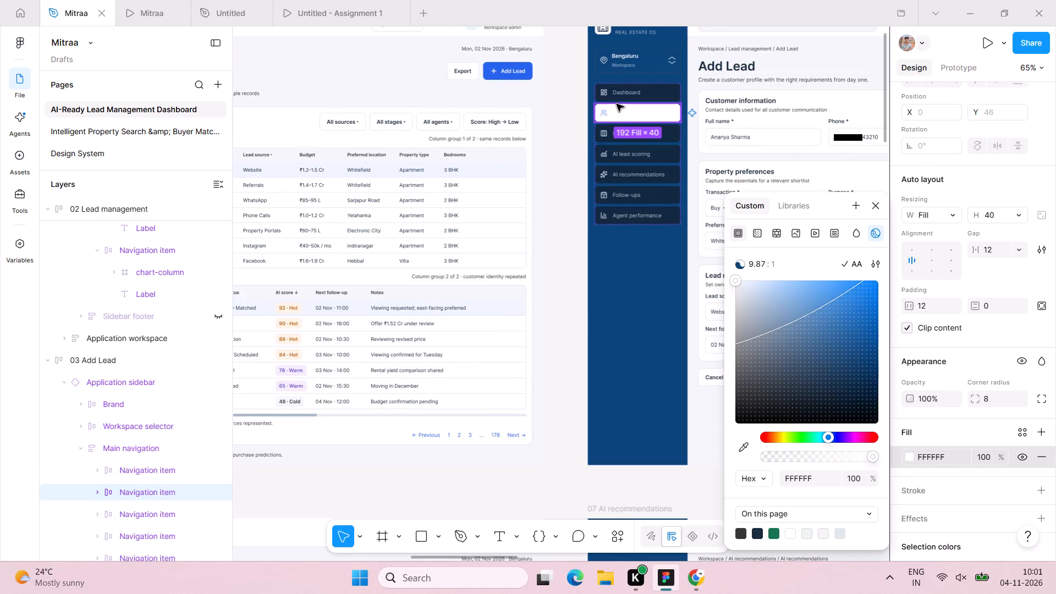
Set the text colour of the Lead management label in the 03 Add Lead sidebar to 000000.
double_click(665, 120)
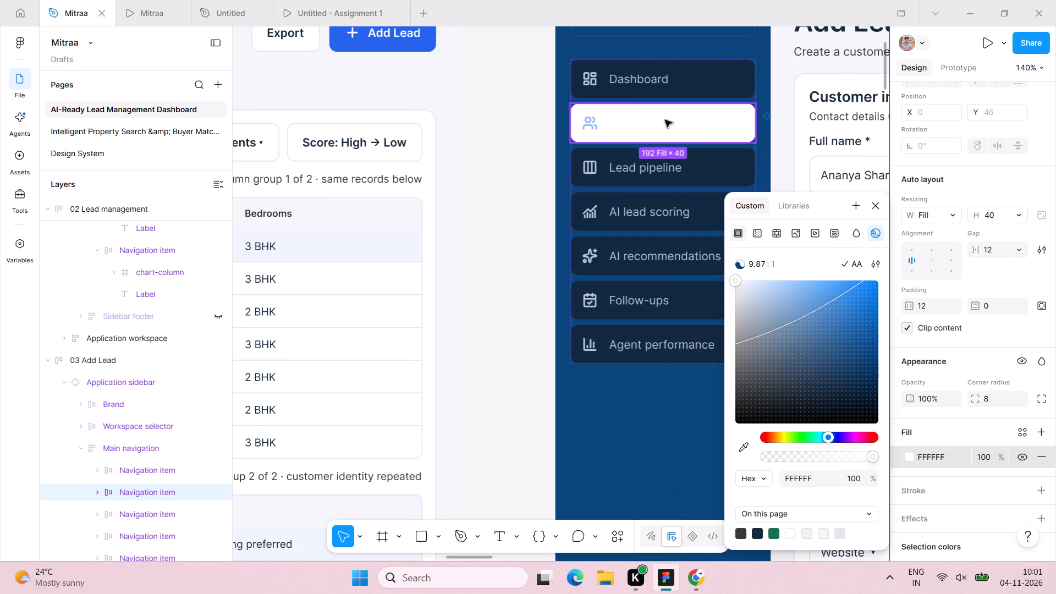
scroll(970, 426, "down", 1)
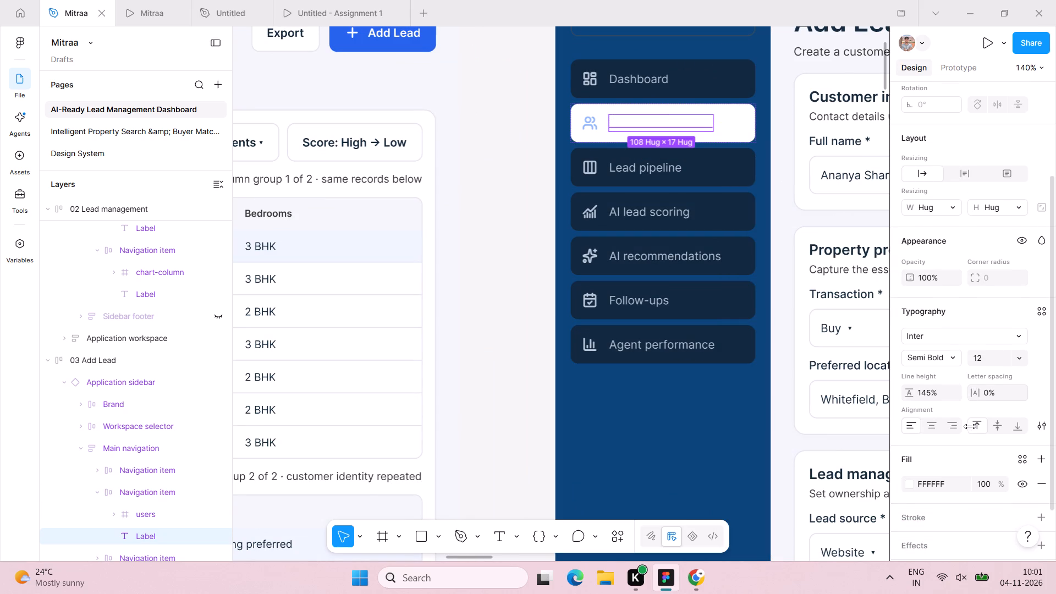
scroll(970, 426, "down", 2)
left_click(948, 437)
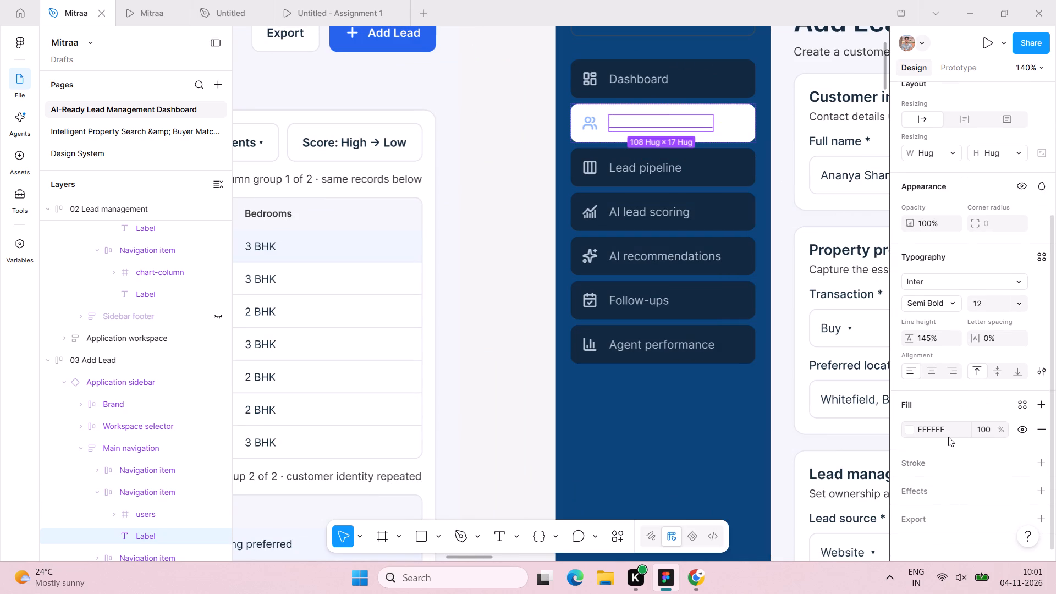
double_click(950, 430)
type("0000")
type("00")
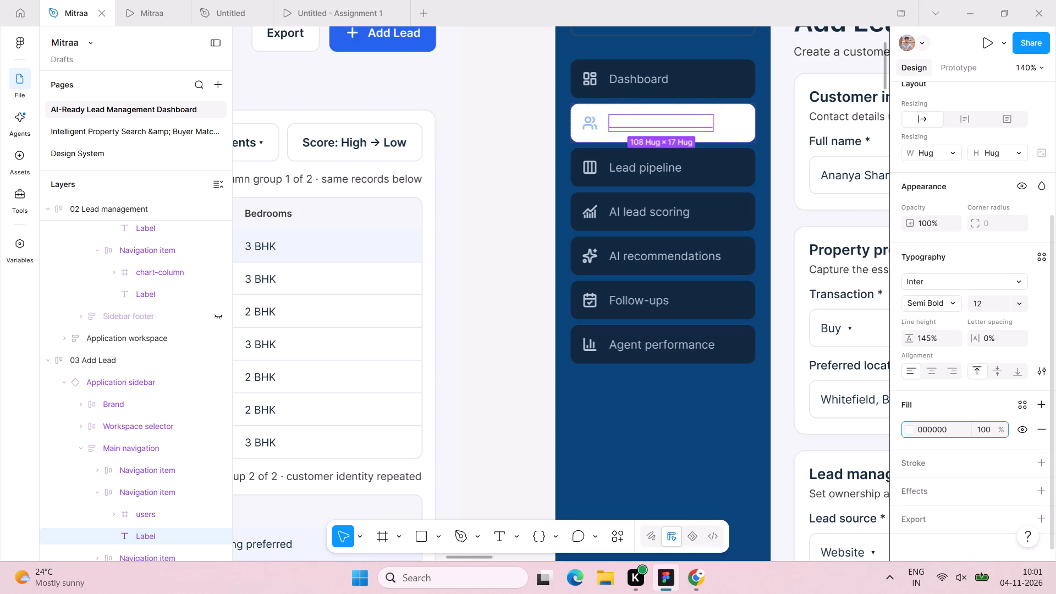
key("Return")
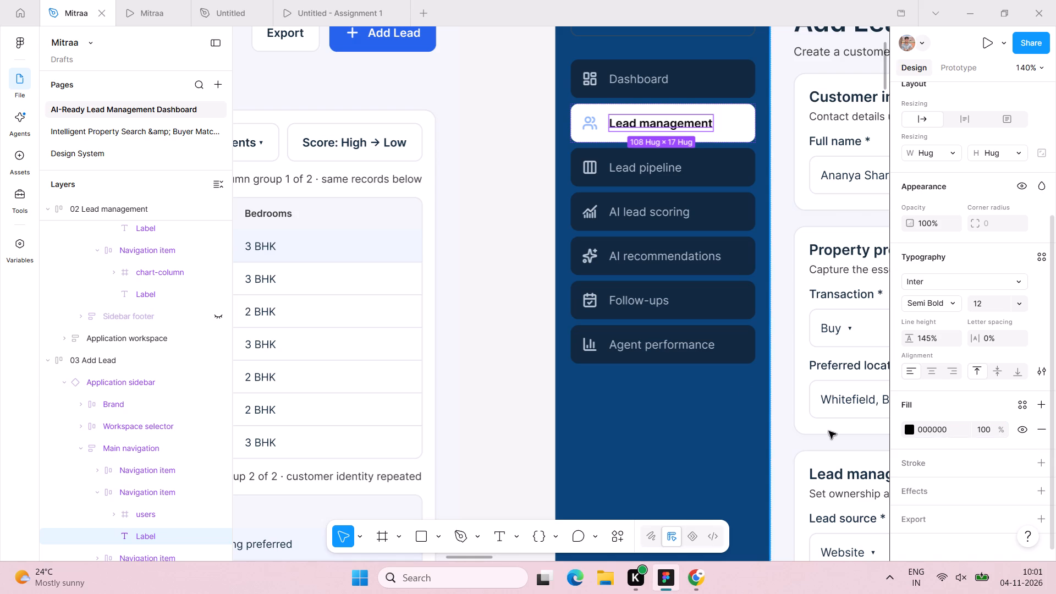
Copy the colour value 1C4180 from the users icon of the active Lead management item in the 02 sidebar.
left_click(585, 124)
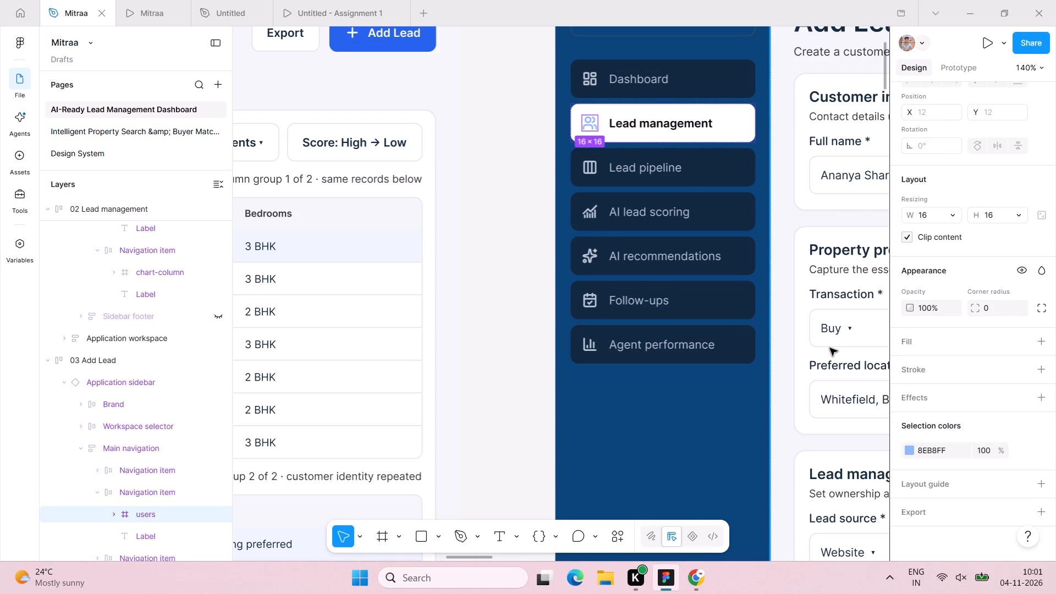
left_click(914, 452)
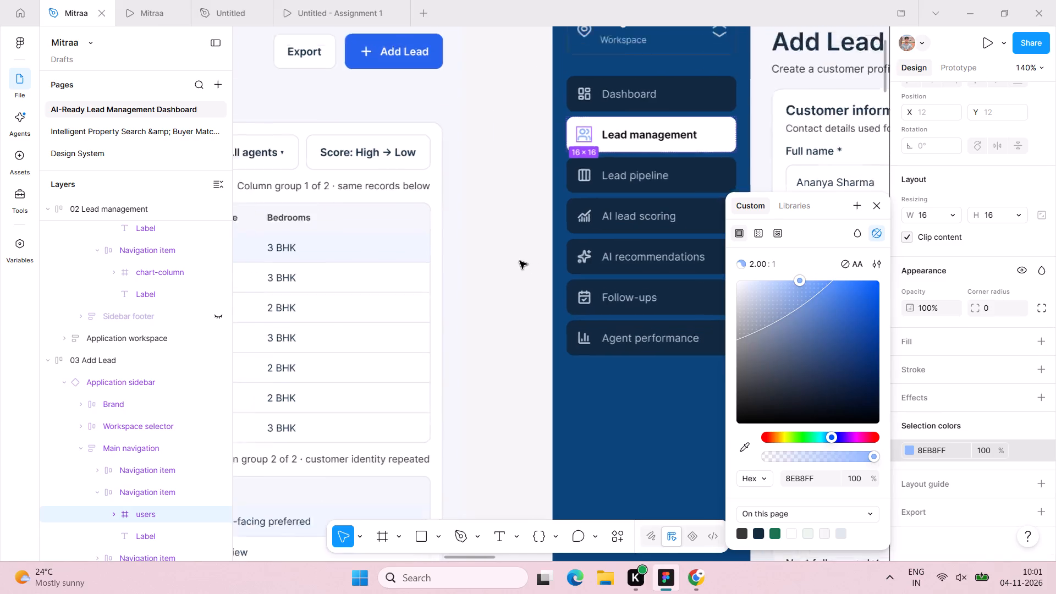
scroll(520, 261, "right", 6)
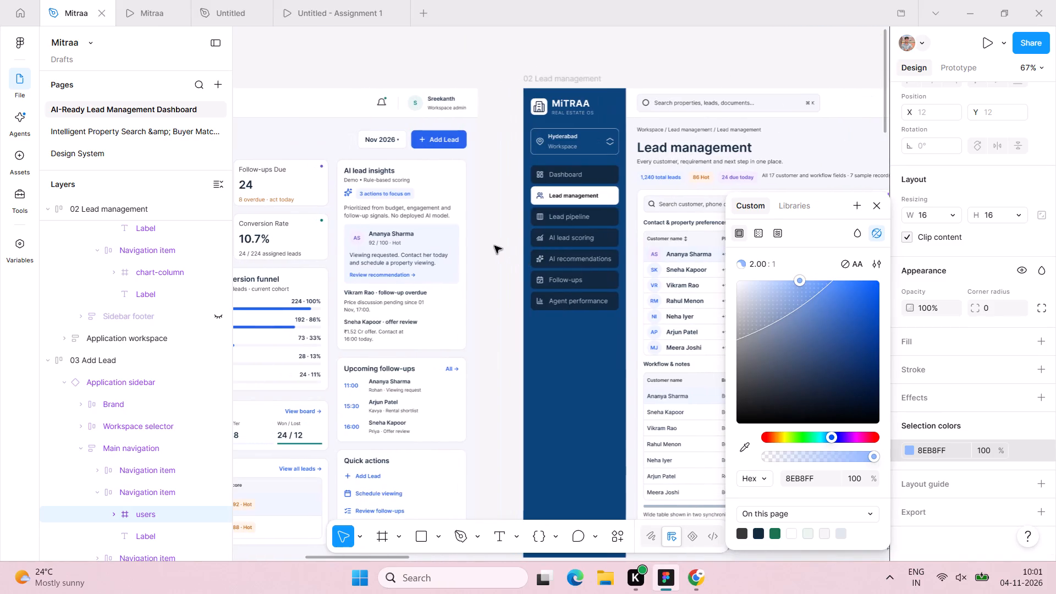
double_click(549, 179)
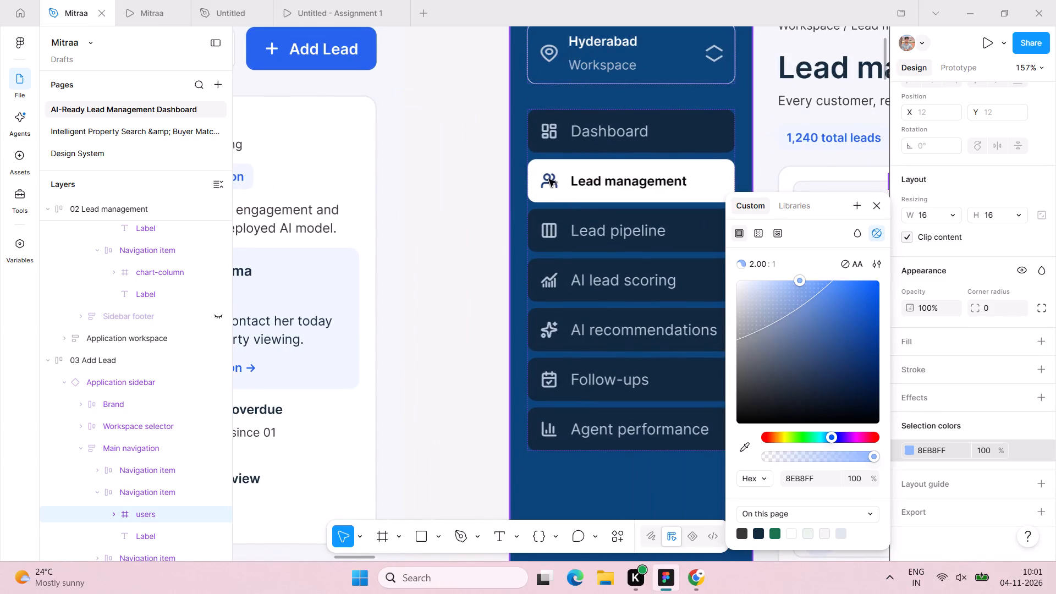
double_click(549, 179)
double_click(549, 179)
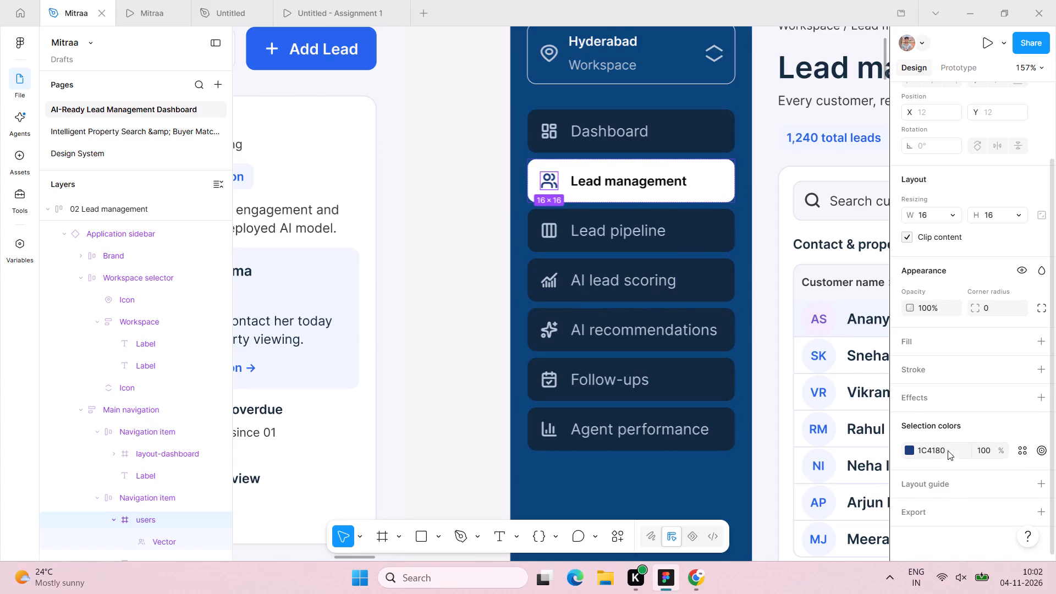
left_click(948, 450)
key("ctrl+c")
key("ctrl+c")
key("ctrl+c")
key("ctrl+c")
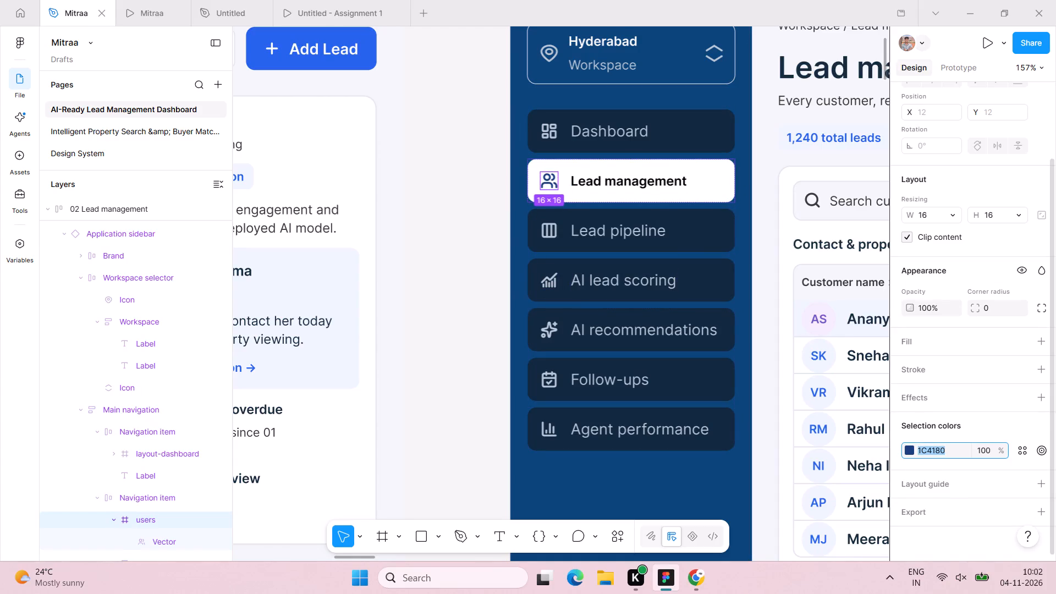
Apply the copied colour 1C4180 to the users icon of the Lead management item in the 03 Add Lead sidebar.
scroll(721, 278, "left", 6)
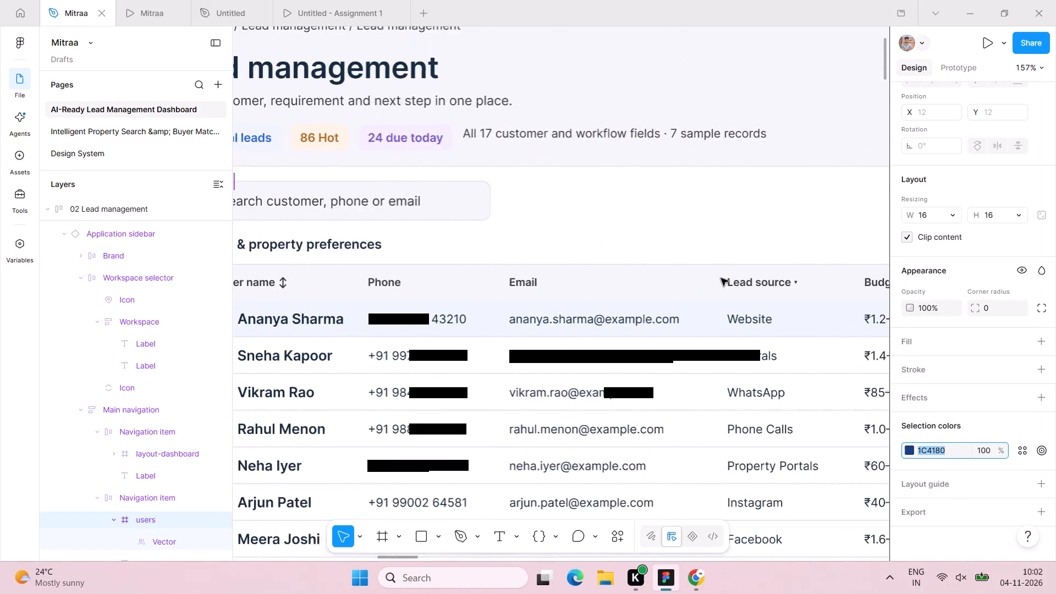
scroll(721, 278, "left", 4)
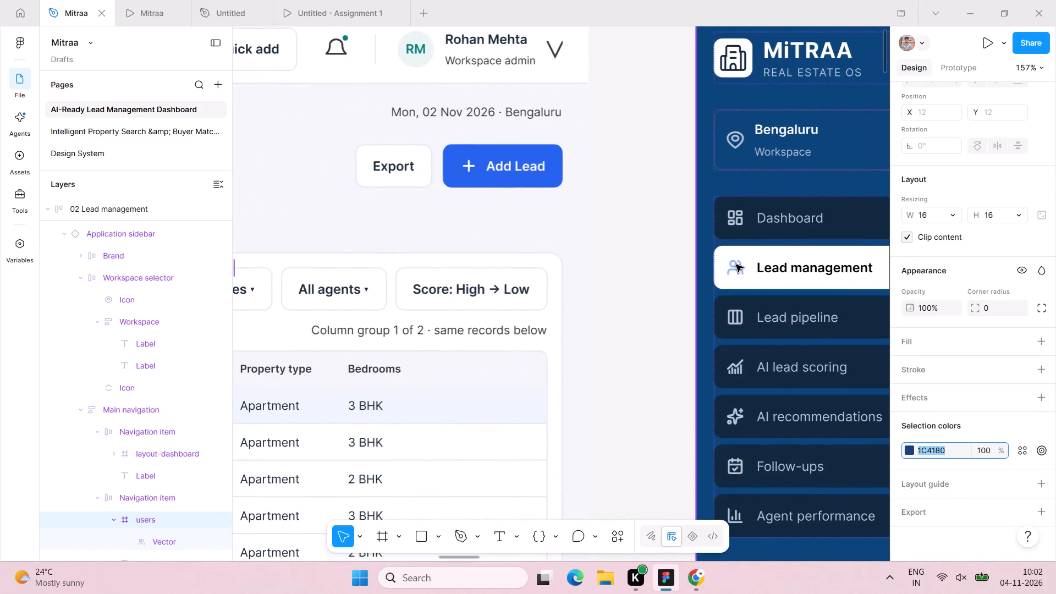
double_click(736, 265)
triple_click(736, 265)
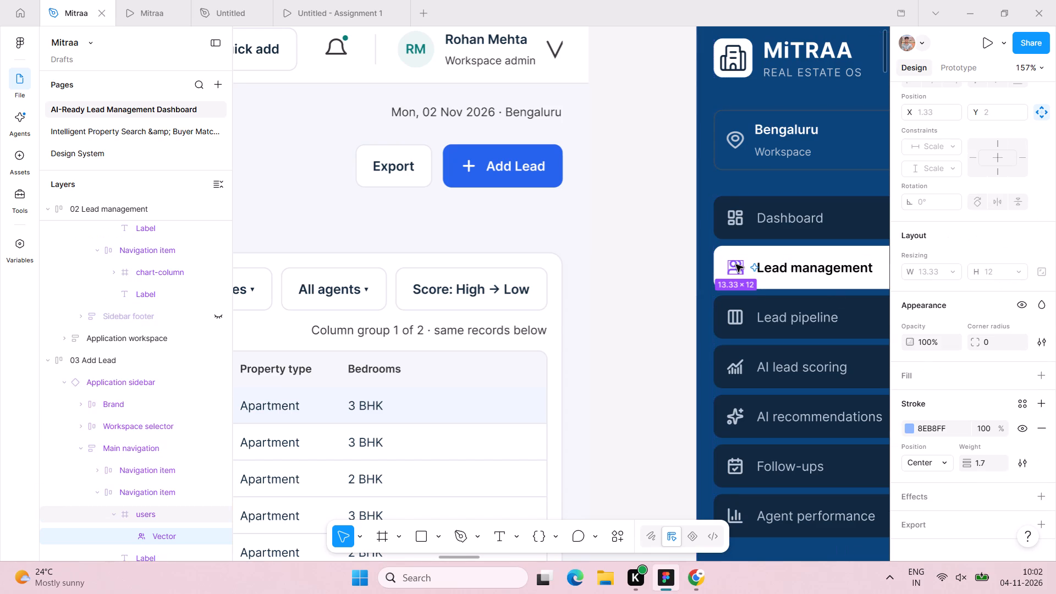
key("ctrl+z")
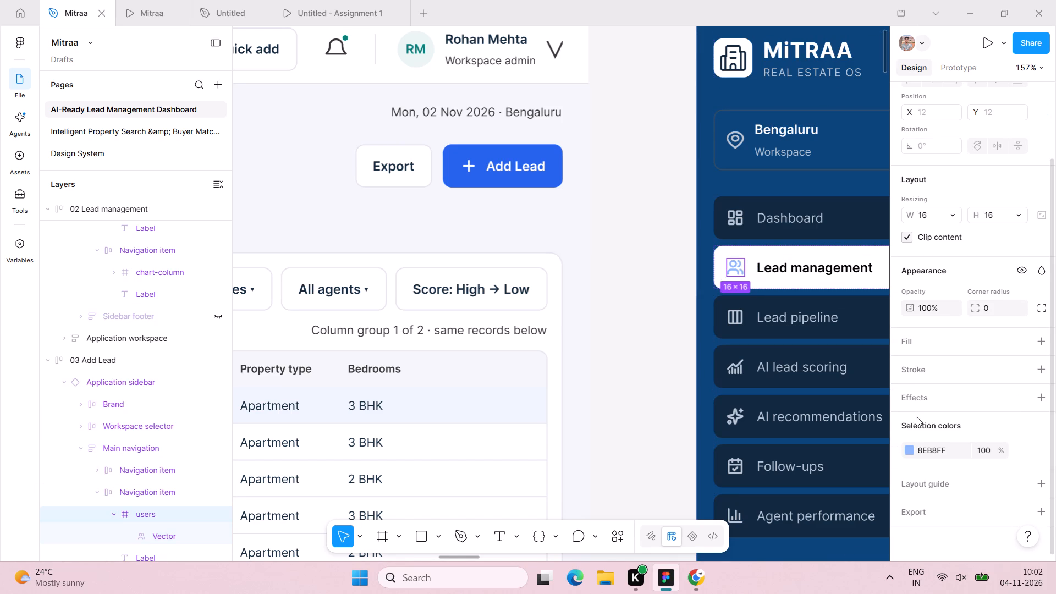
double_click(950, 455)
key("ctrl+v")
key("Return")
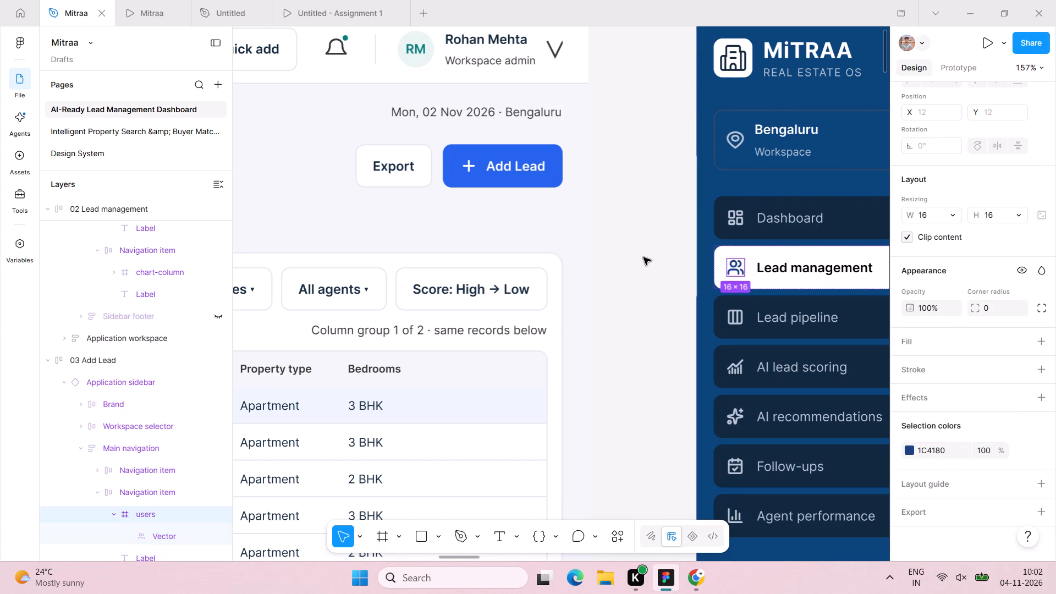
left_click(643, 257)
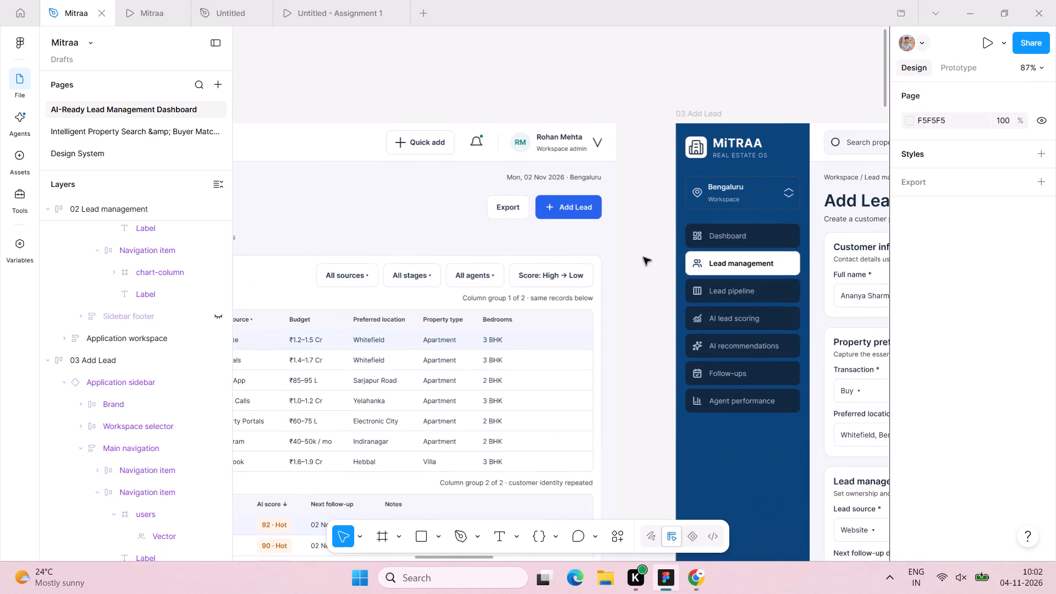
Delete the breadcrumb and date row above the page heading on the 02 Lead management screen.
scroll(578, 191, "right", 6)
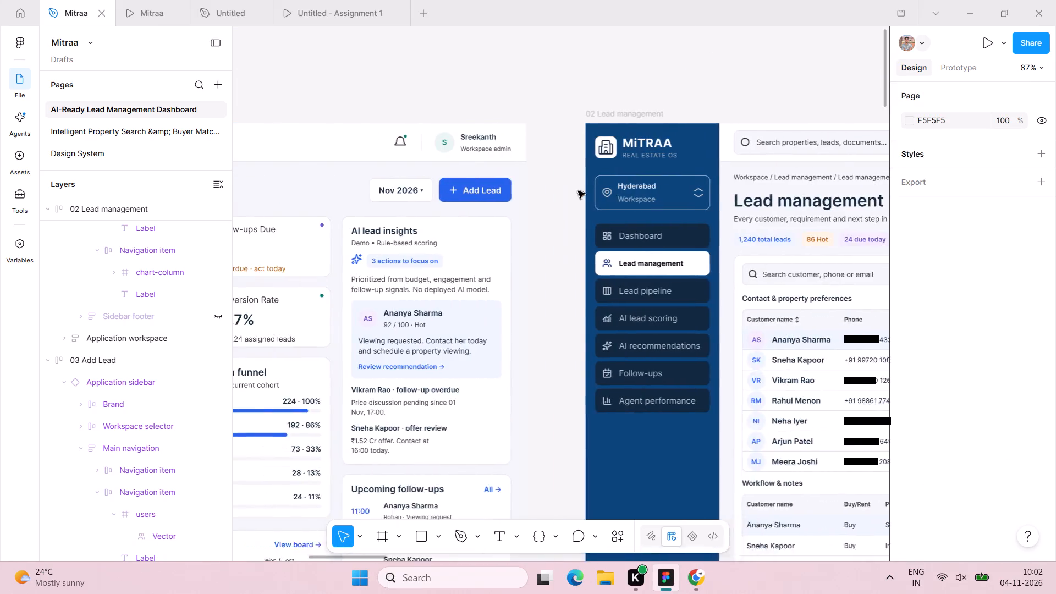
scroll(578, 191, "right", 1)
scroll(578, 191, "left", 5)
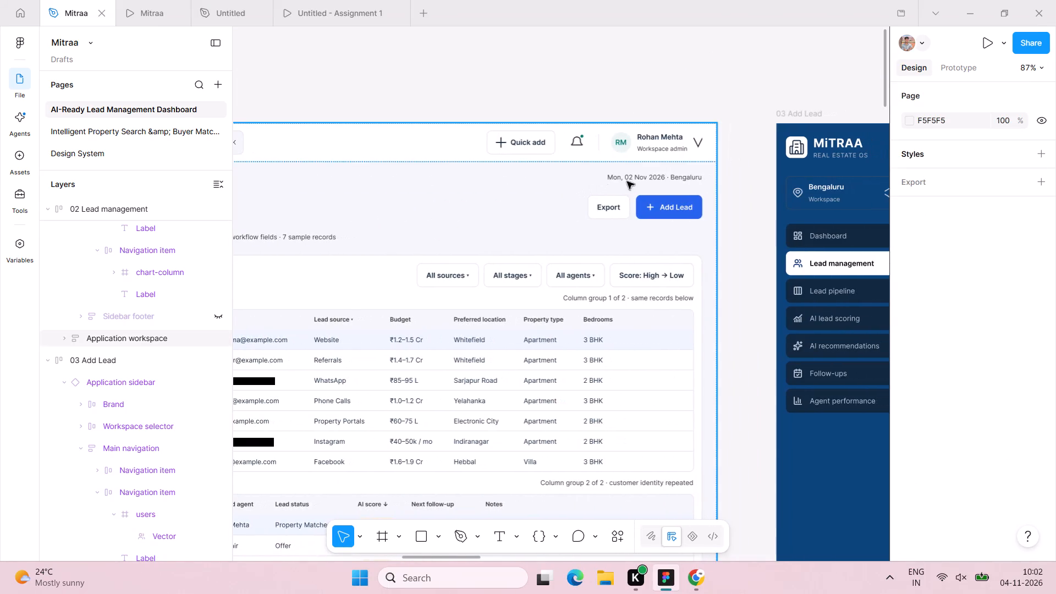
double_click(643, 179)
double_click(643, 179)
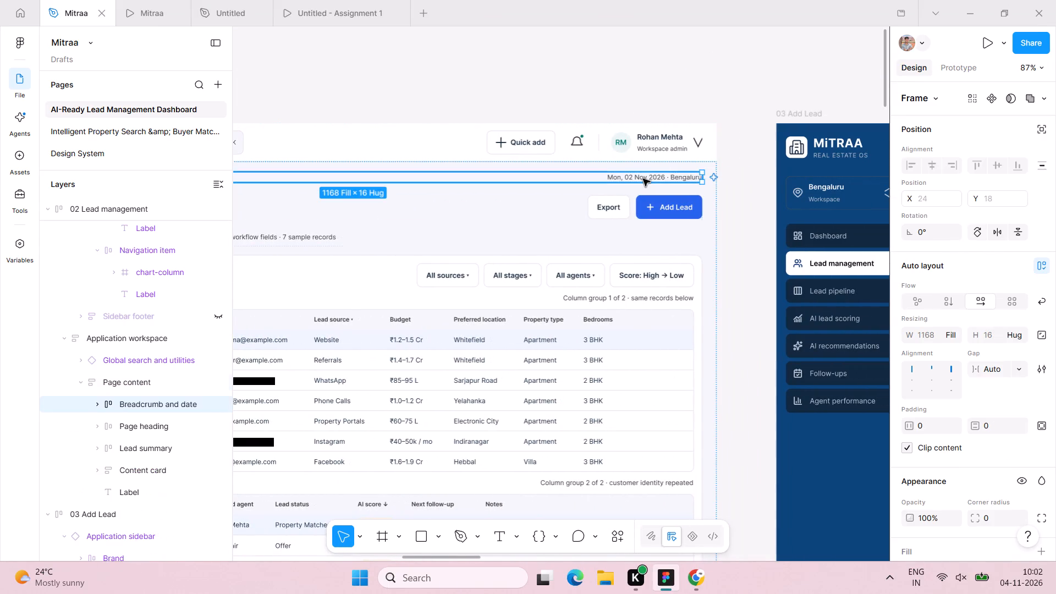
key("BackSpace")
Remove the Quick add button from the top bar of the 02 Lead management screen.
scroll(643, 179, "right", 1)
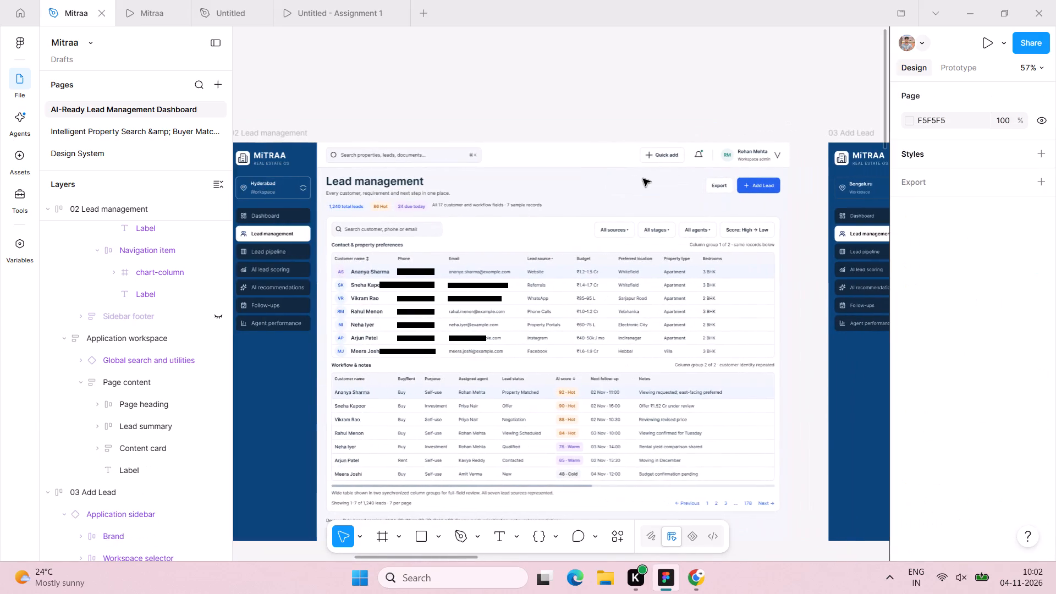
scroll(643, 179, "left", 1)
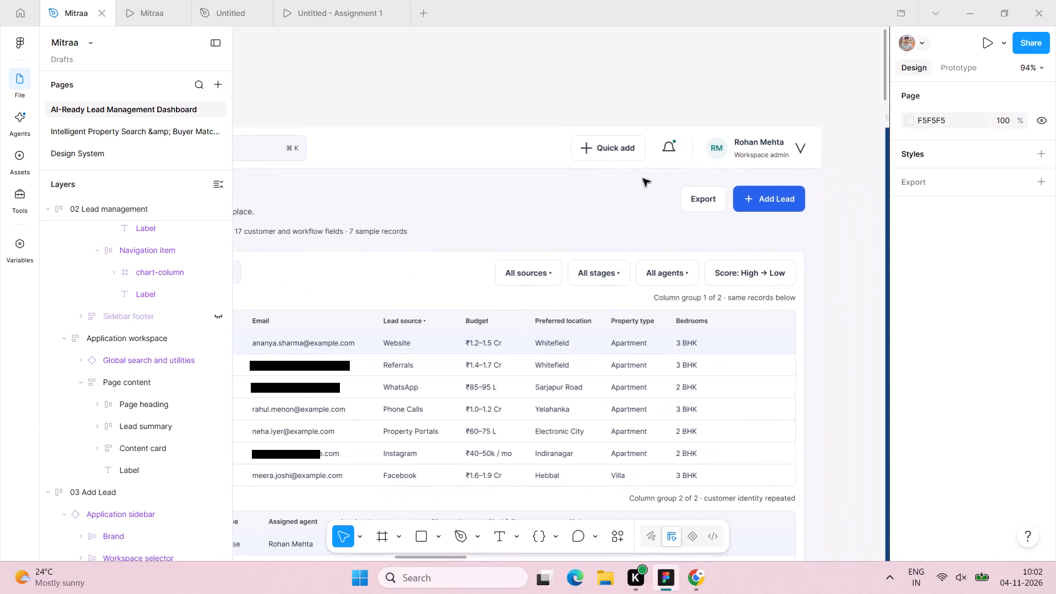
double_click(629, 143)
double_click(629, 143)
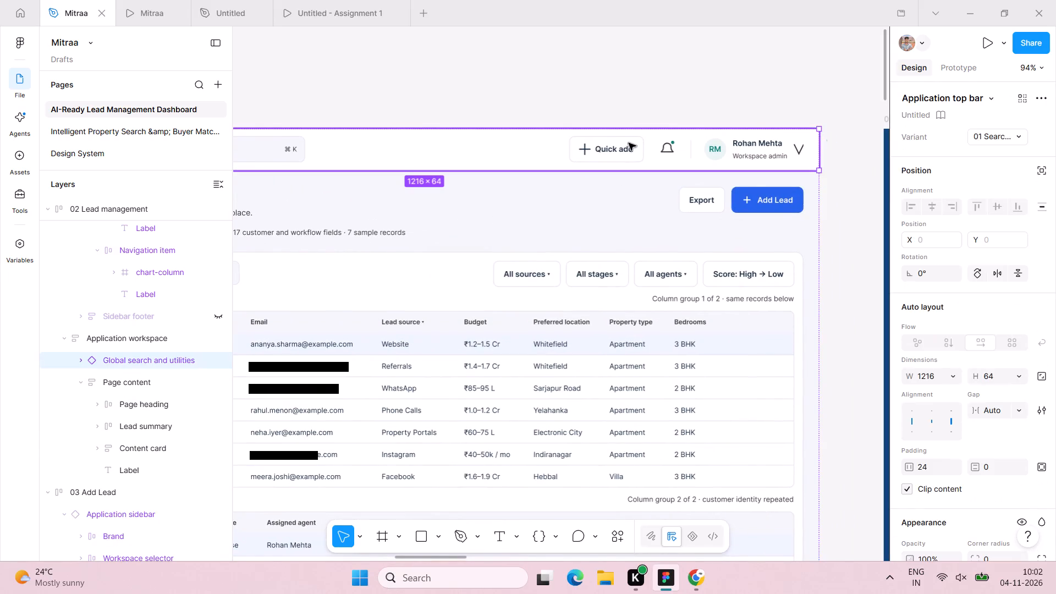
double_click(629, 143)
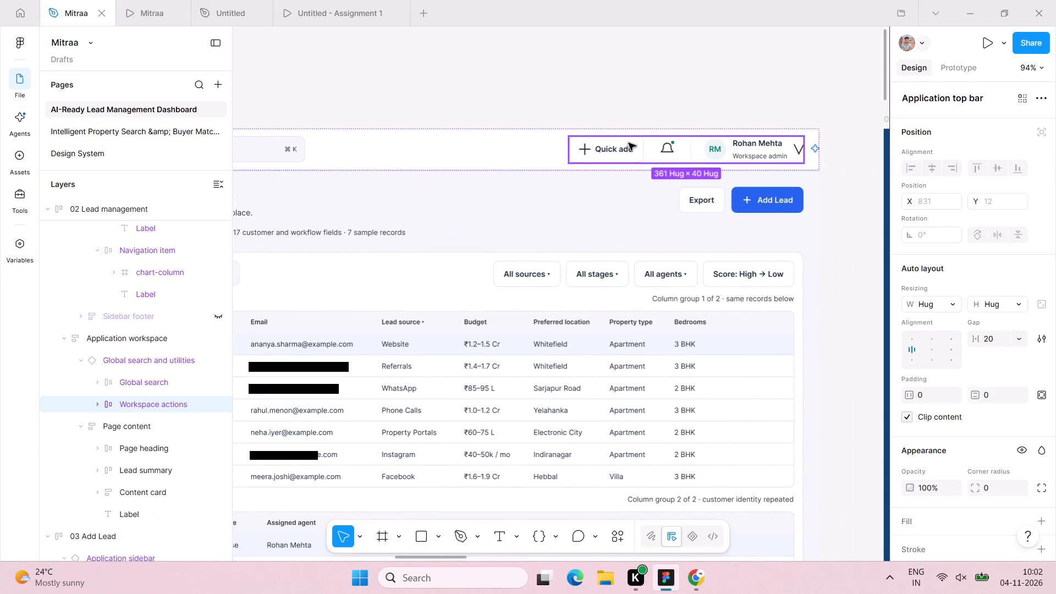
key("BackSpace")
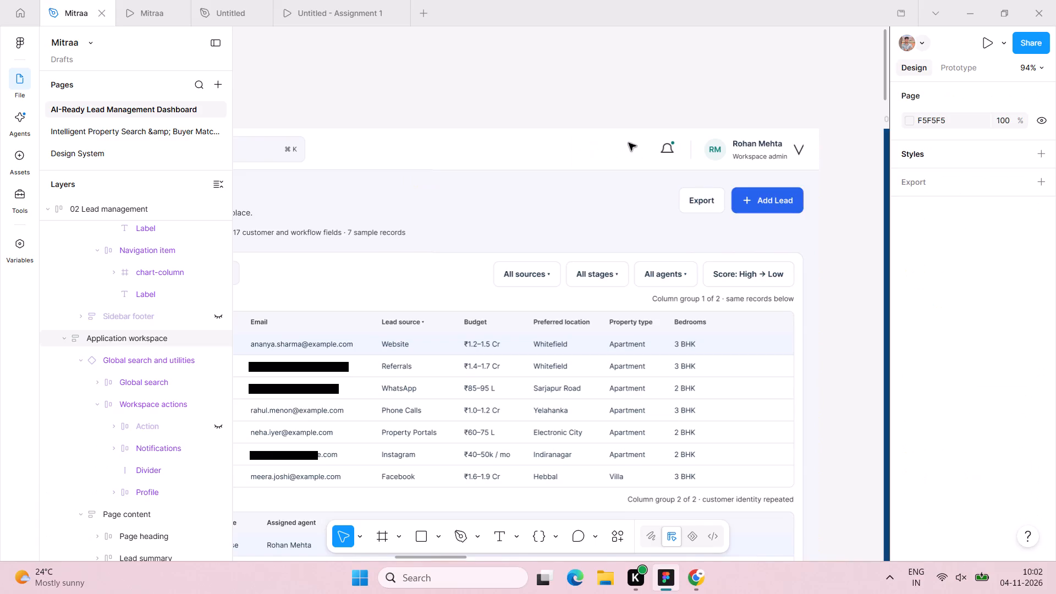
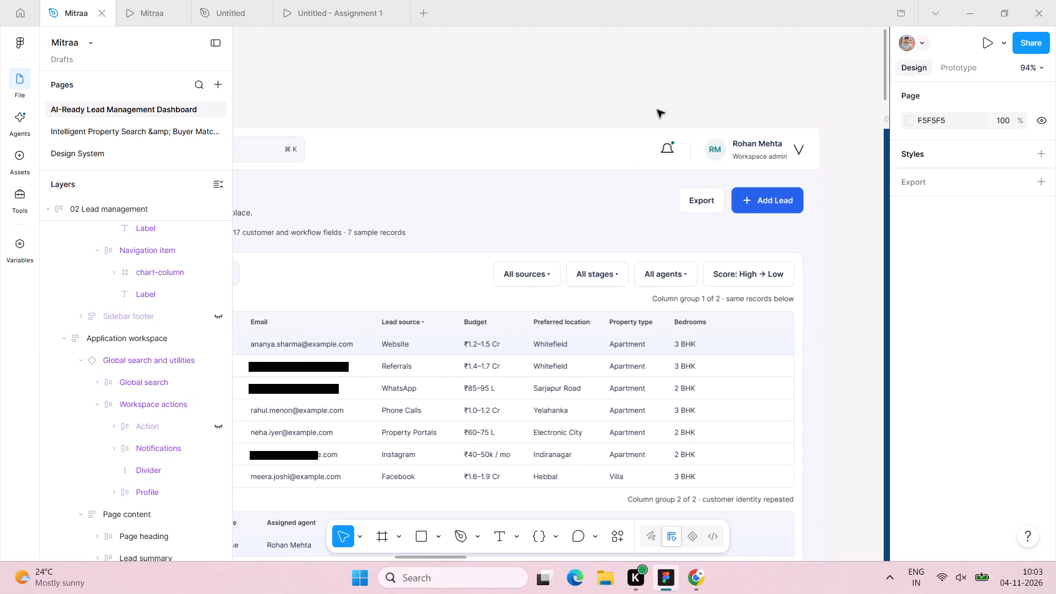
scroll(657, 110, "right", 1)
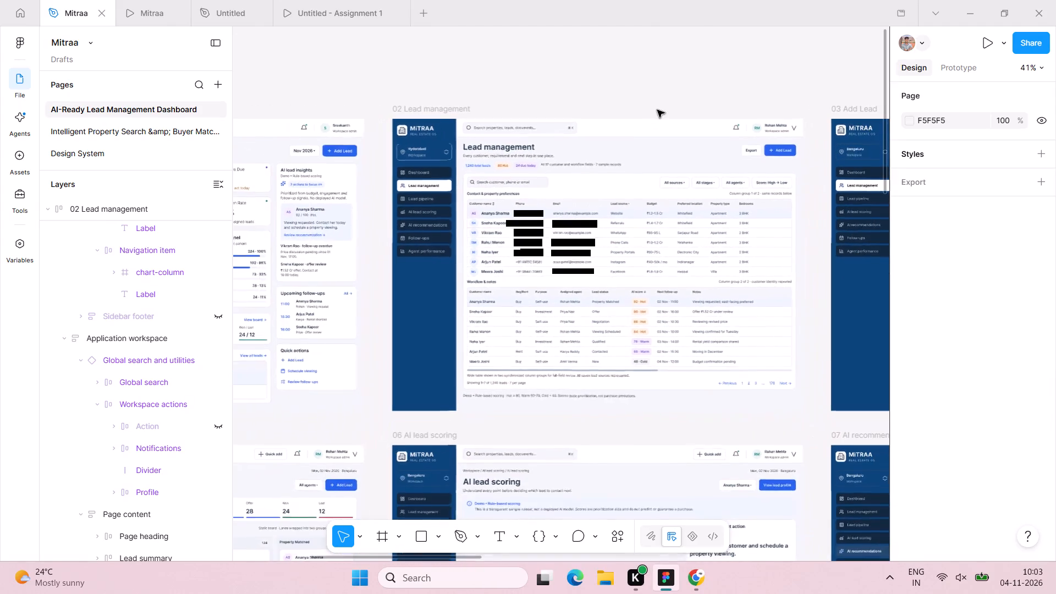
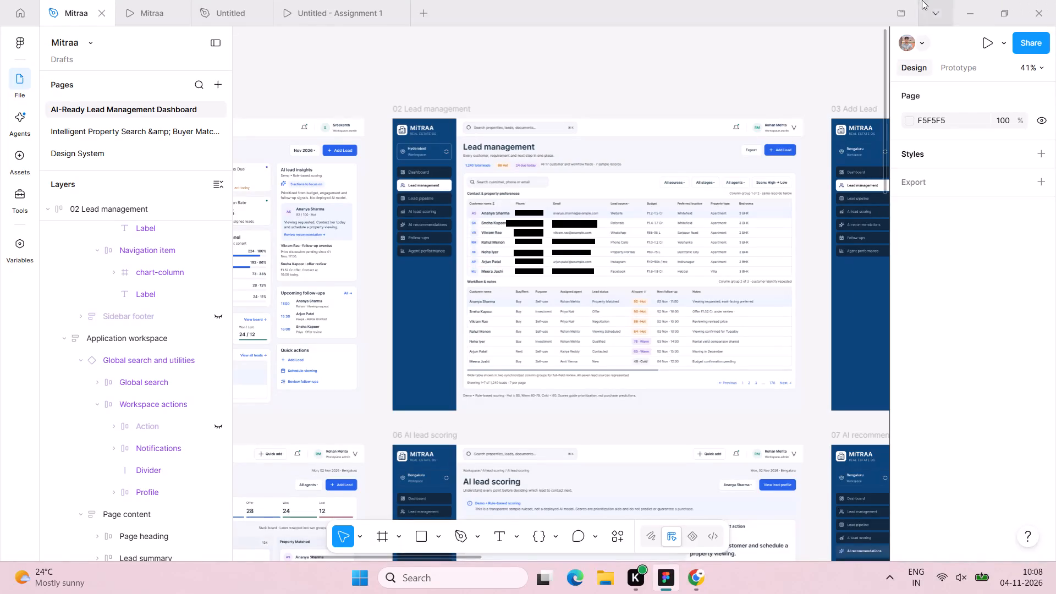
Set the fill of the global search placeholder text on 01 Dashboard to 424242.
scroll(784, 89, "left", 2)
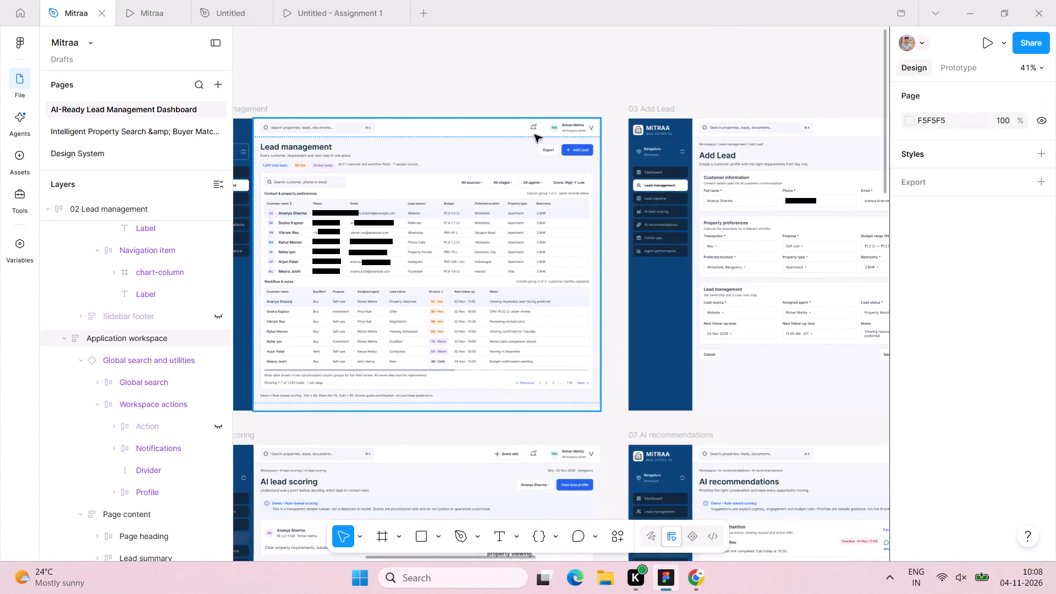
scroll(535, 135, "right", 6)
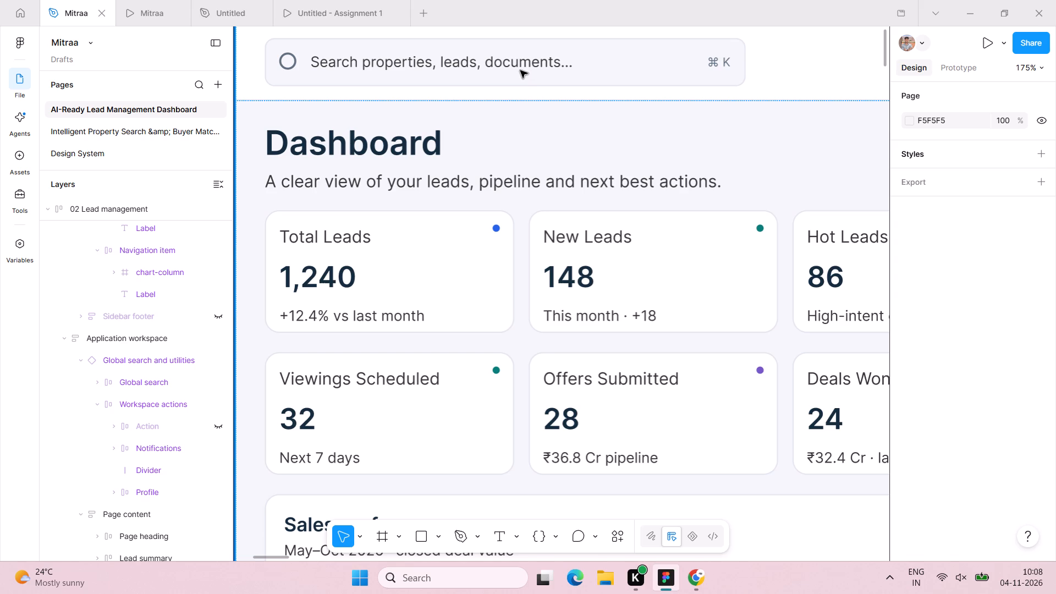
double_click(520, 69)
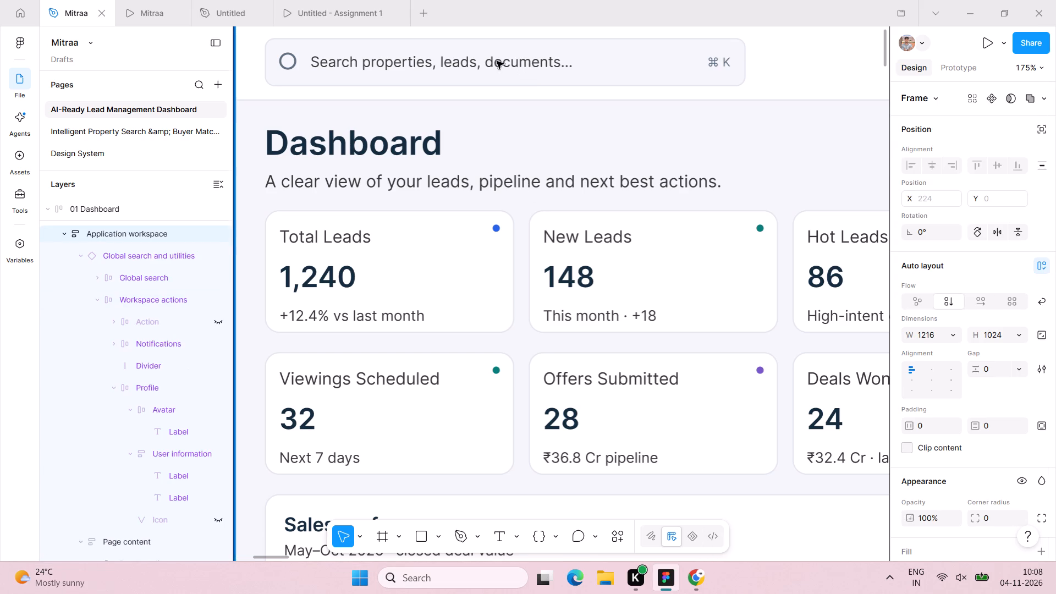
triple_click(455, 68)
triple_click(457, 65)
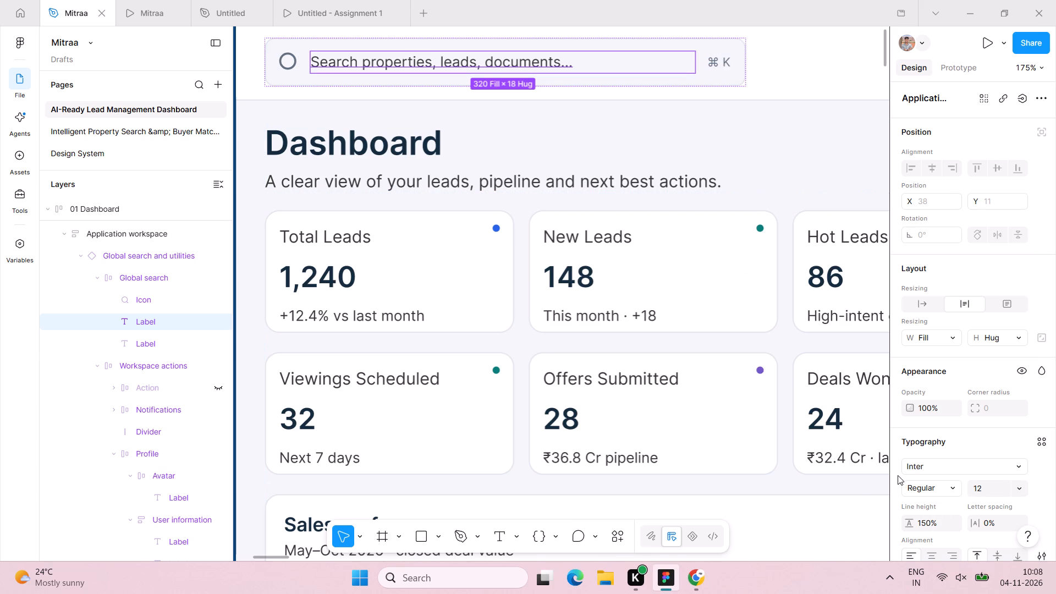
scroll(955, 431, "down", 7)
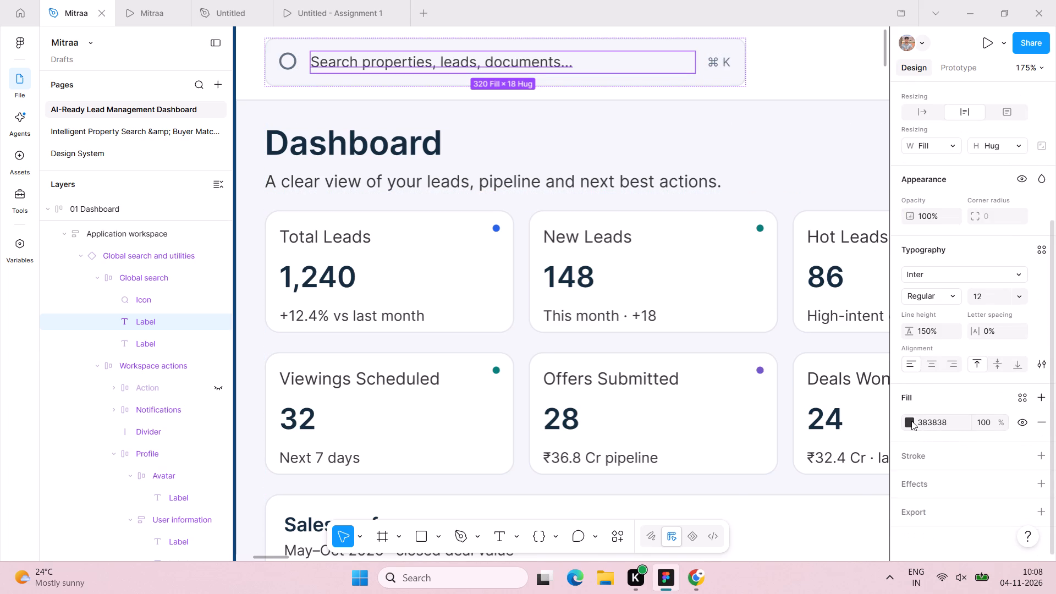
left_click(911, 421)
left_click(923, 422)
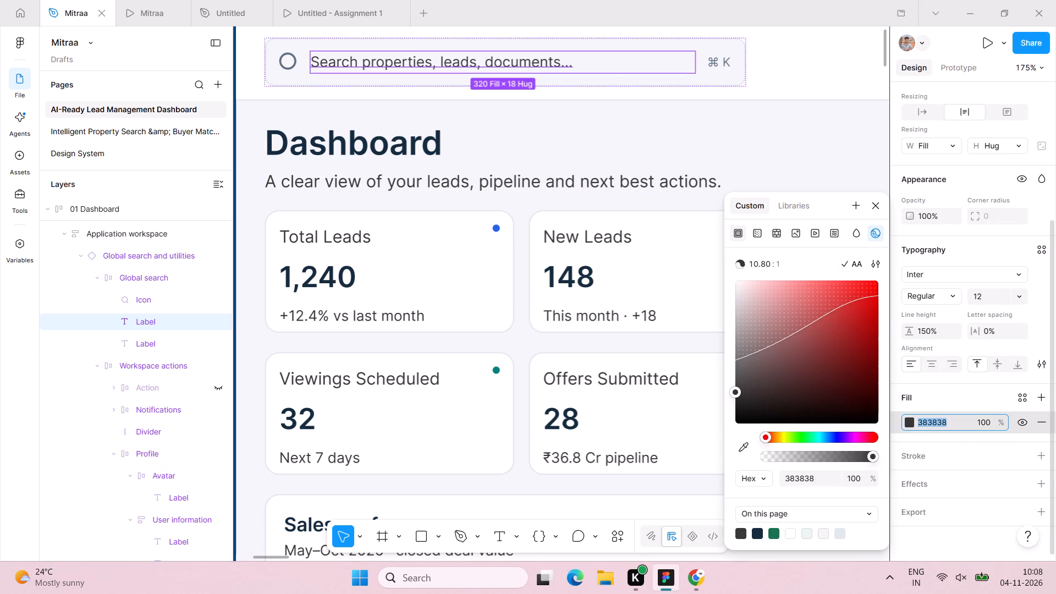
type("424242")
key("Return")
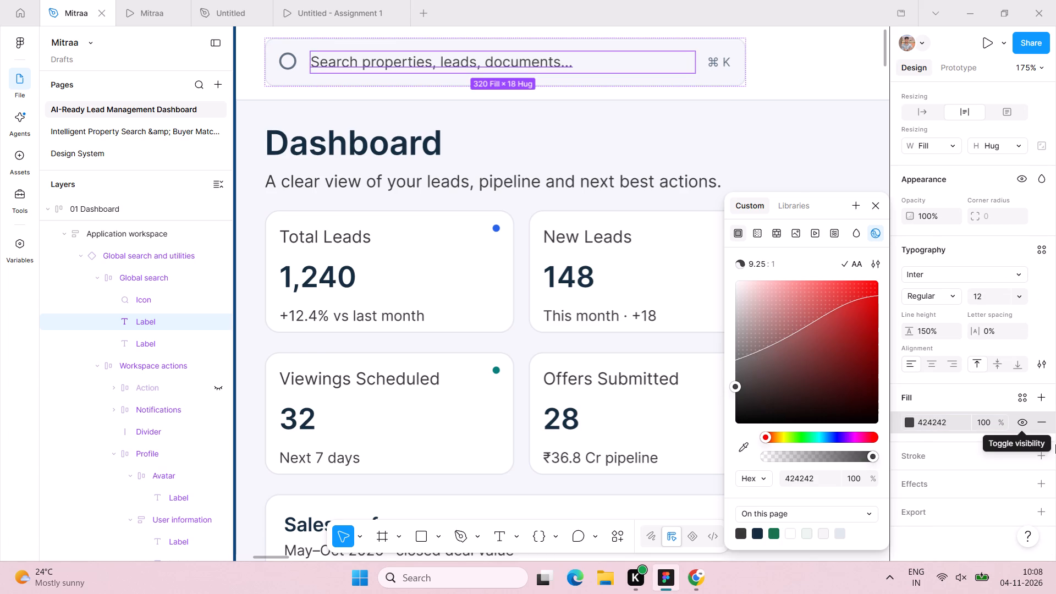
Set the stroke of the Dashboard search icon to the Outside position with a weight of 1.
left_click(285, 67)
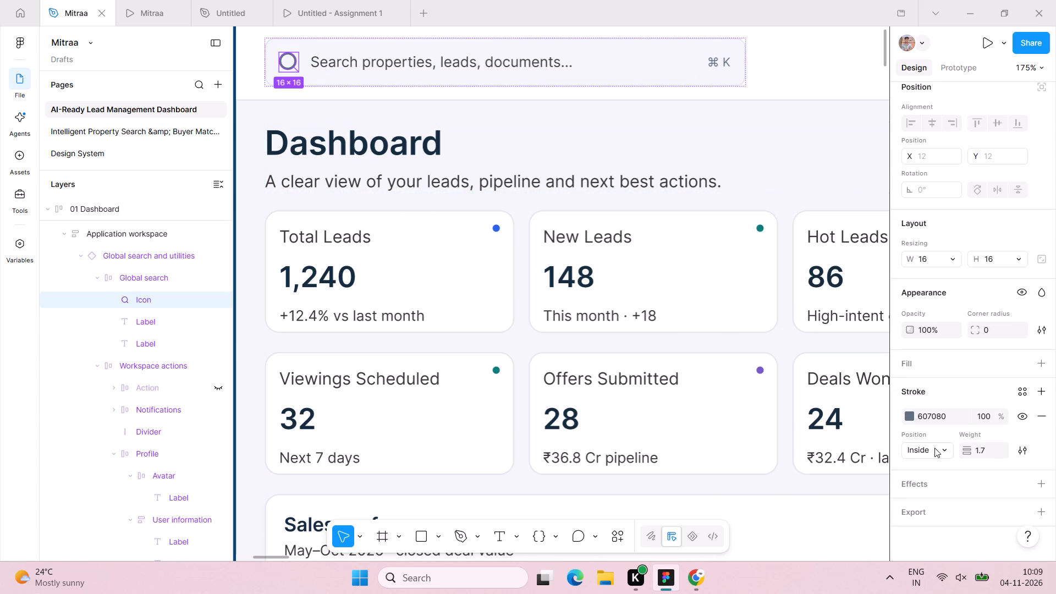
left_click(982, 447)
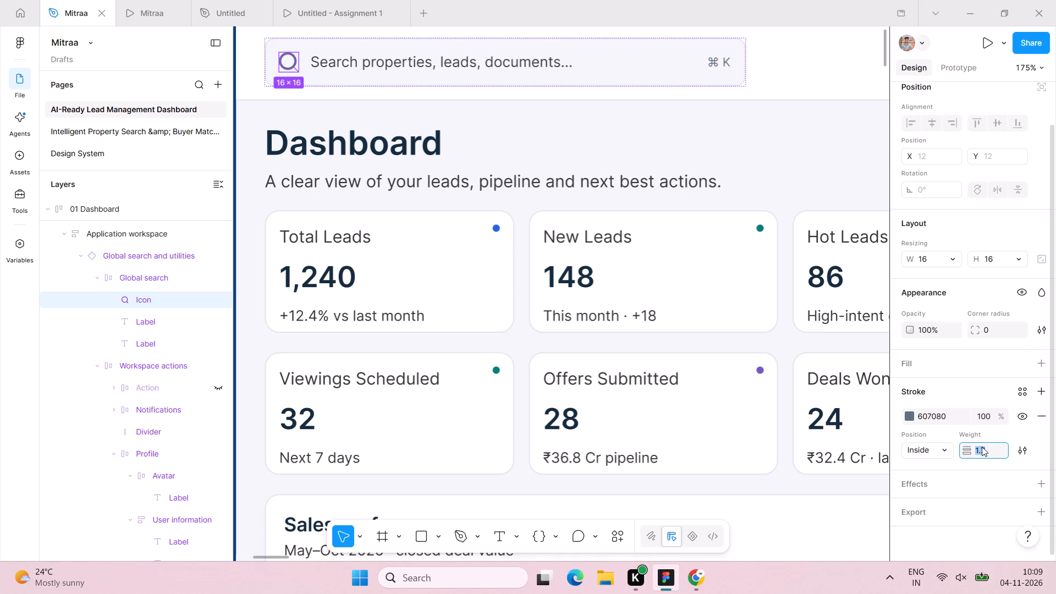
key("0")
key("Return")
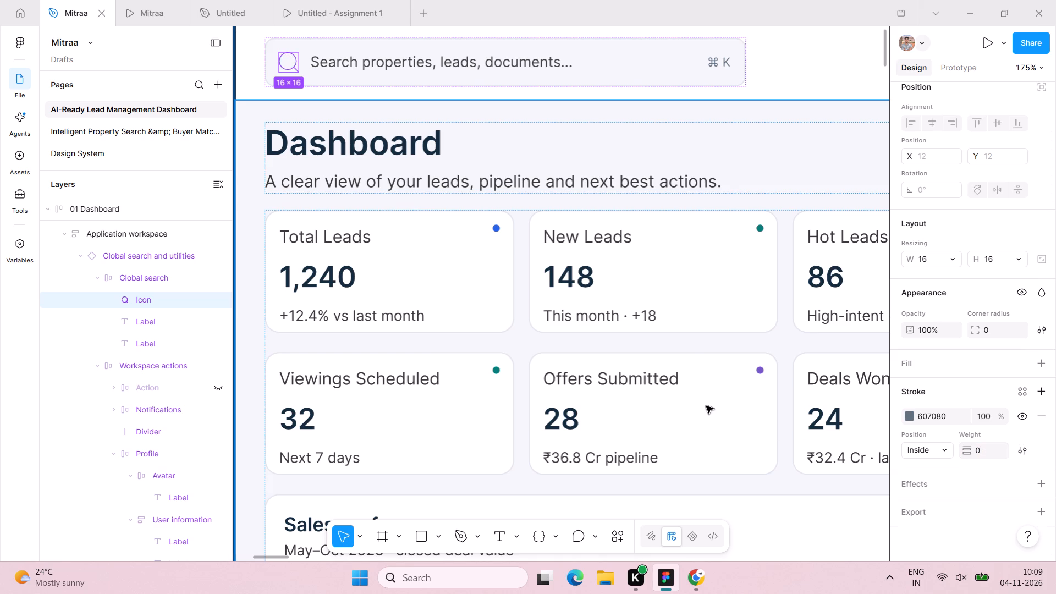
left_click(946, 448)
left_click(937, 464)
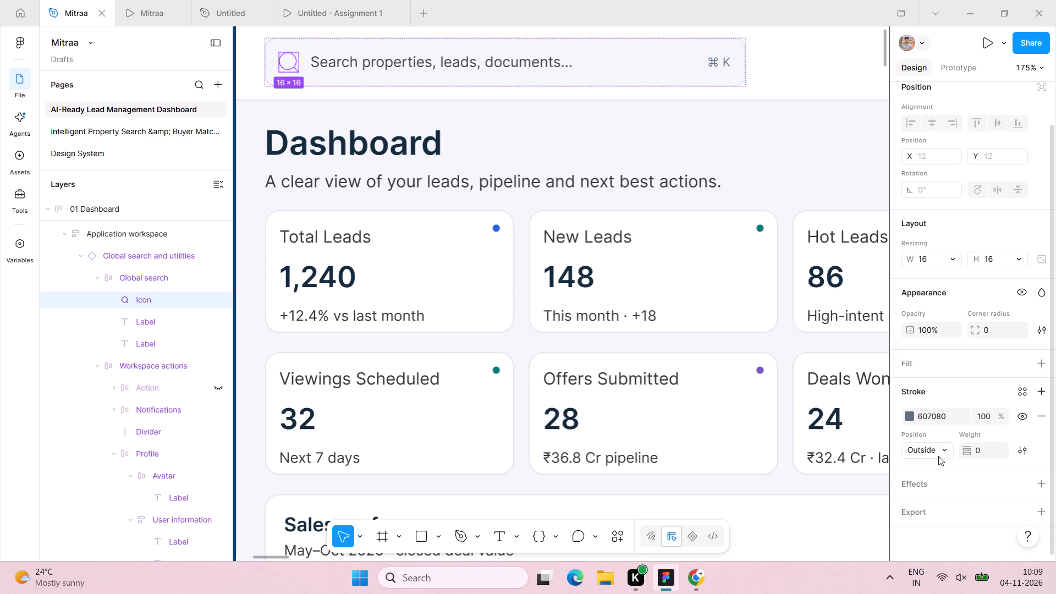
left_click(985, 448)
key("1")
key("Return")
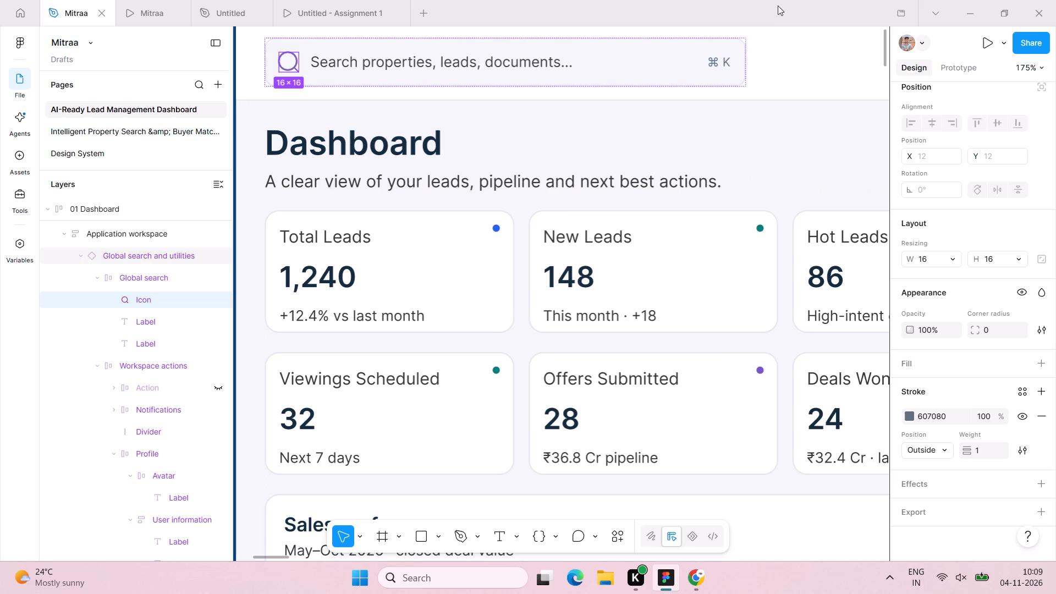
Remove the ⌘ K shortcut label from the global search field on 01 Dashboard.
left_click(782, 70)
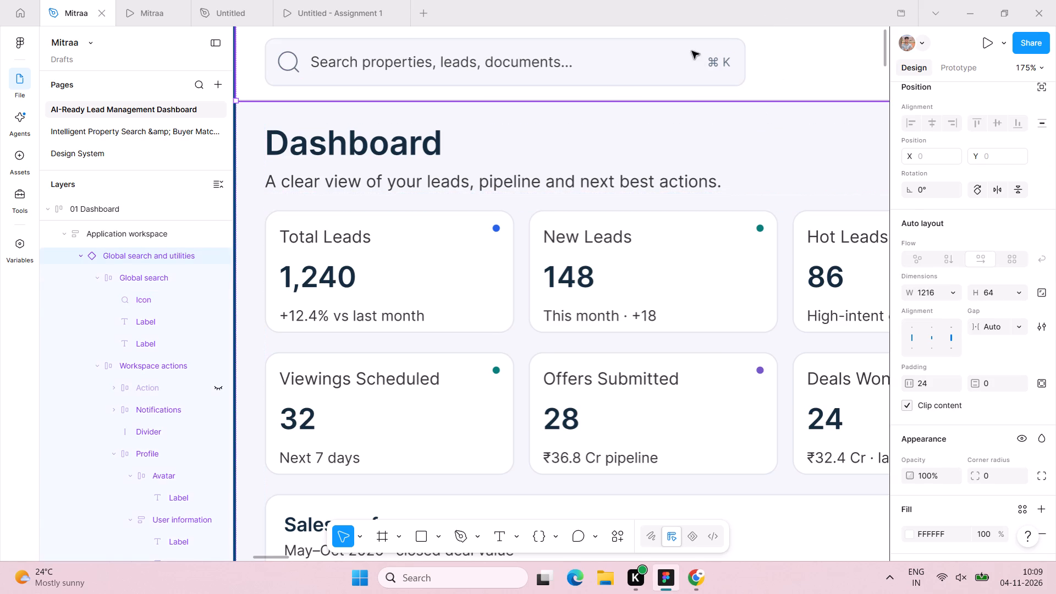
double_click(723, 59)
double_click(723, 59)
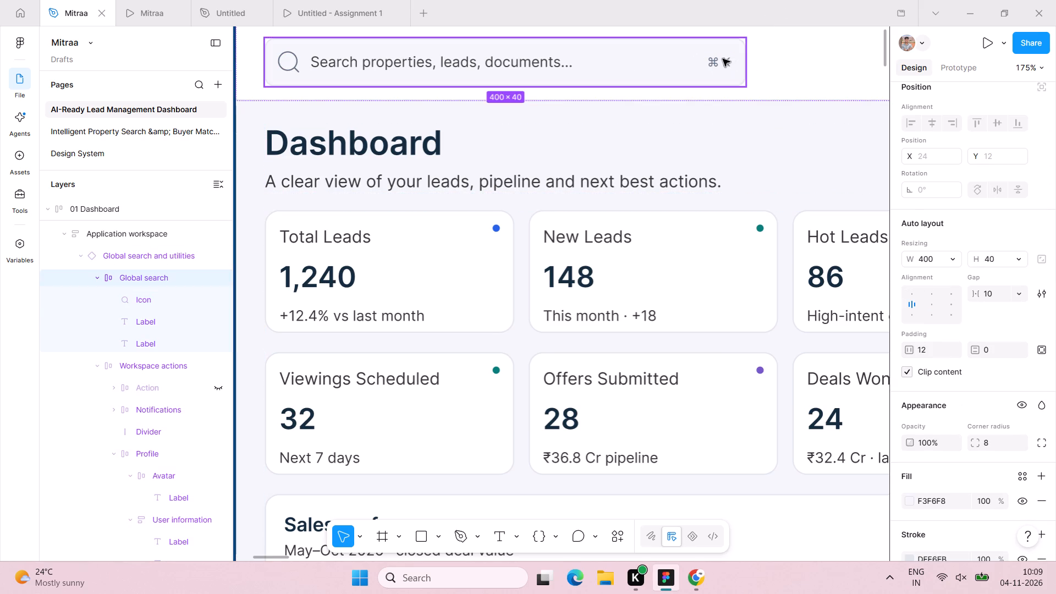
key("BackSpace")
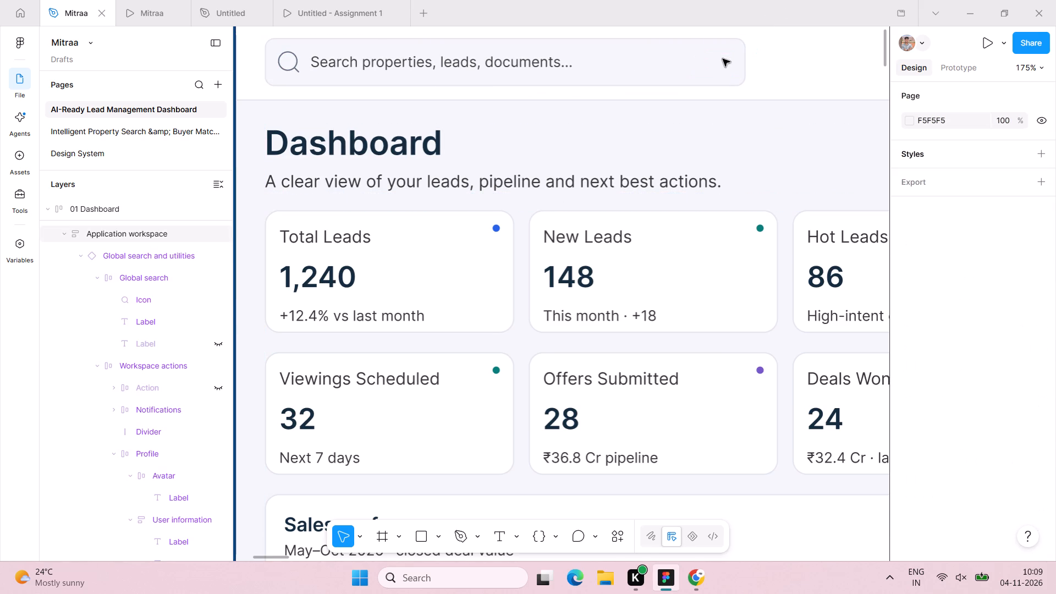
Remove the chevron icon beside the profile name in the 02 Lead management top bar.
scroll(723, 59, "left", 4)
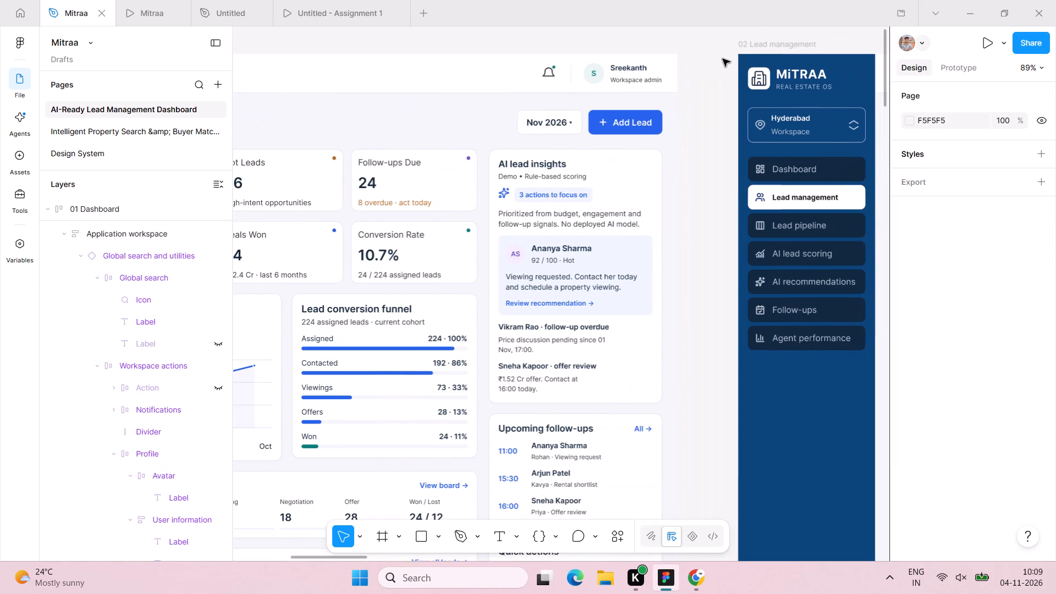
scroll(648, 105, "left", 4)
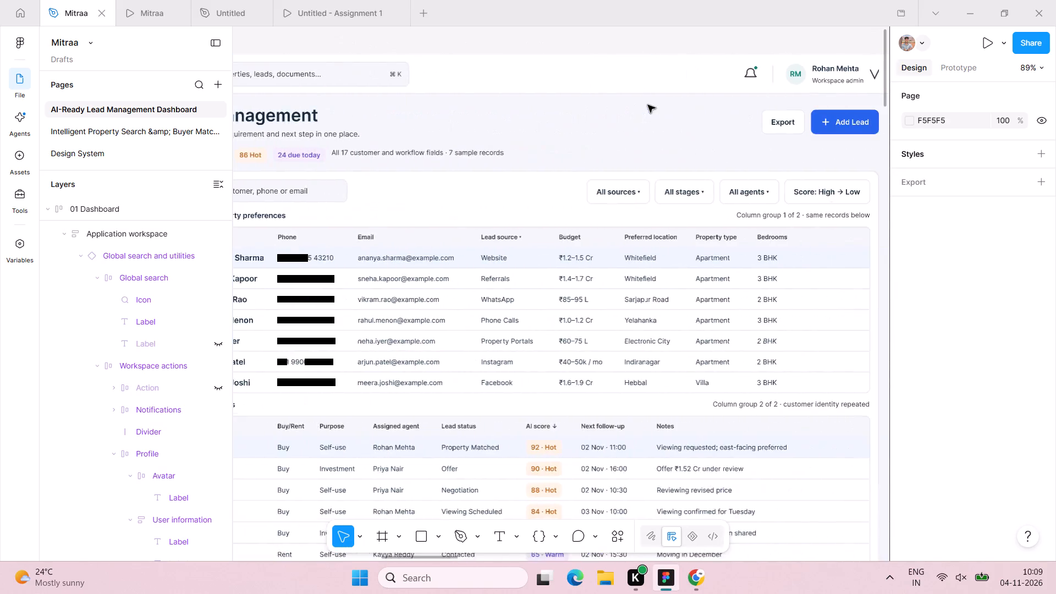
scroll(648, 105, "right", 1)
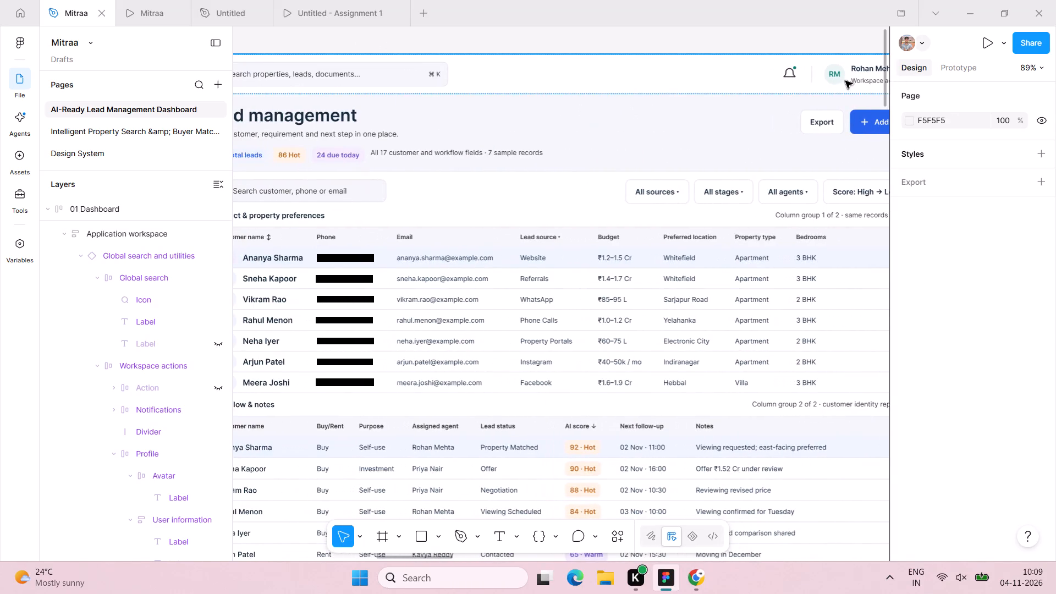
scroll(844, 81, "left", 2)
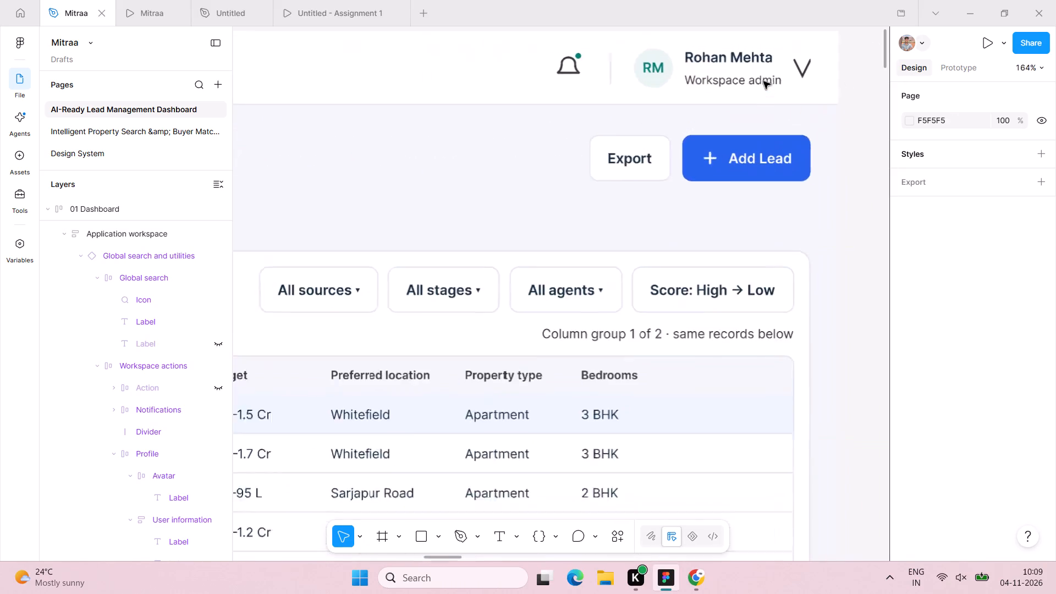
double_click(829, 56)
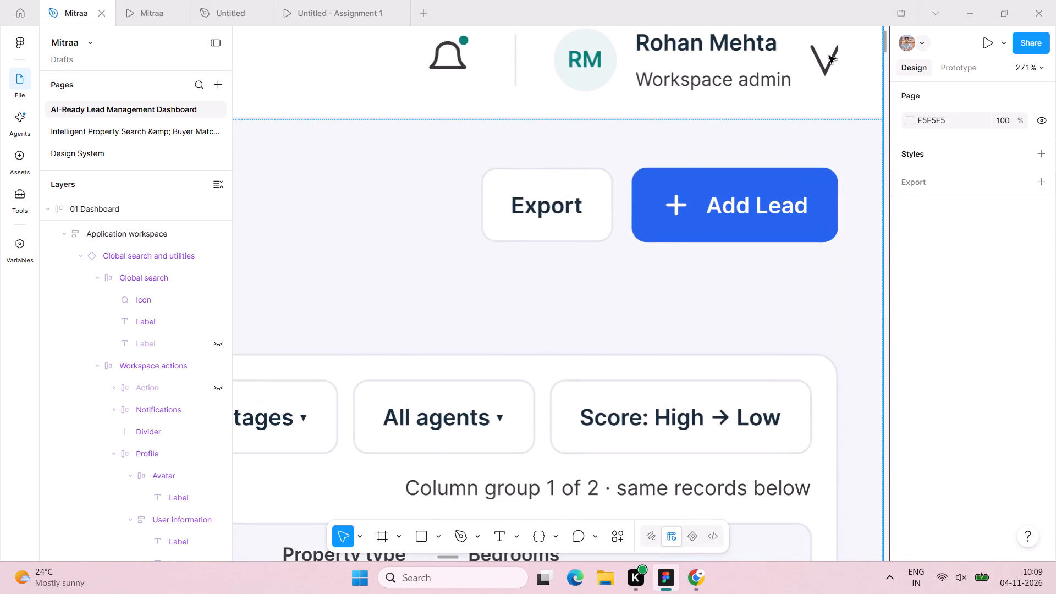
scroll(829, 56, "left", 1)
scroll(829, 56, "up", 1)
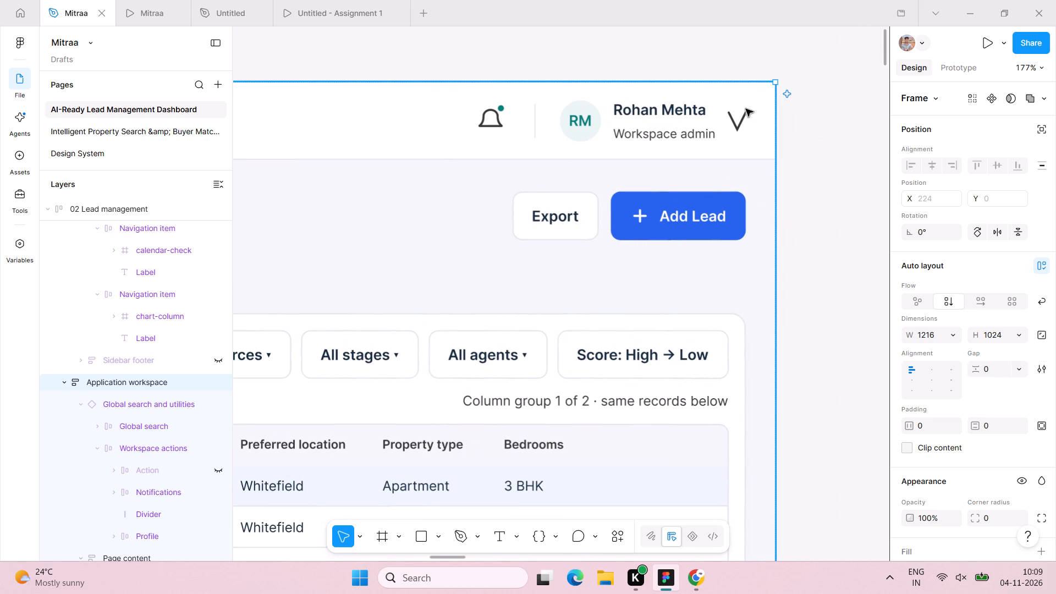
double_click(747, 108)
double_click(735, 130)
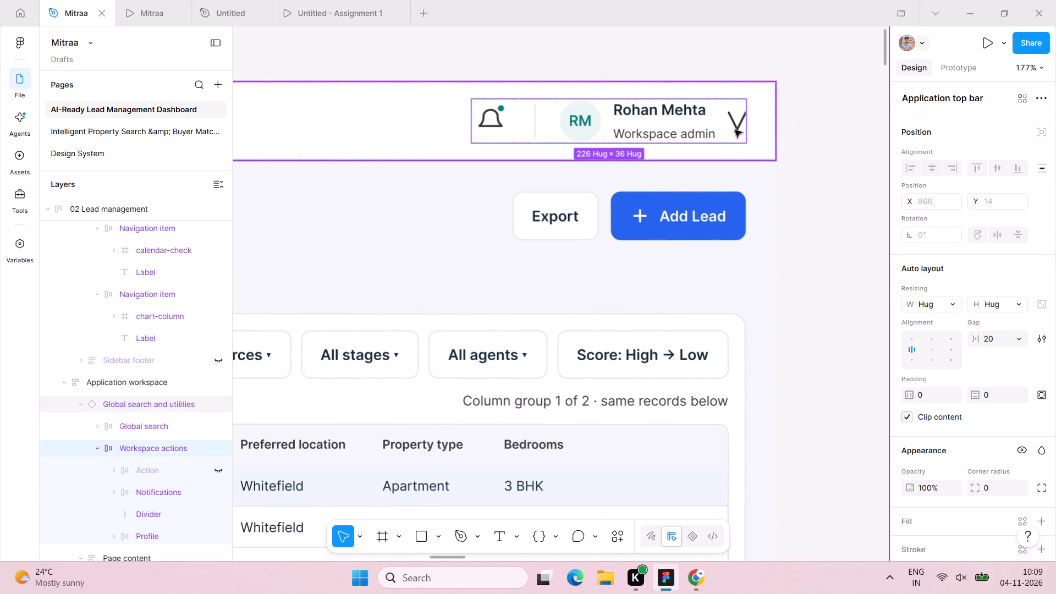
double_click(735, 130)
double_click(735, 130)
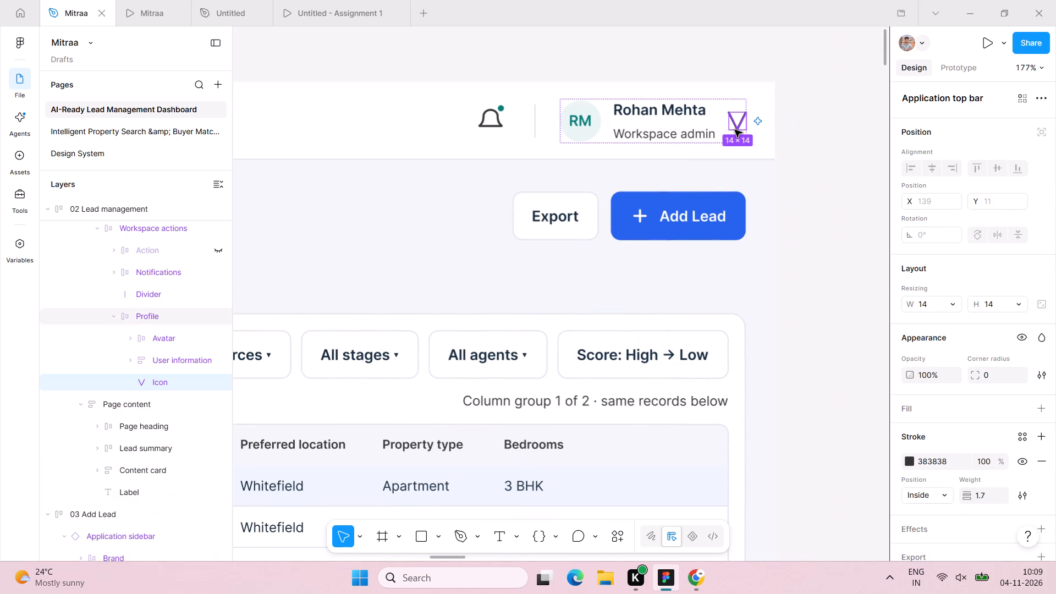
key("BackSpace")
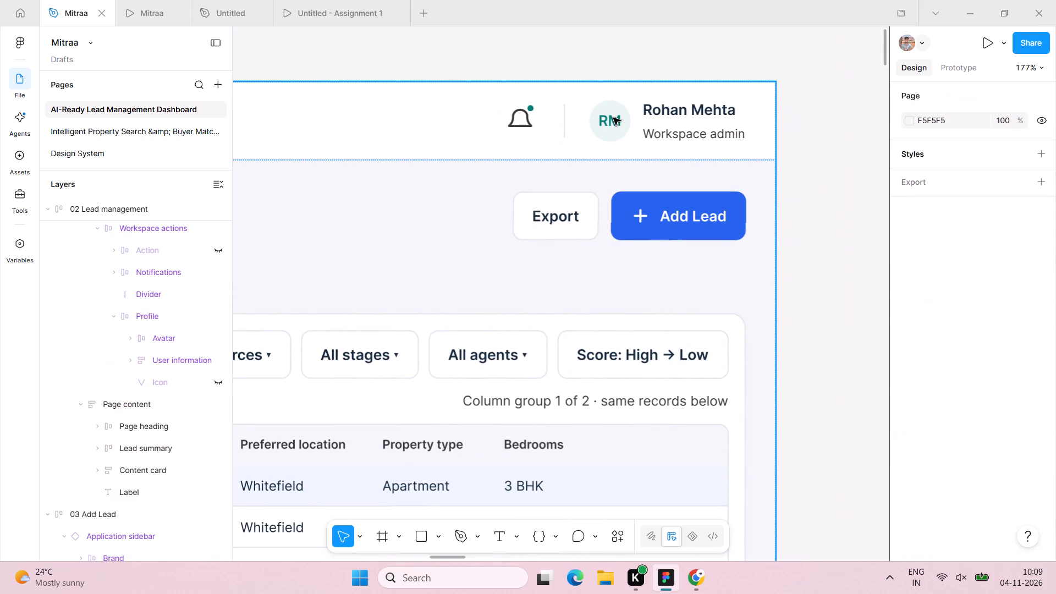
Change the avatar initials in the 02 Lead management top bar to S.
double_click(613, 118)
triple_click(613, 119)
left_click(613, 119)
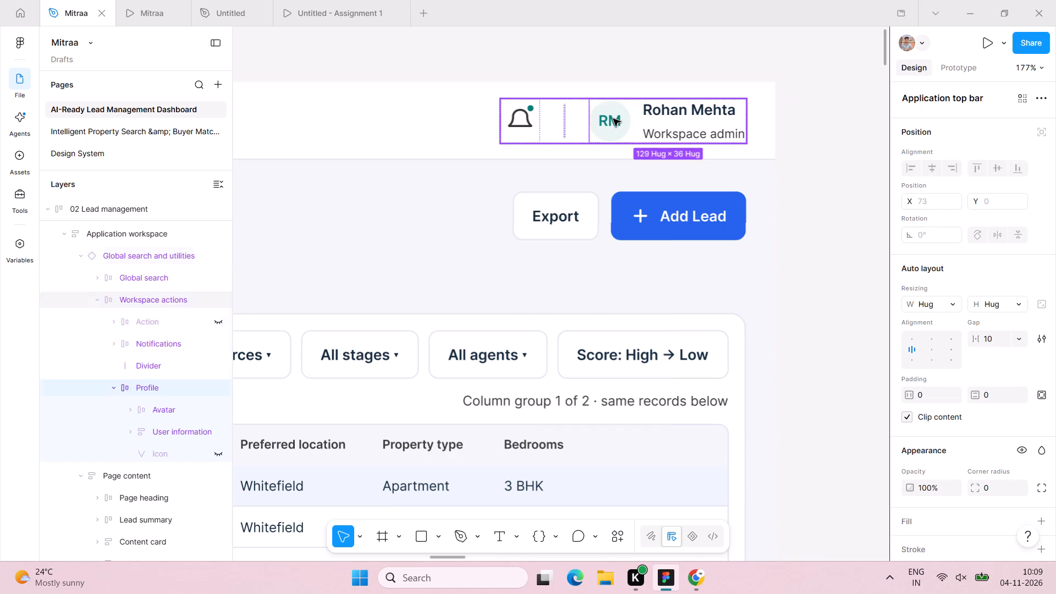
double_click(613, 119)
double_click(613, 119)
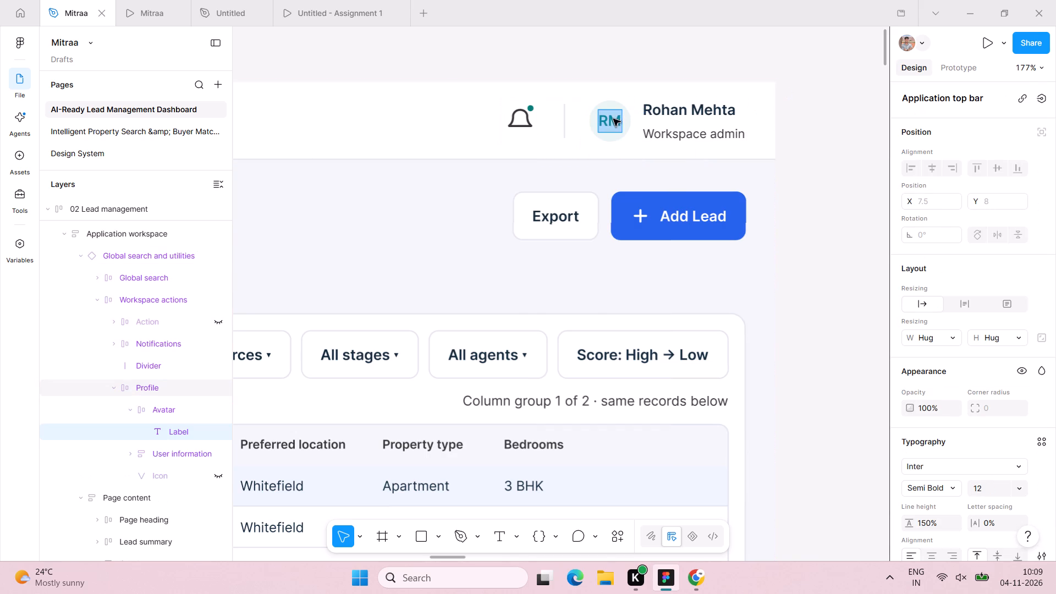
key("shift+s")
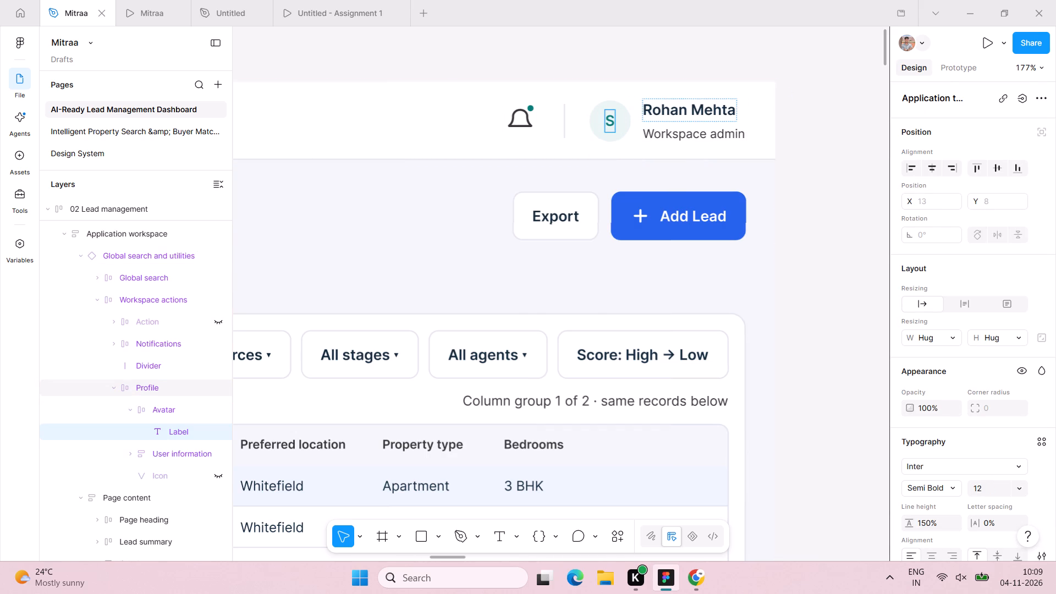
Replace the profile name in the 02 Lead management top bar with Sreekanth.
double_click(679, 108)
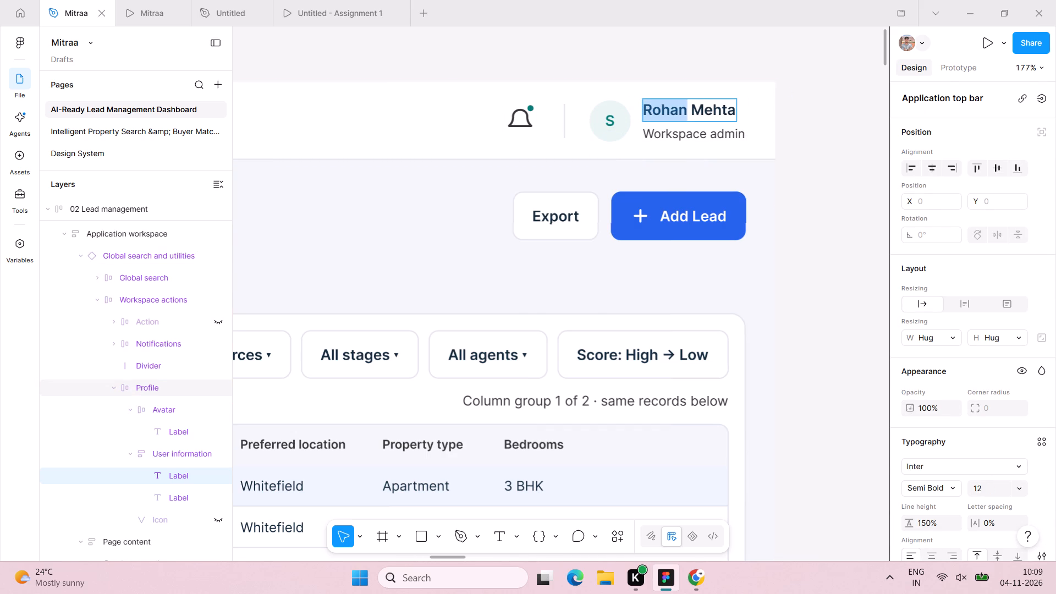
double_click(735, 109)
triple_click(735, 109)
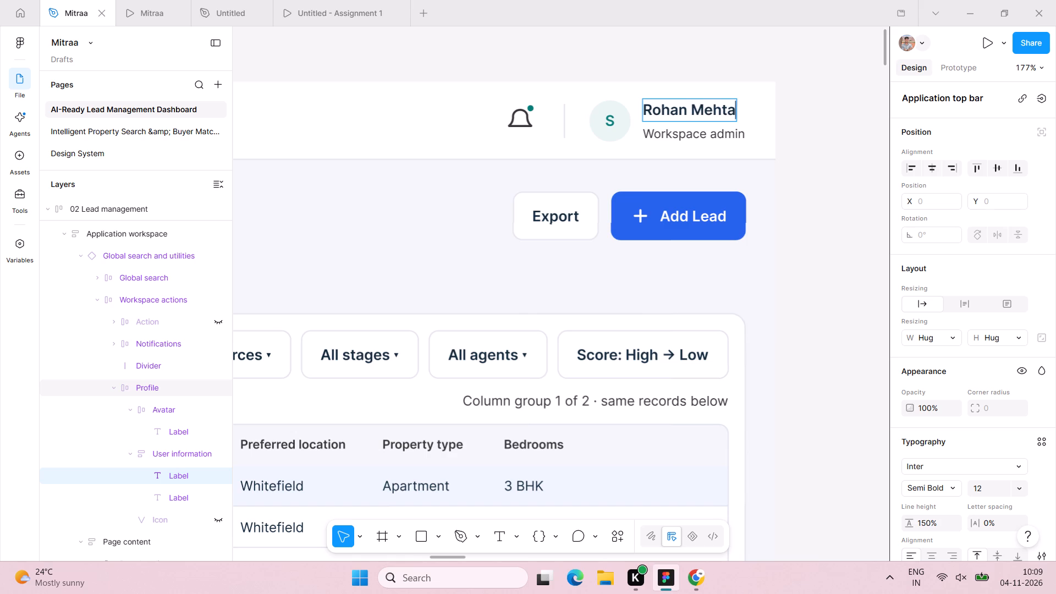
left_click(735, 109)
type("Sree")
type("kanth")
left_click(716, 139)
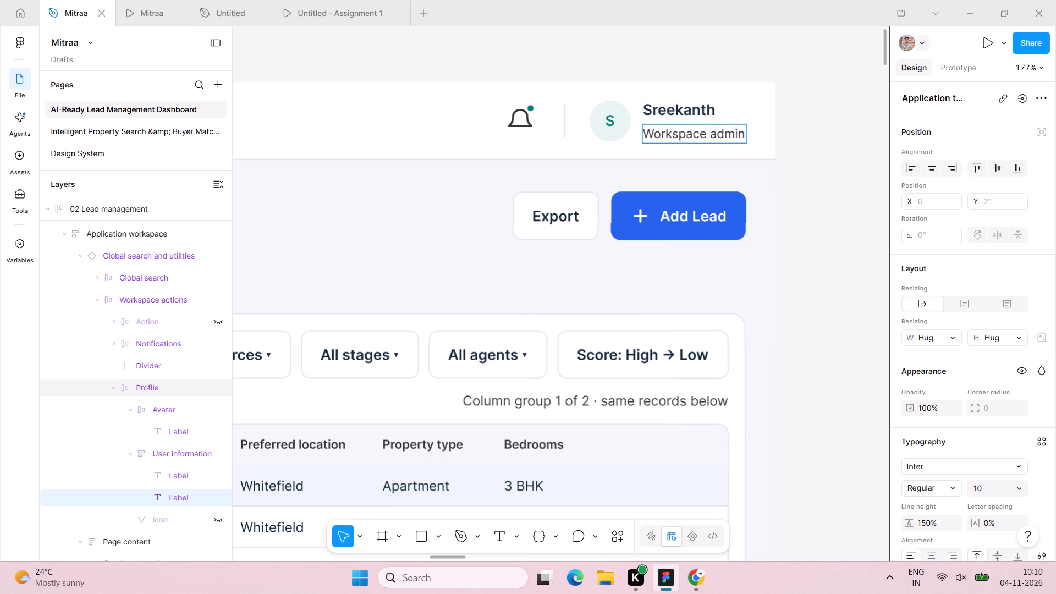
left_click(704, 116)
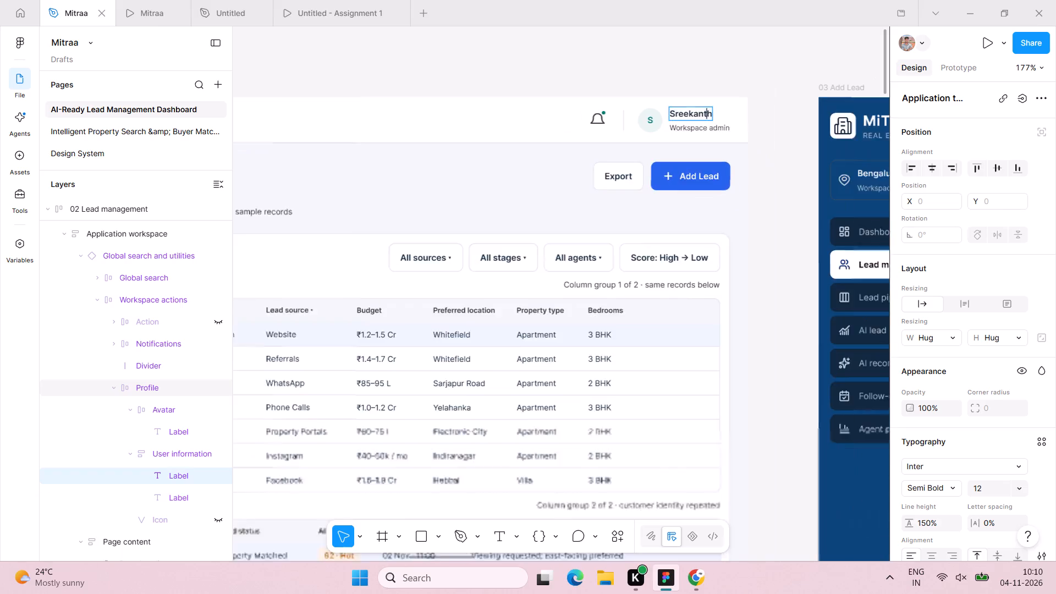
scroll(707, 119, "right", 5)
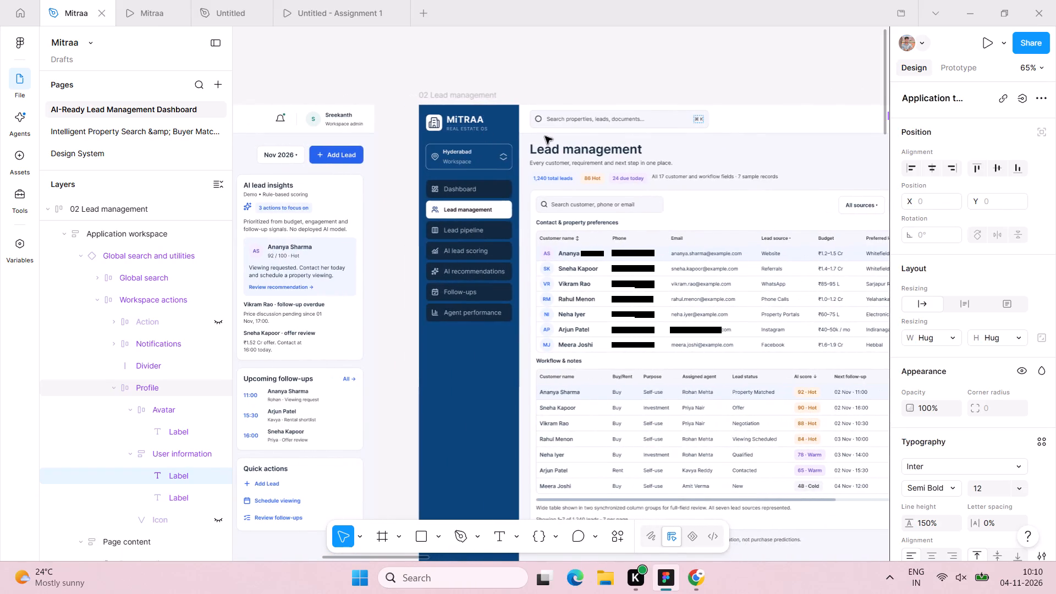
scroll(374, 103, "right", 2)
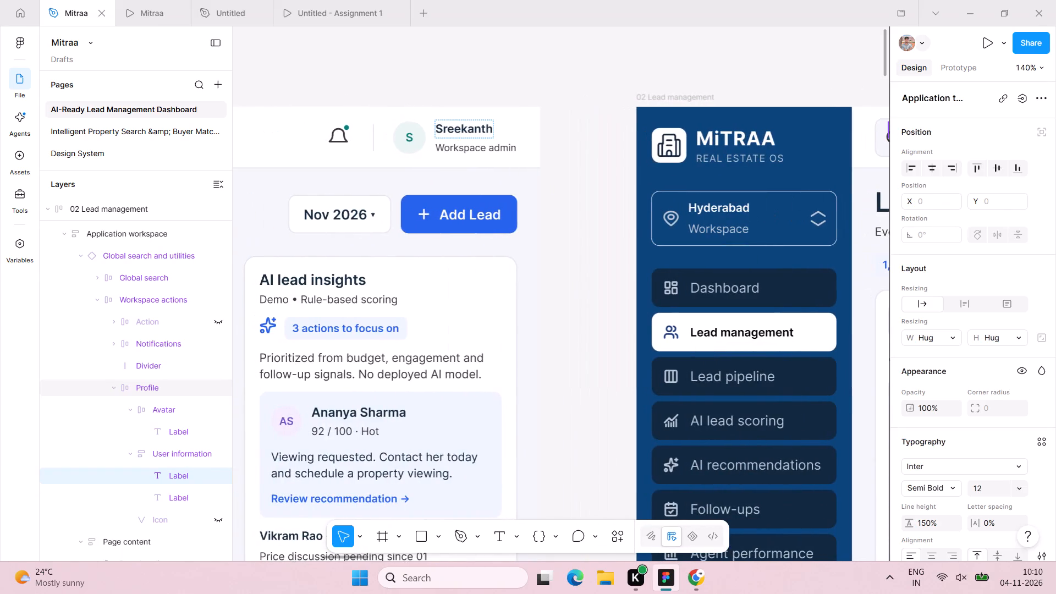
Set the font size of the Sreekanth profile name in the 01 Dashboard top bar to 14.
double_click(465, 130)
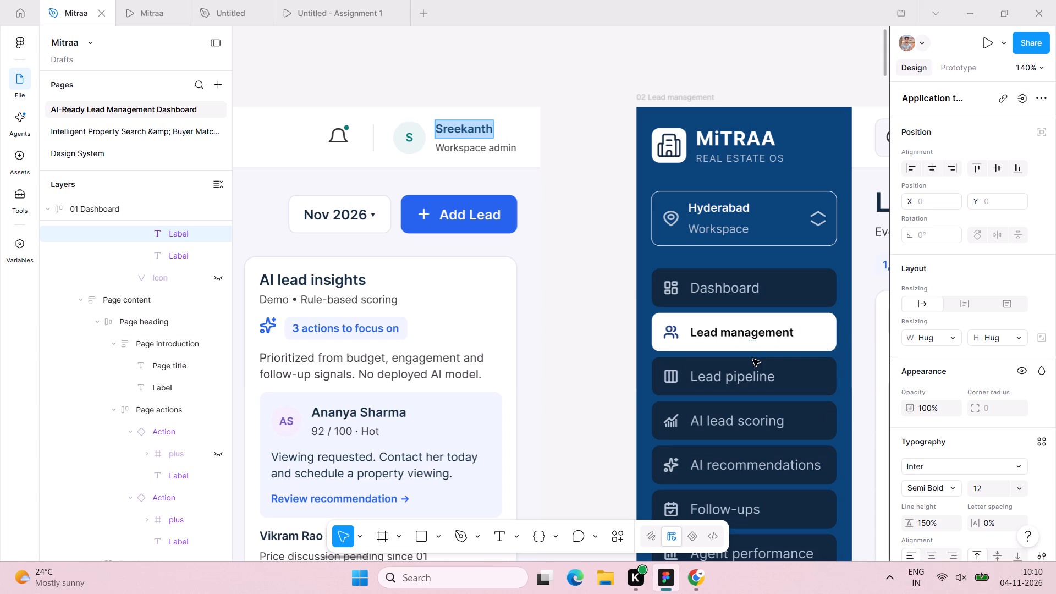
left_click_drag(964, 502, 993, 490)
left_click(993, 490)
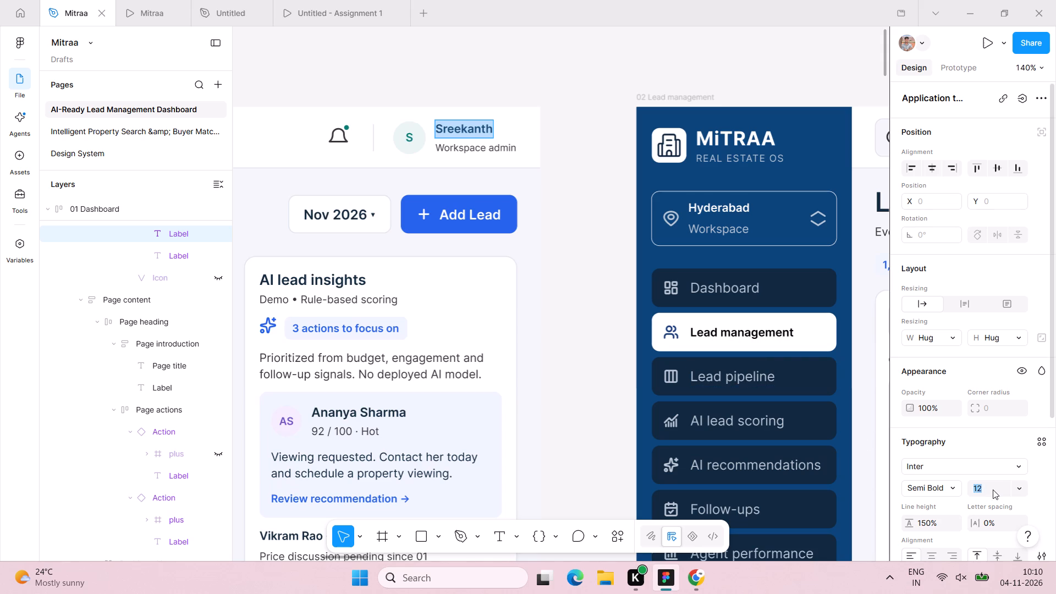
type("14")
key("Return")
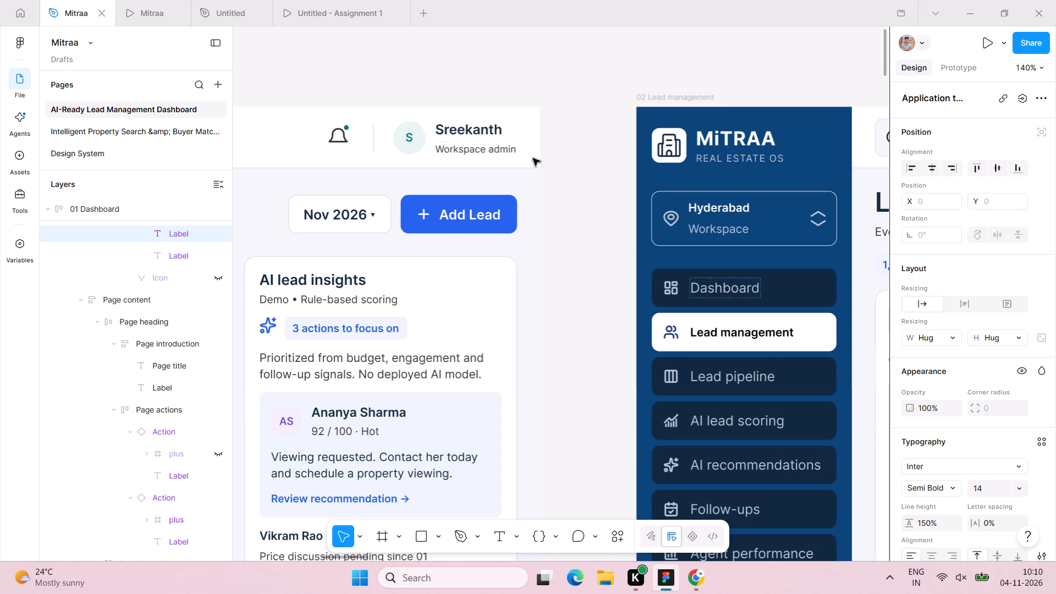
Set the font size of the Workspace admin label in the 01 Dashboard top bar to 12.
left_click(481, 155)
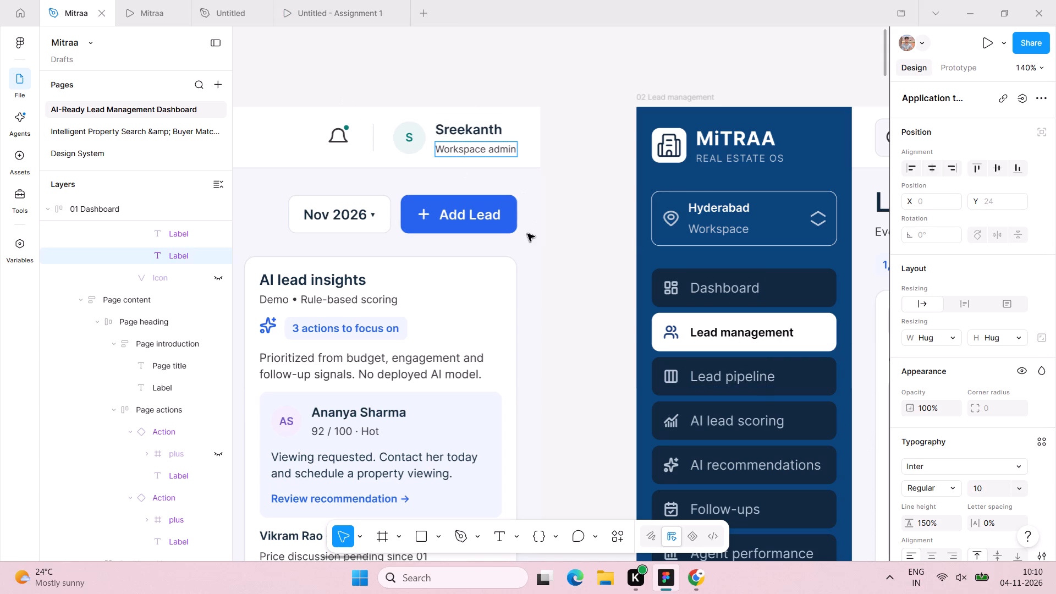
left_click(557, 178)
double_click(493, 153)
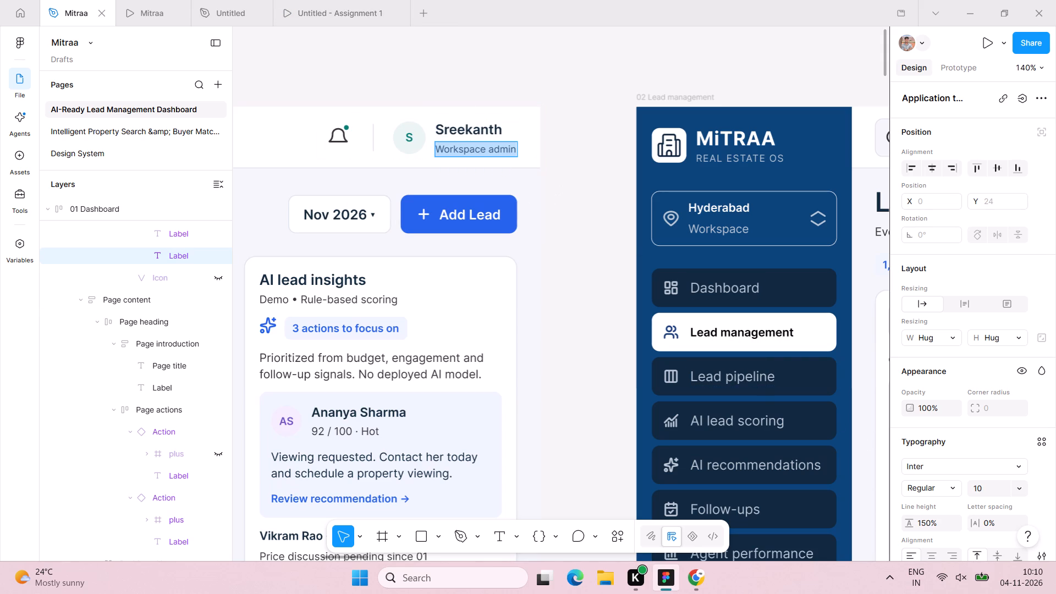
left_click(995, 487)
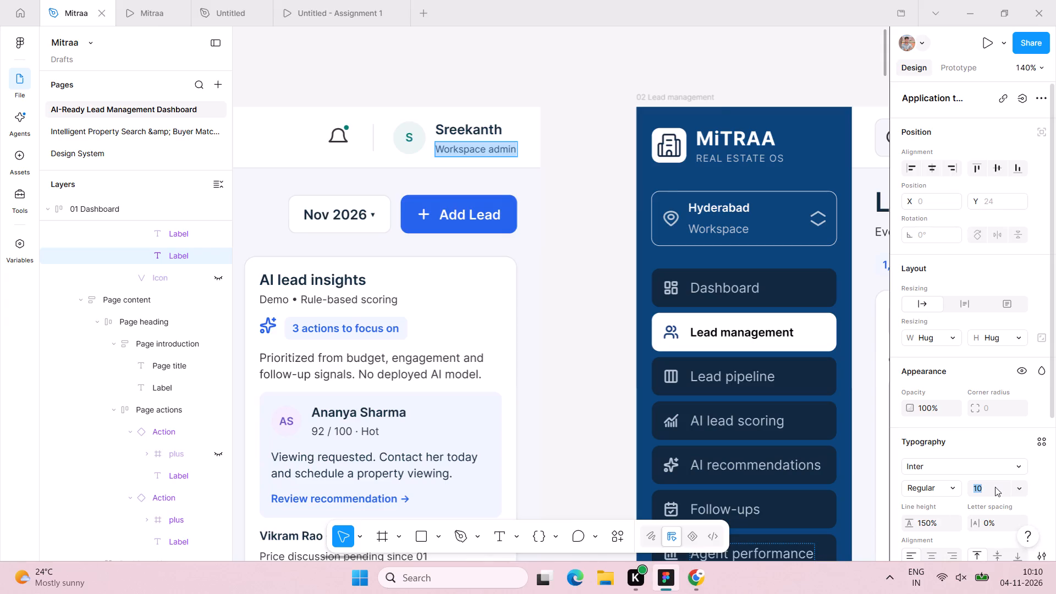
type("12")
key("Return")
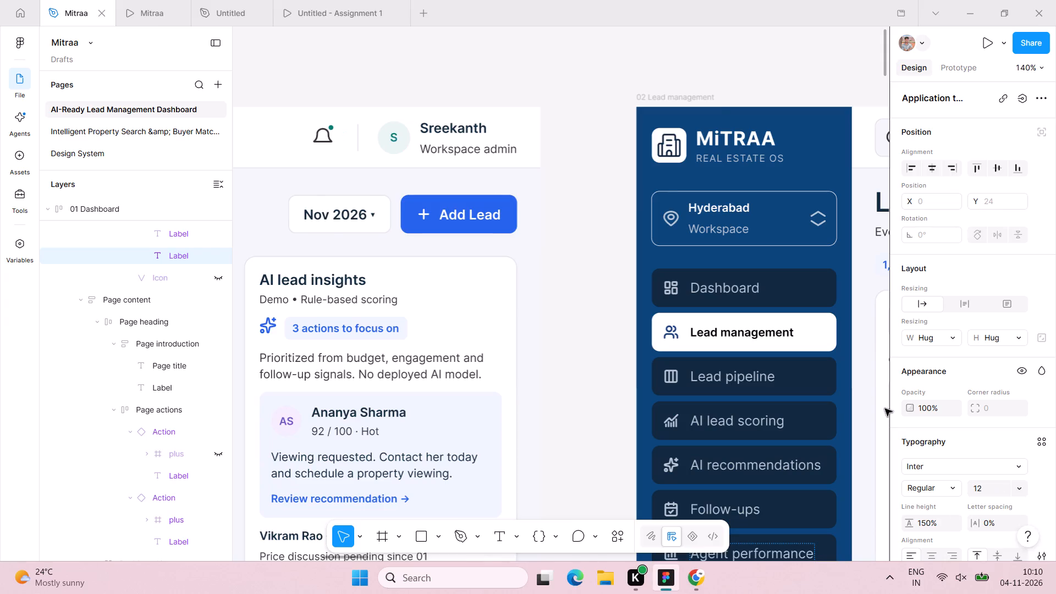
Set the font size of the Sreekanth profile name in the 02 Lead management top bar to 14.
scroll(520, 170, "left", 16)
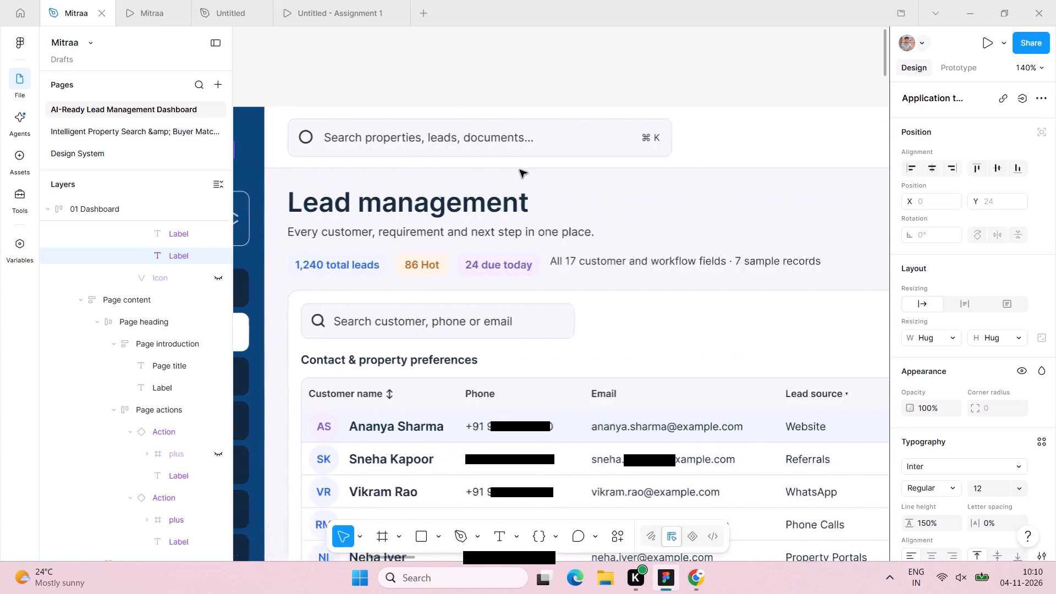
scroll(520, 170, "left", 3)
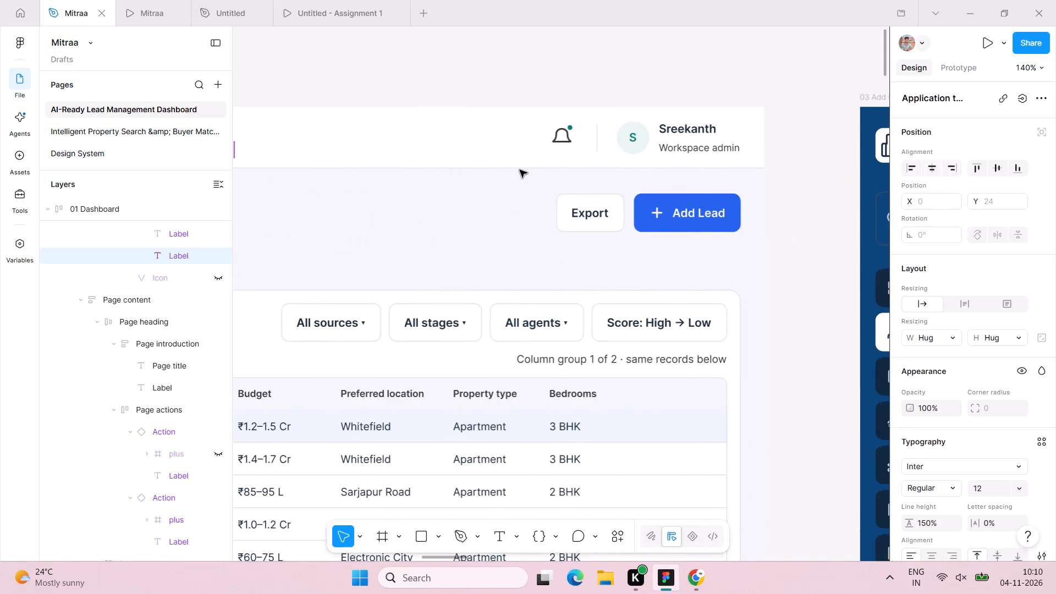
triple_click(675, 129)
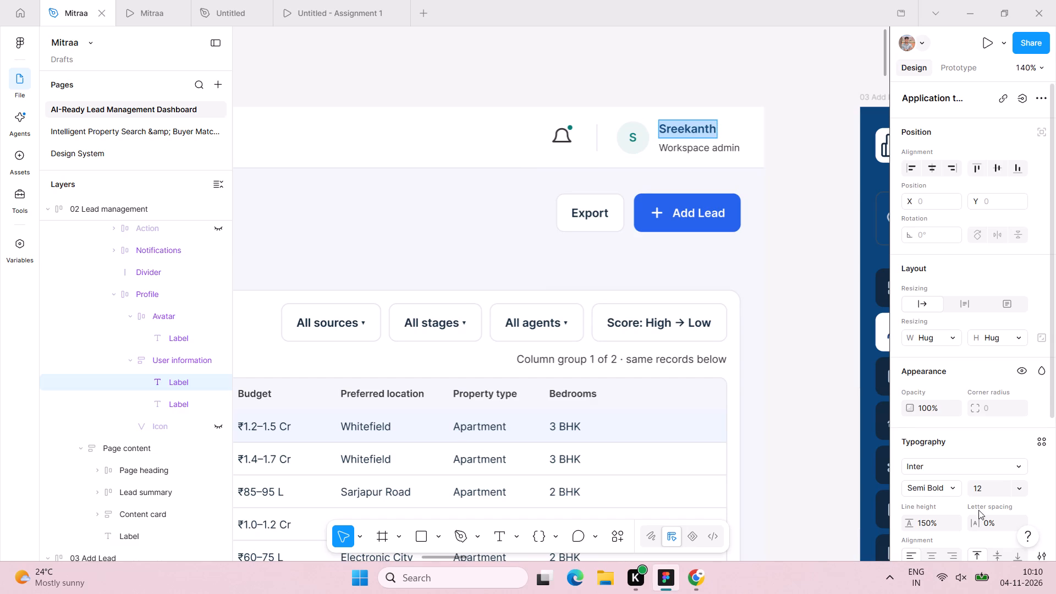
left_click(986, 483)
type("14")
key("Return")
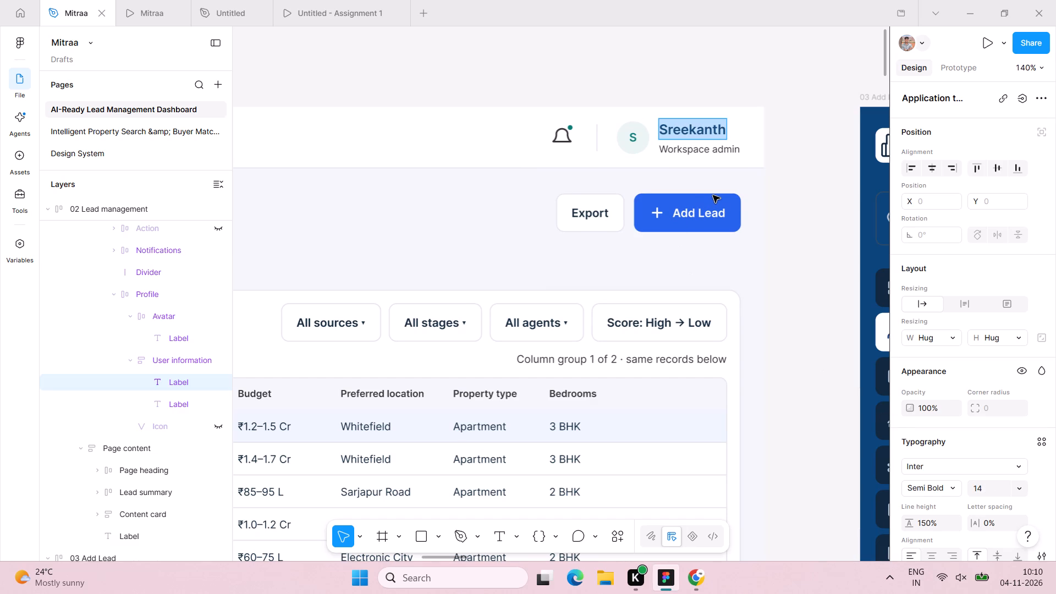
Set the font size of the Workspace admin label in the 02 Lead management top bar to 12.
double_click(730, 153)
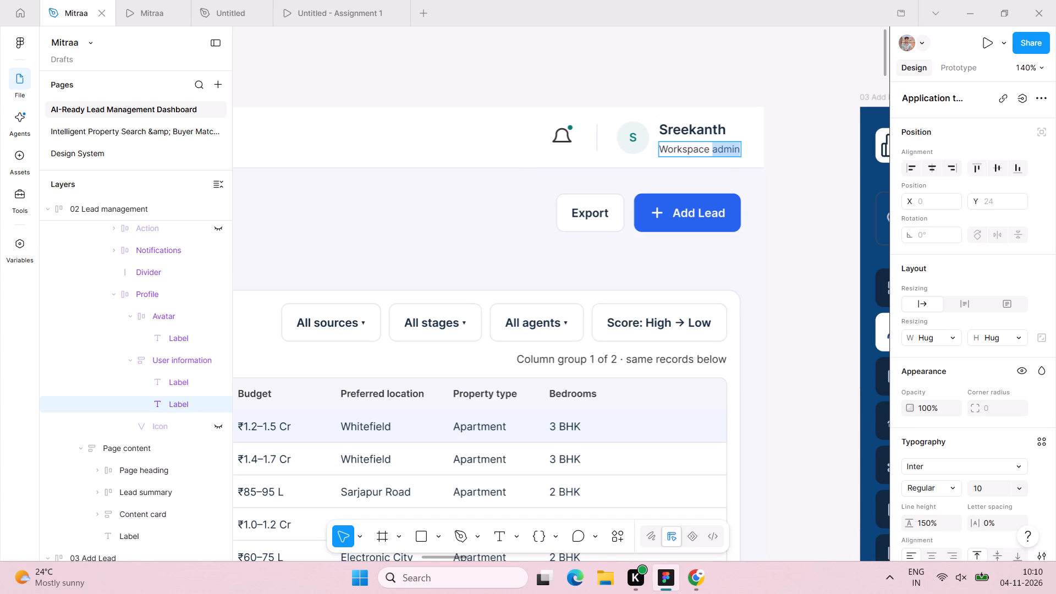
triple_click(730, 152)
left_click(730, 153)
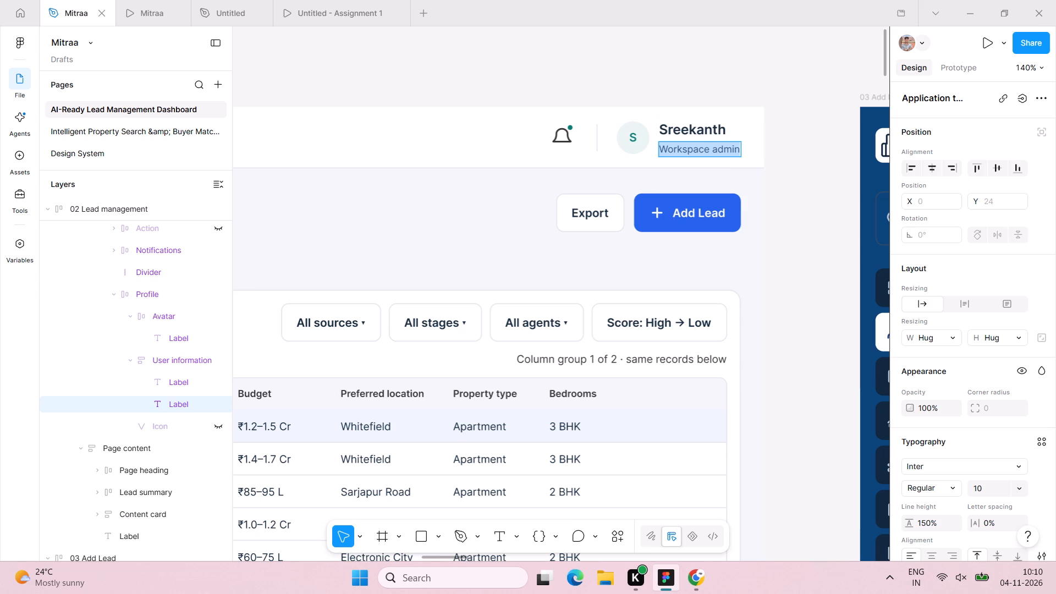
left_click(991, 487)
type("12")
key("Return")
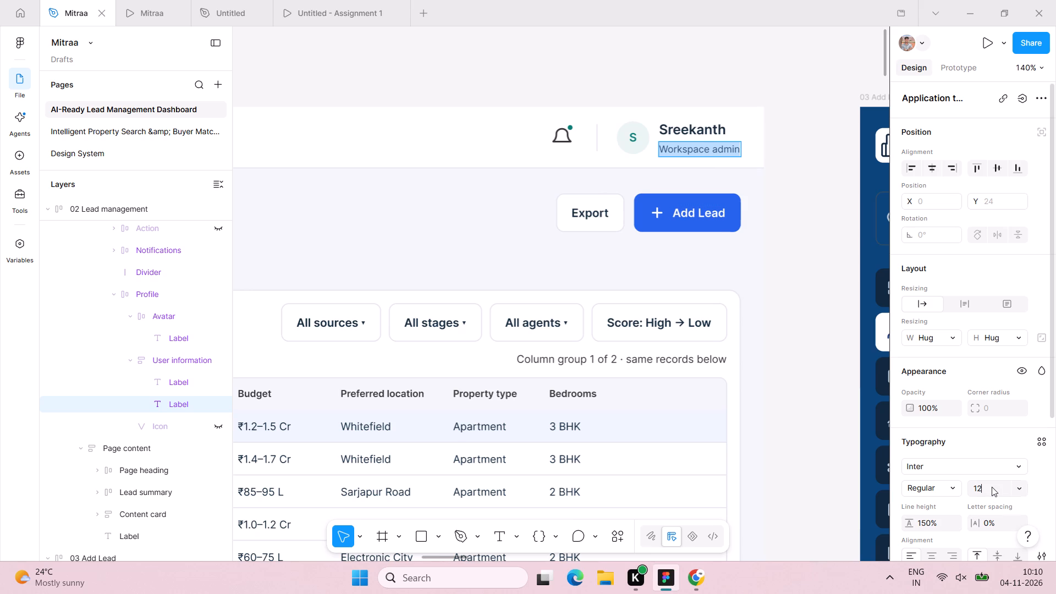
right_click_drag(1003, 485, 1055, 422)
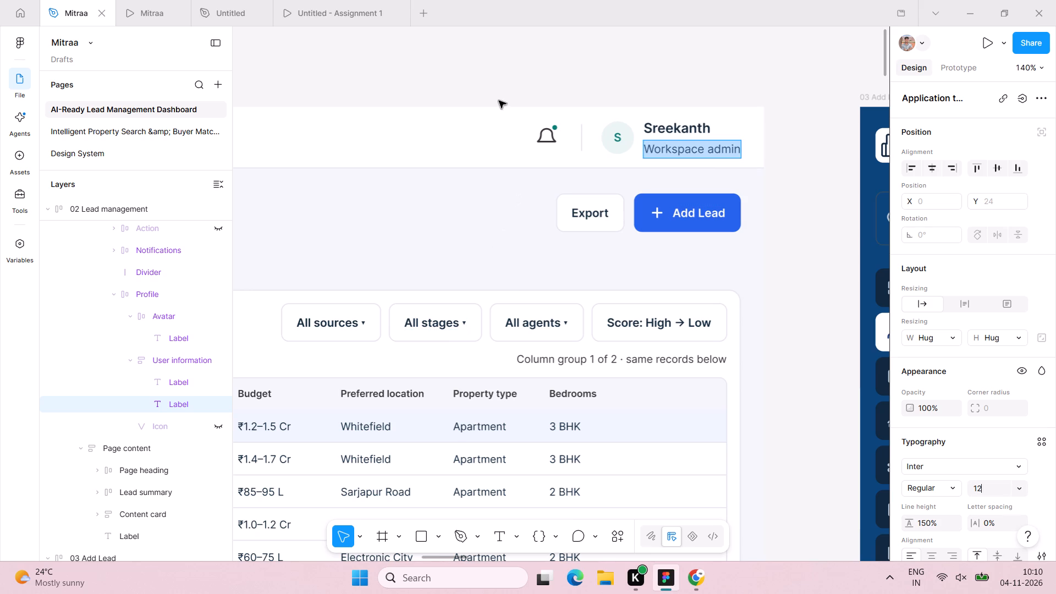
Remove the ⌘ K shortcut label from the global search field on 02 Lead management.
scroll(499, 101, "right", 6)
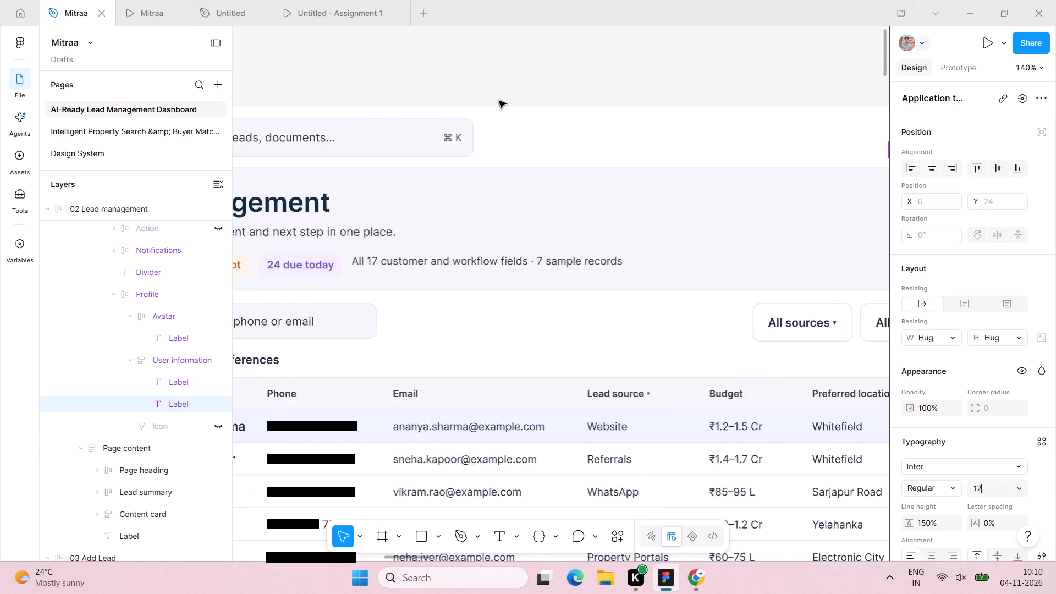
scroll(499, 101, "right", 1)
double_click(702, 145)
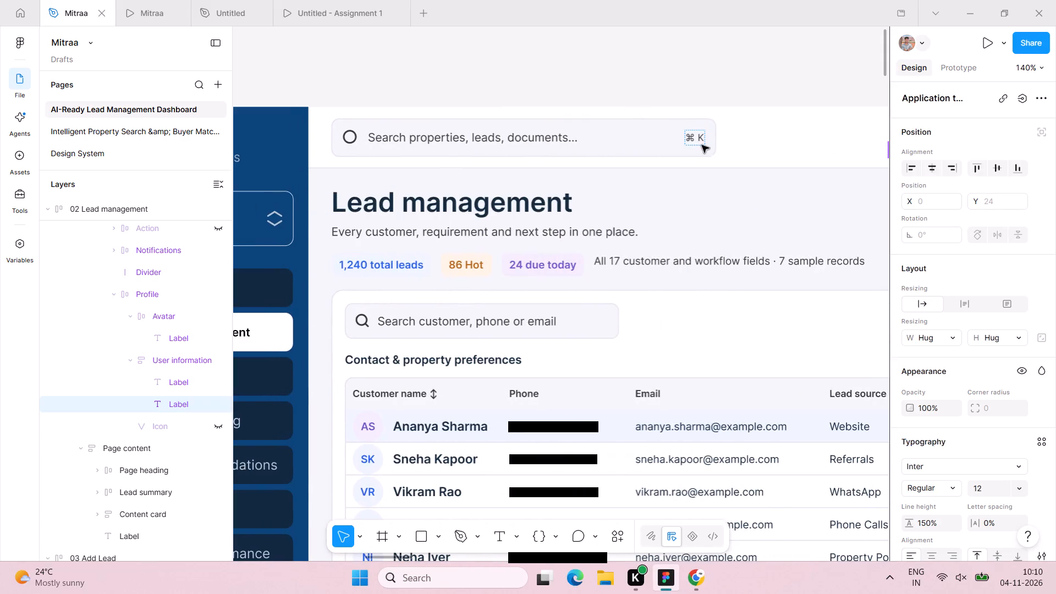
key("BackSpace")
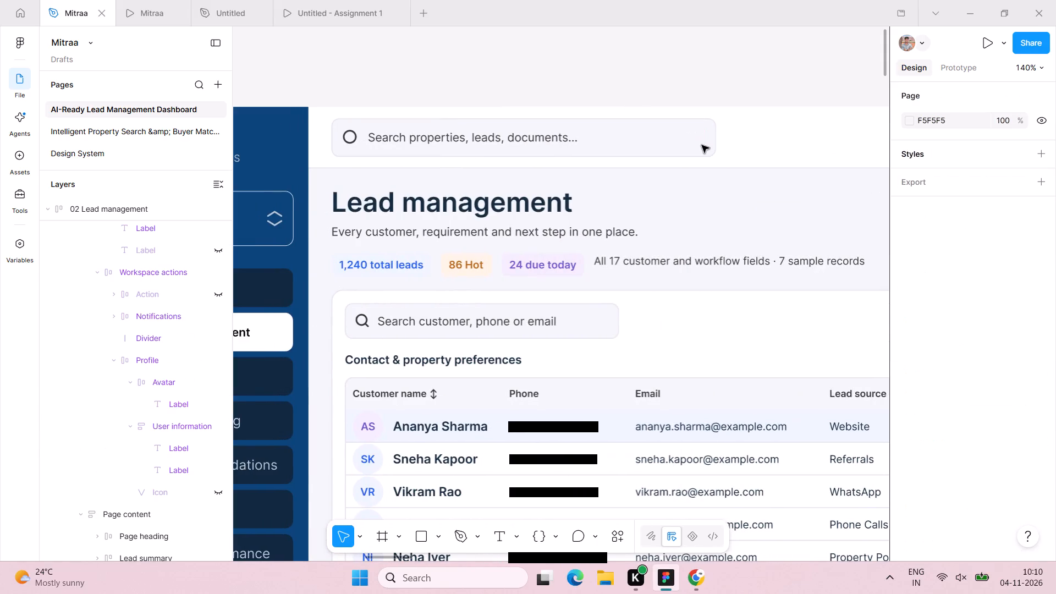
Set the stroke of the global search icon on 02 Lead management to Outside position with a weight of 1.
double_click(356, 136)
double_click(355, 136)
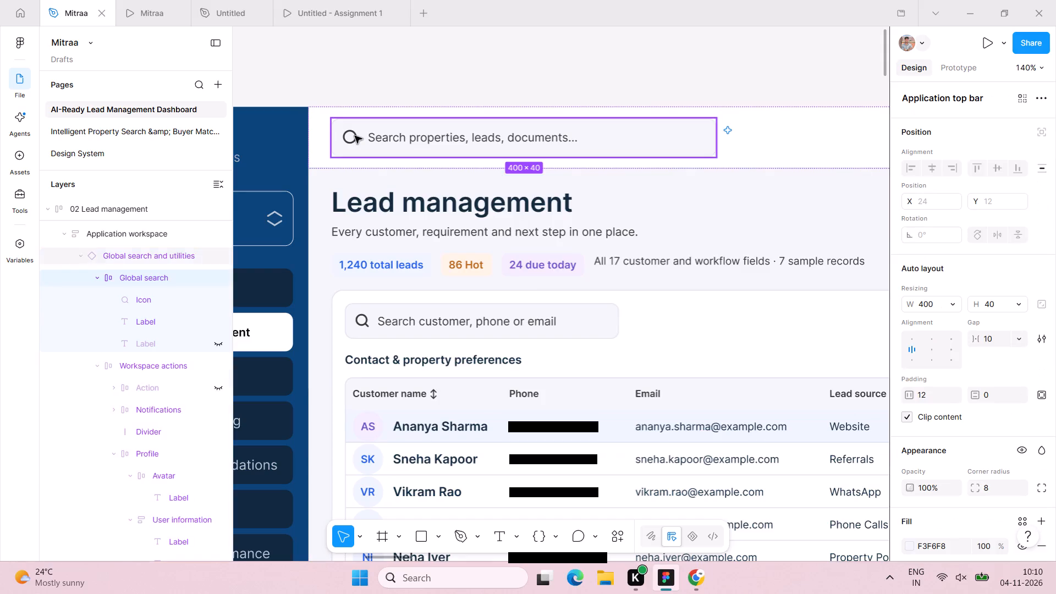
double_click(355, 136)
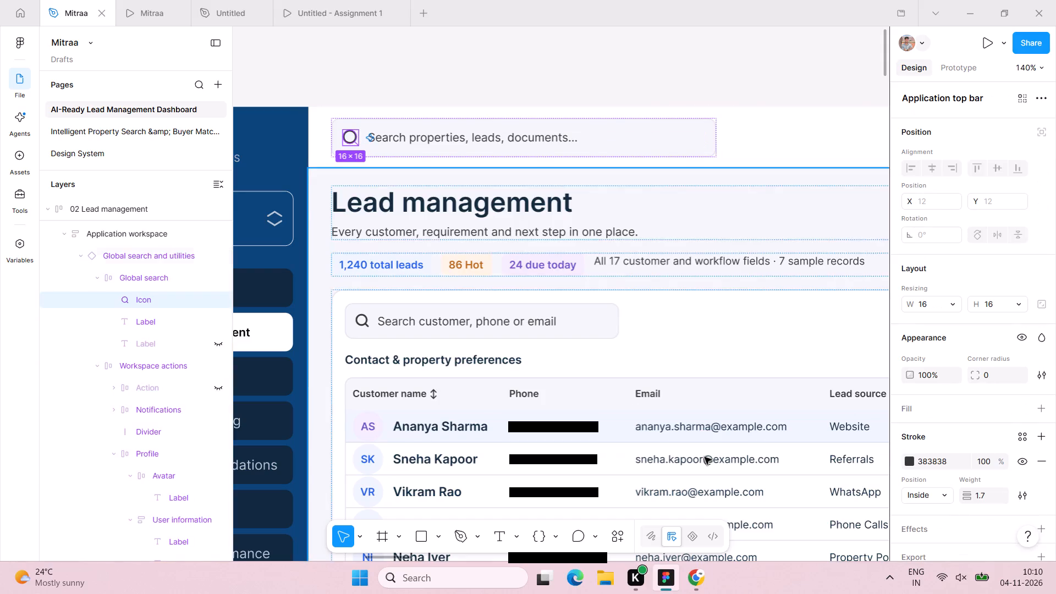
left_click(993, 497)
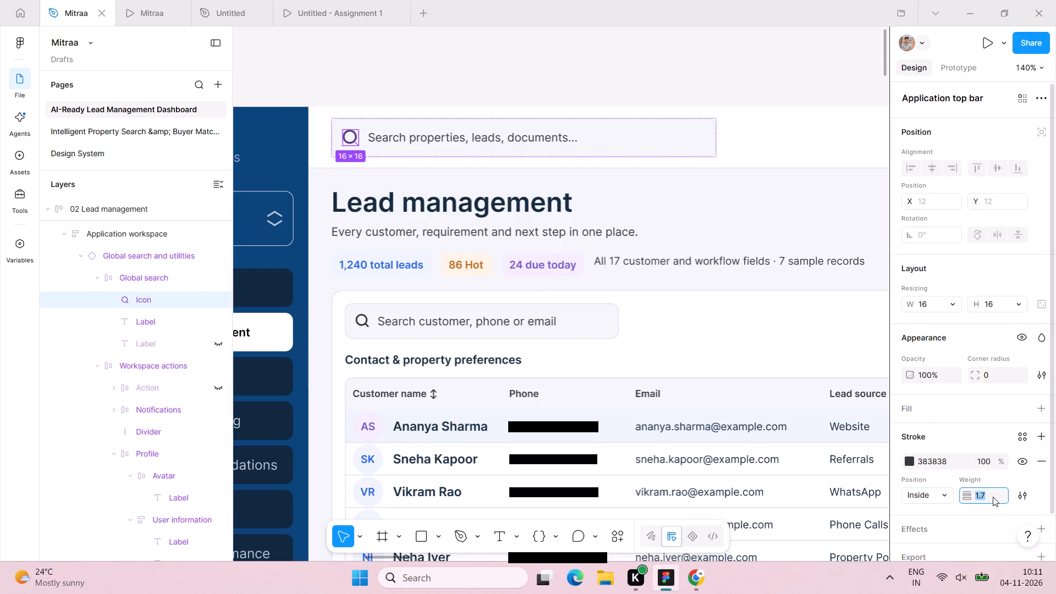
key("0")
key("Return")
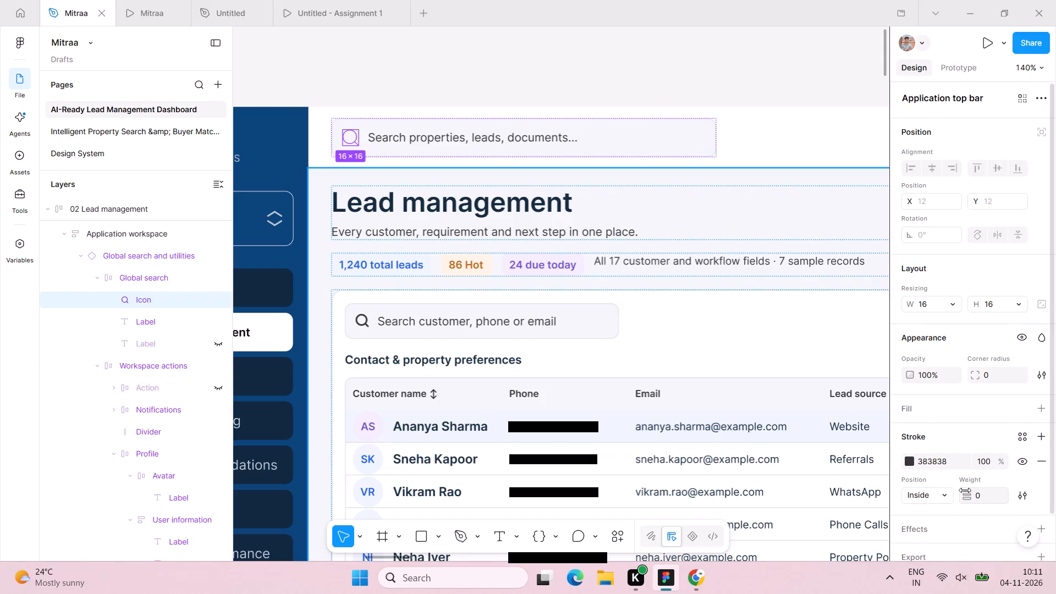
left_click(943, 494)
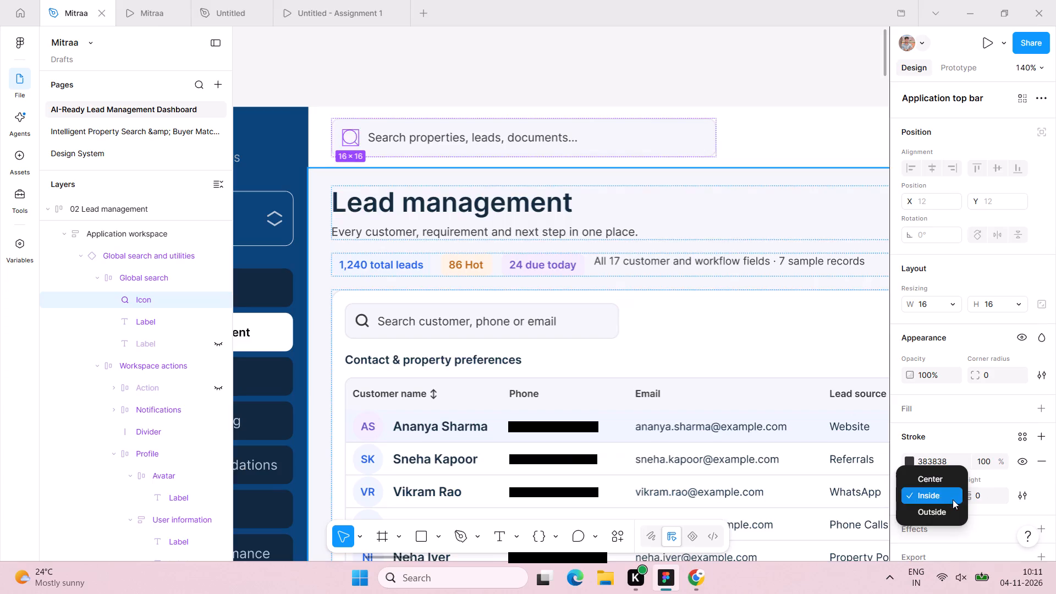
left_click(944, 511)
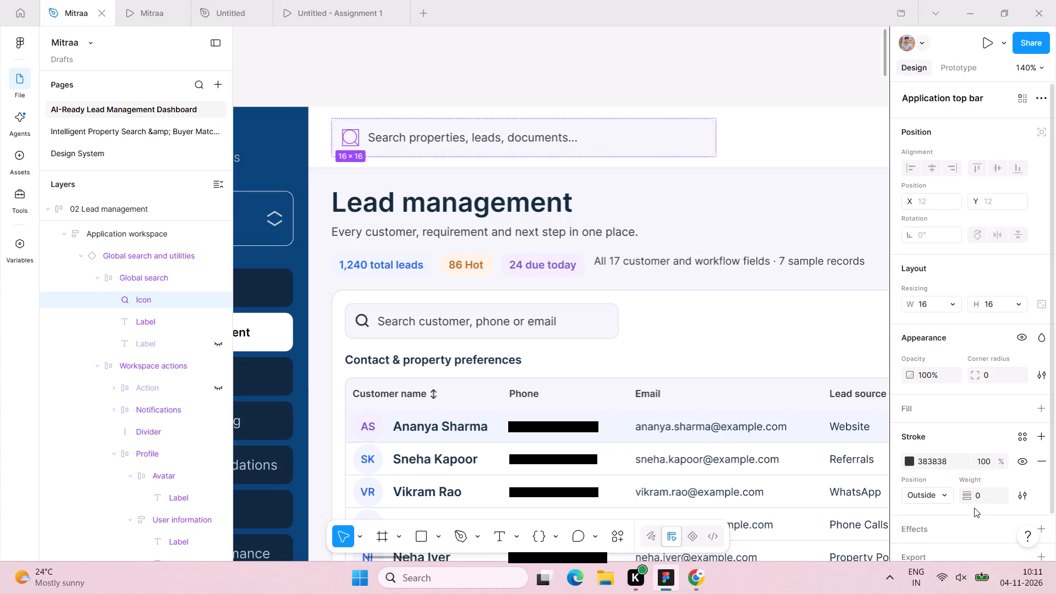
left_click(987, 499)
key("1")
key("Return")
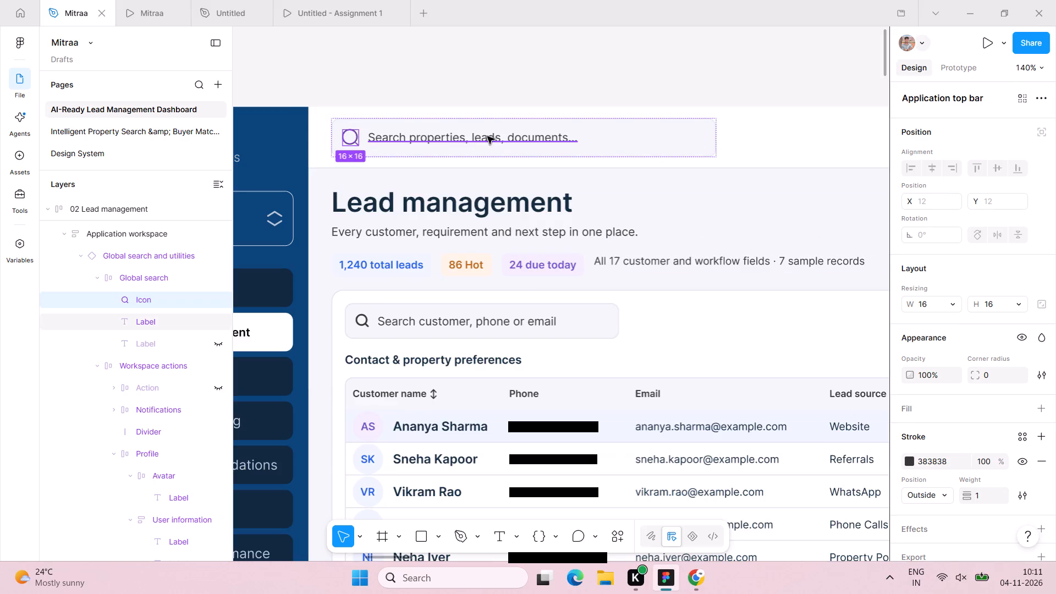
Change the fill of the global search placeholder text on 02 Lead management to 424242.
left_click(487, 136)
scroll(975, 480, "down", 5)
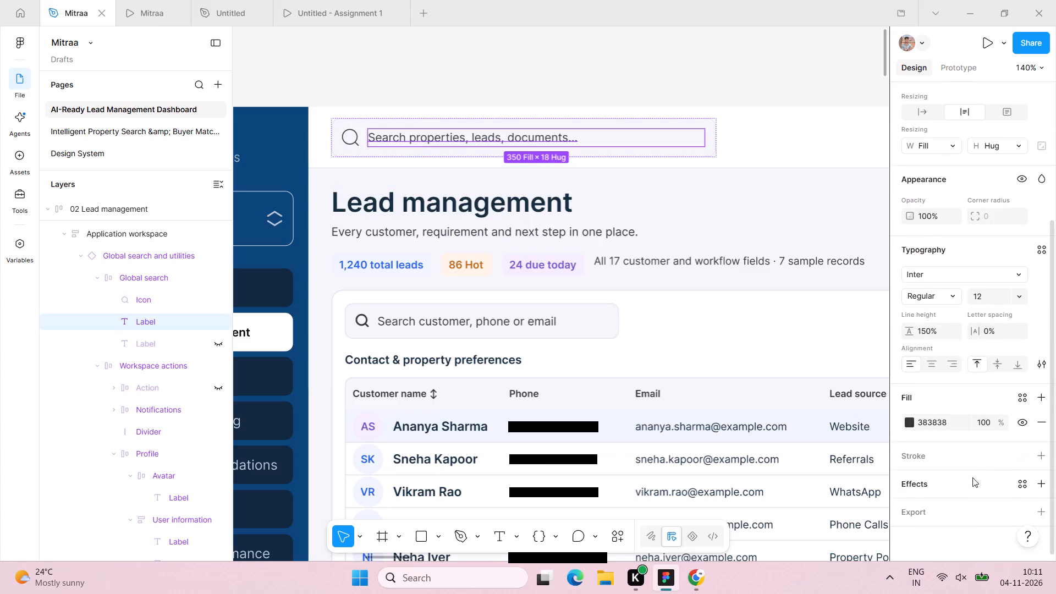
left_click(956, 425)
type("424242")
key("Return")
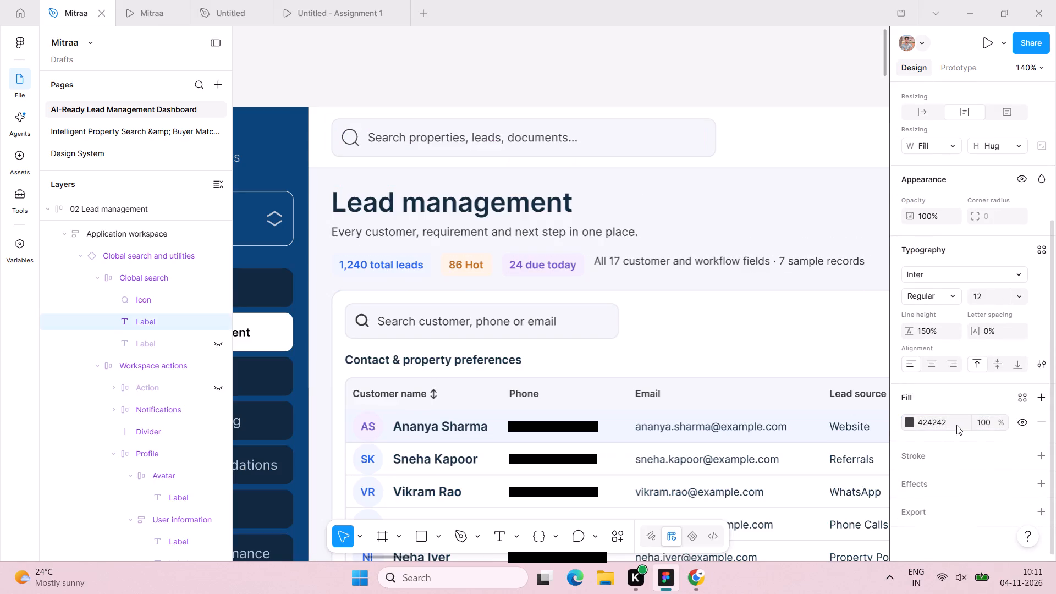
left_click(739, 76)
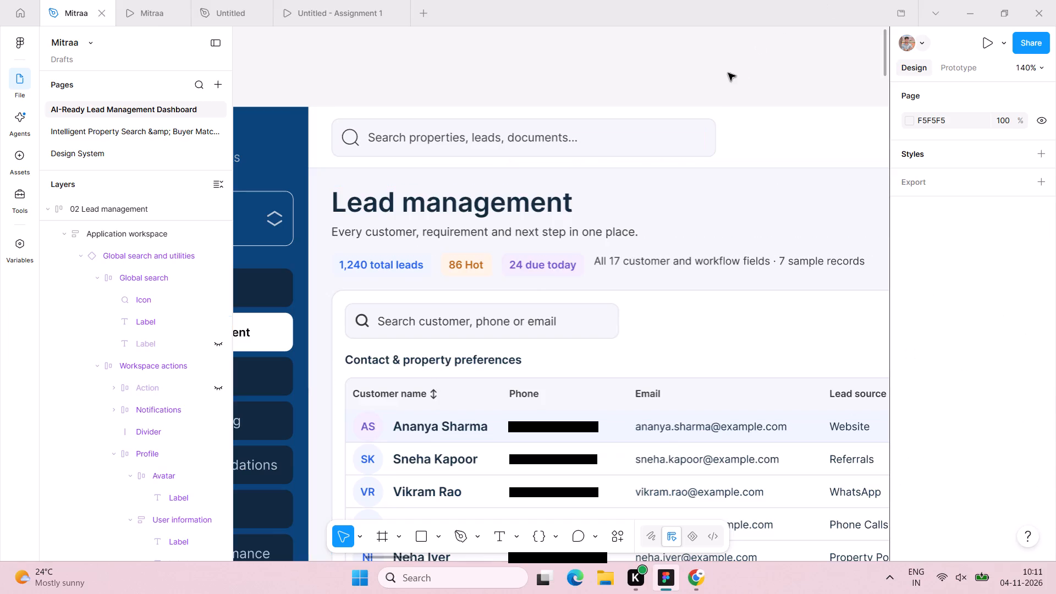
Compare the edited 01 Dashboard and 02 Lead management headers with the neighbouring screens, ending at 03 Add Lead.
scroll(728, 73, "left", 4)
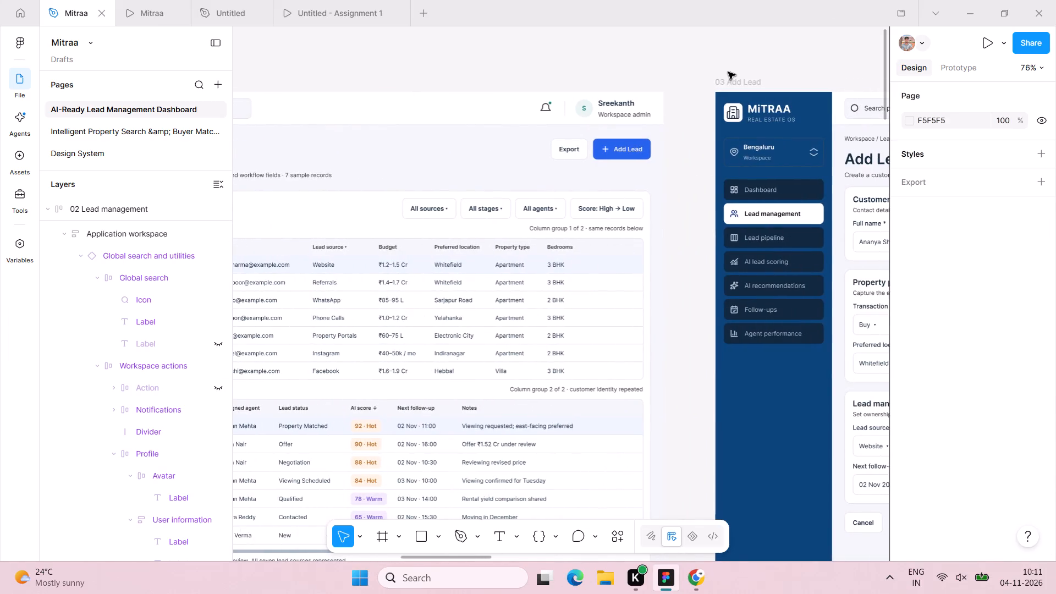
scroll(728, 72, "left", 1)
scroll(613, 100, "left", 1)
scroll(613, 100, "right", 6)
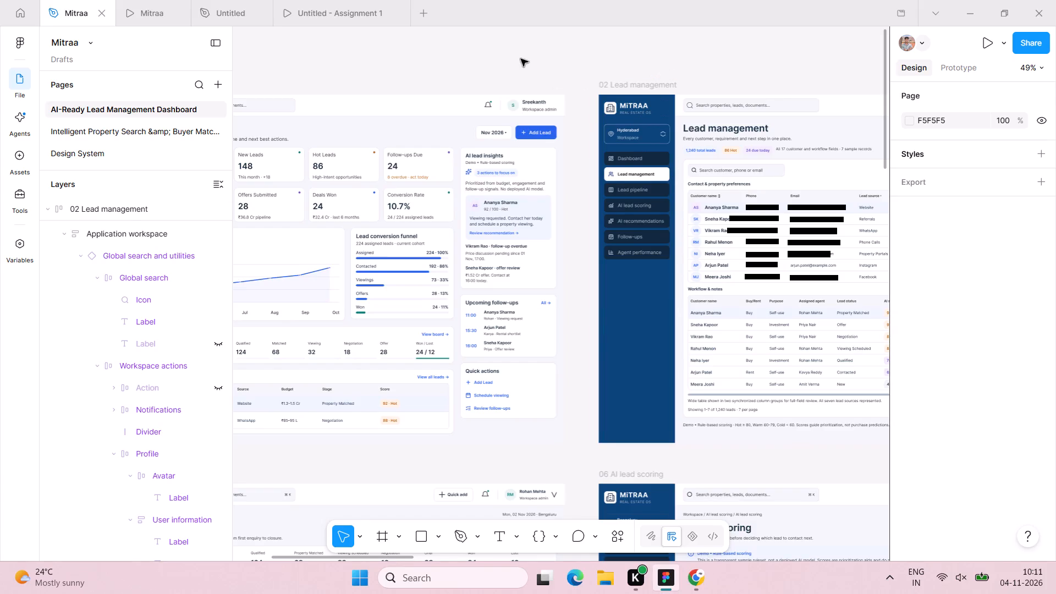
scroll(547, 70, "left", 4)
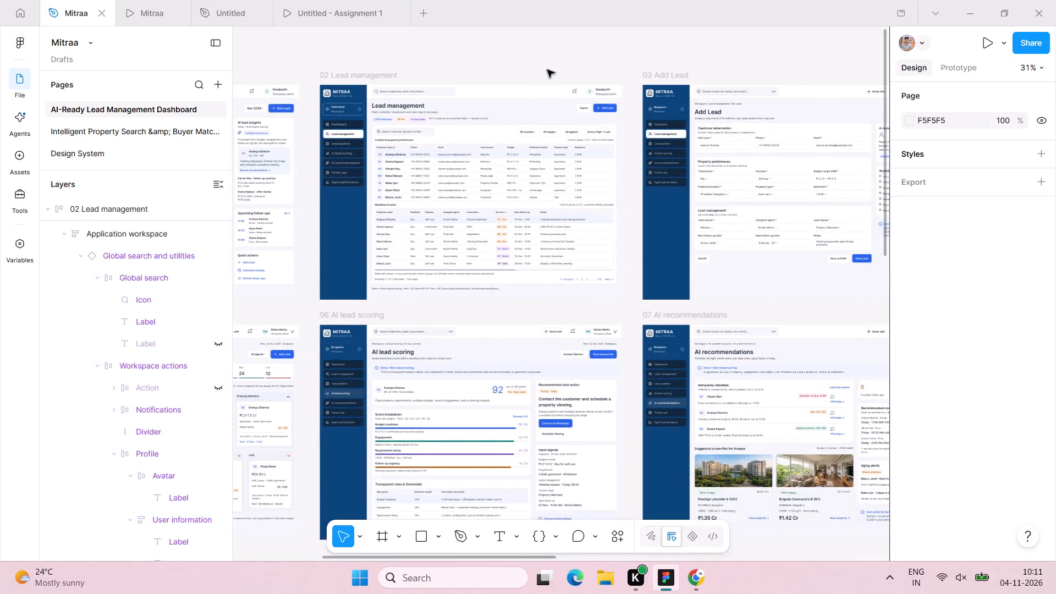
scroll(547, 70, "left", 1)
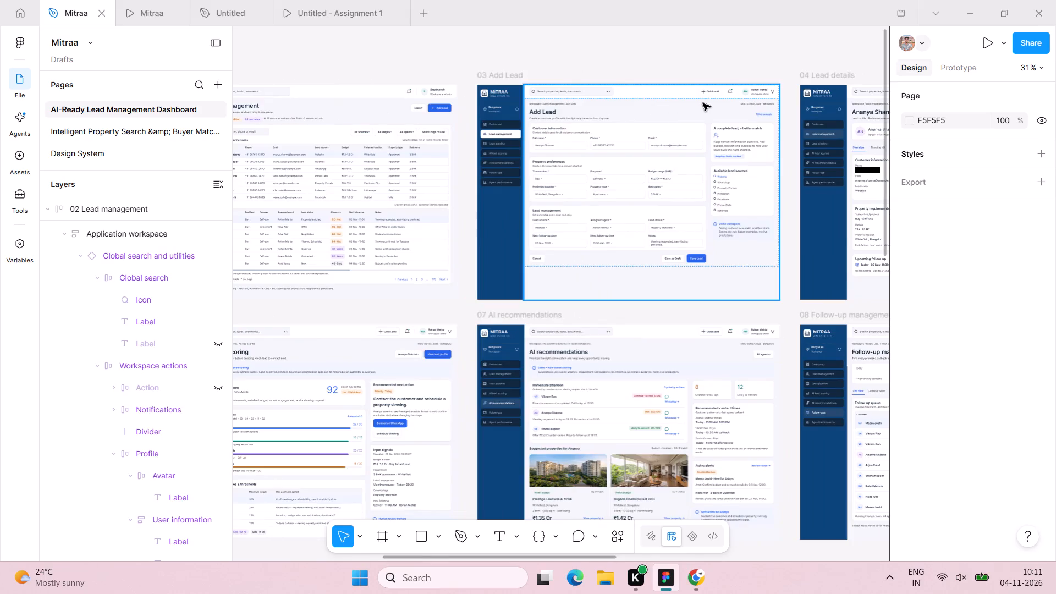
scroll(703, 103, "right", 4)
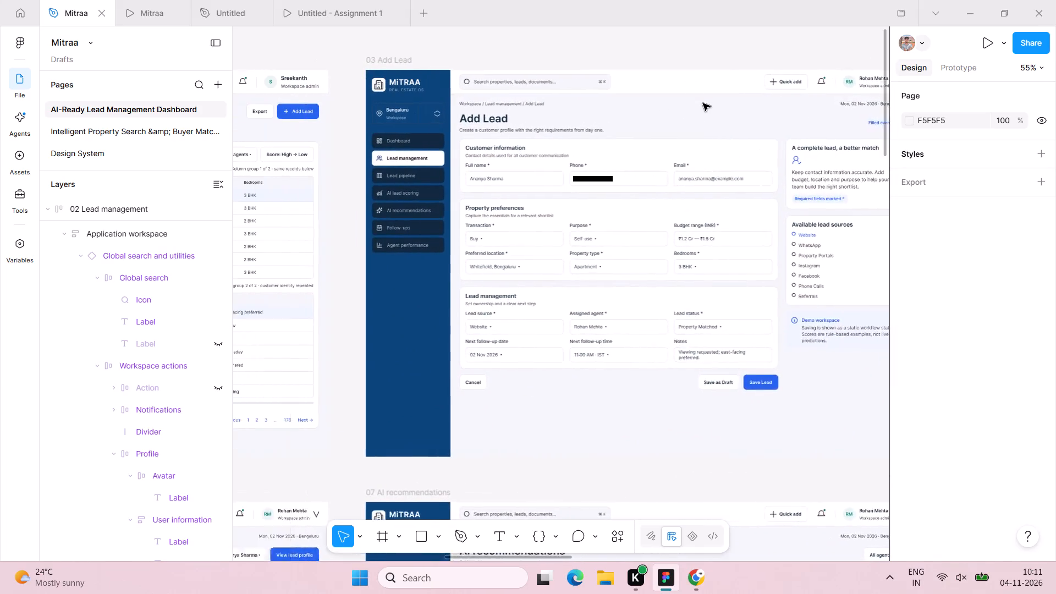
Review the sidebars and headers from 03 Add Lead back to 01 Dashboard, then compare 01 Dashboard with 02 Lead management.
scroll(703, 103, "right", 1)
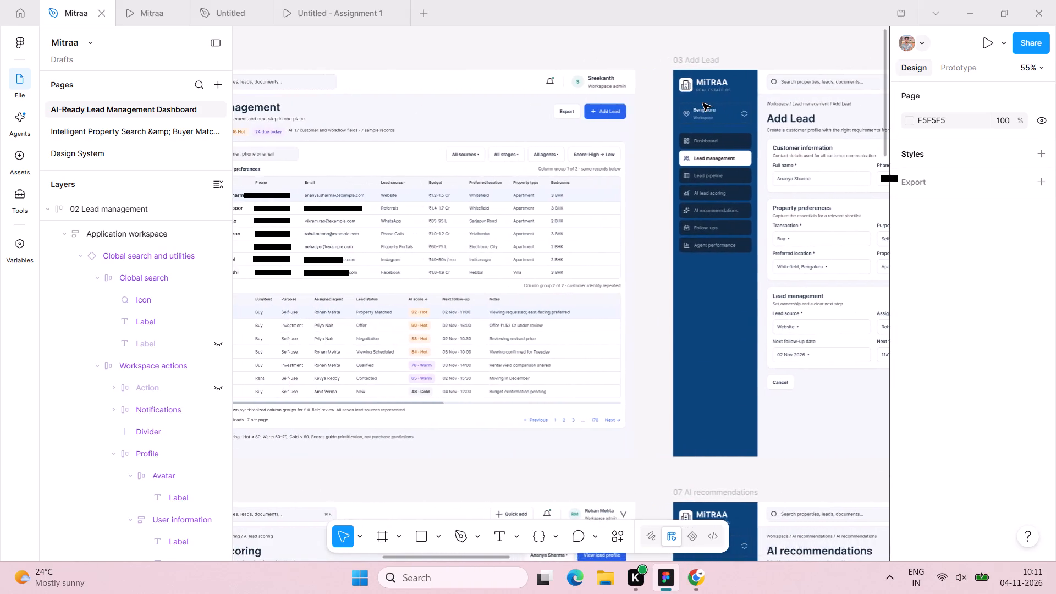
scroll(703, 103, "right", 4)
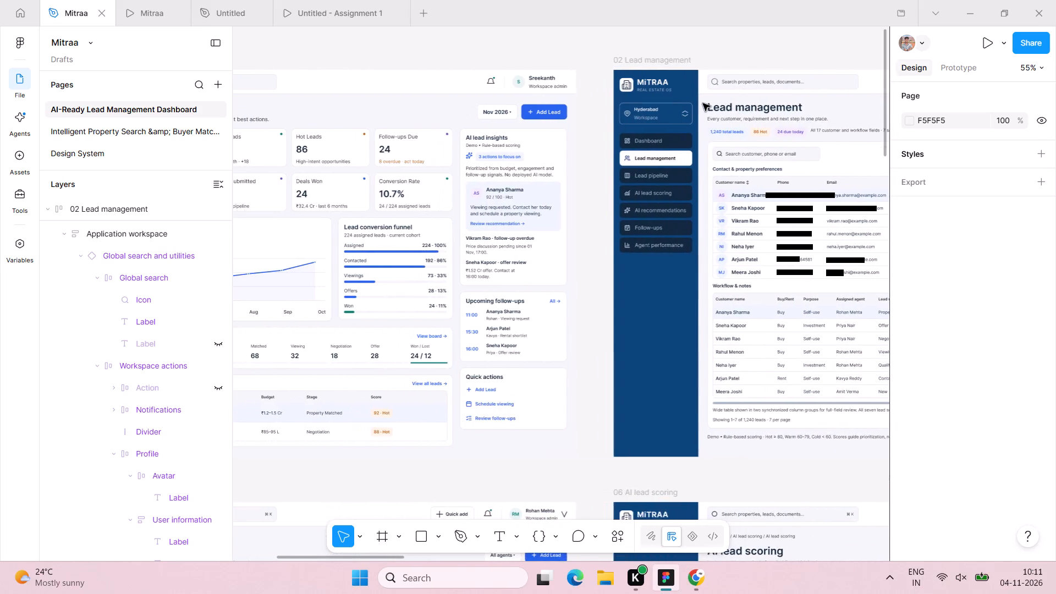
scroll(703, 103, "right", 4)
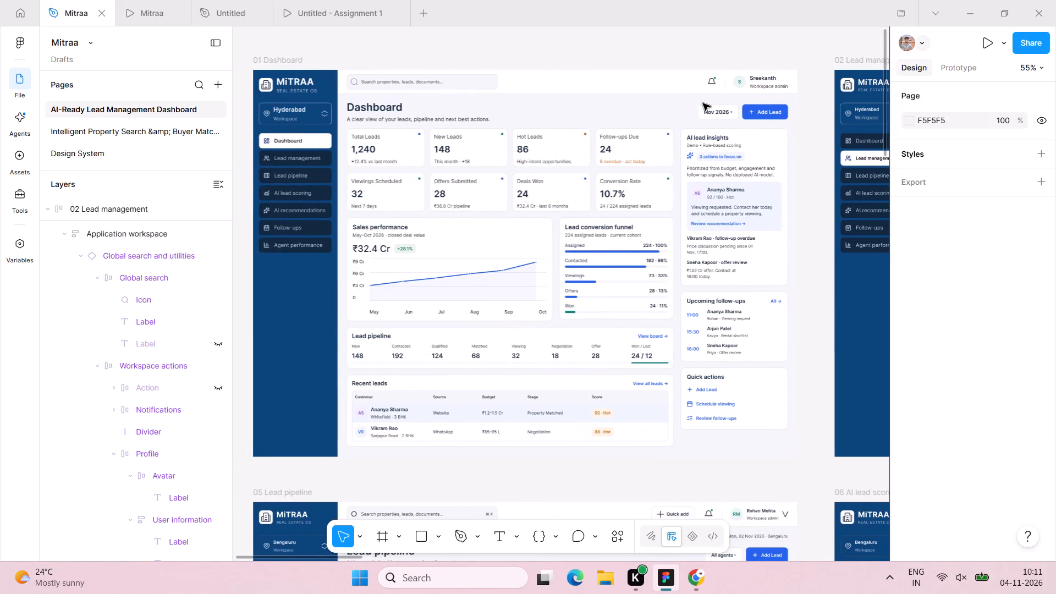
scroll(703, 103, "right", 2)
scroll(703, 103, "left", 1)
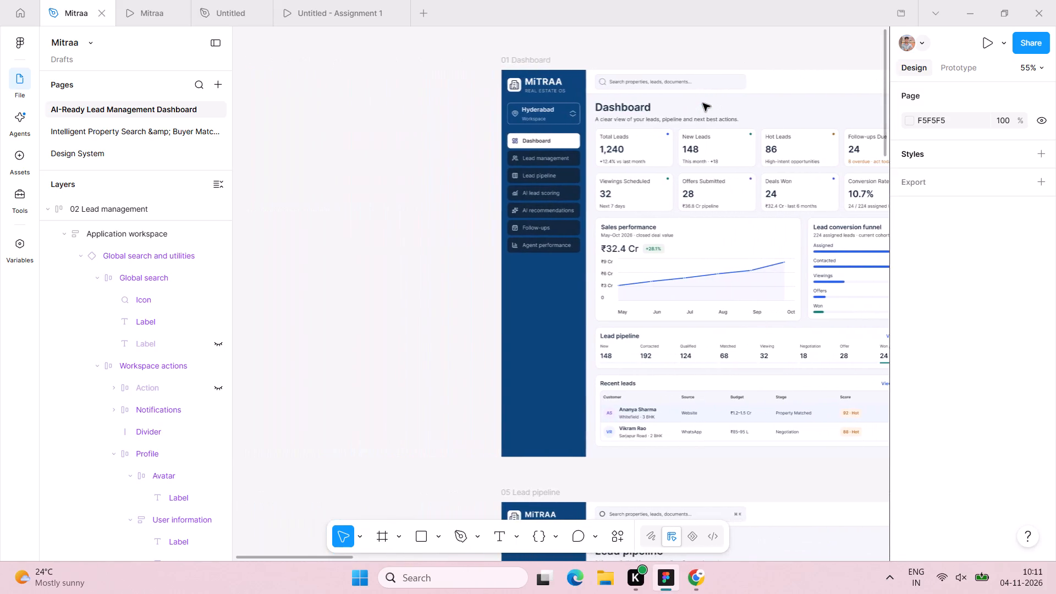
scroll(703, 103, "left", 2)
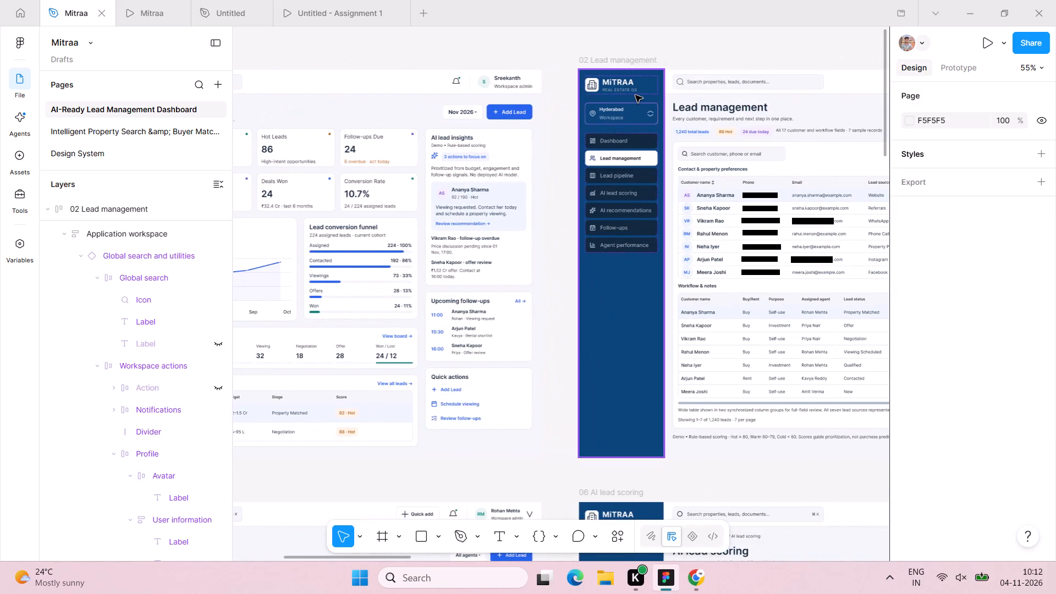
Select the MiTRAA wordmark text inside the sidebar brand block on 02 Lead management.
scroll(635, 95, "right", 1)
scroll(635, 95, "up", 1)
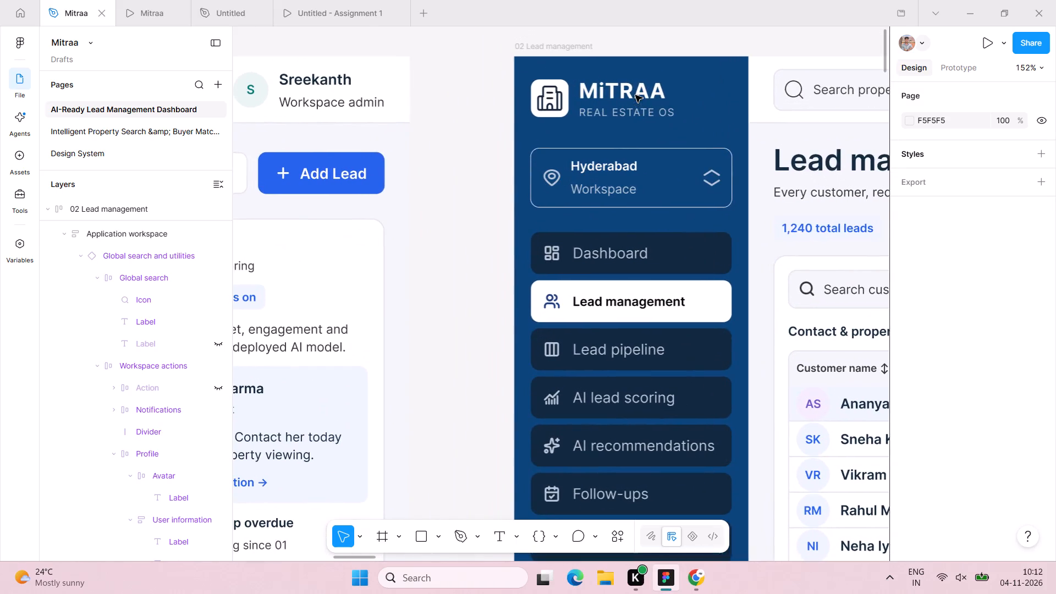
double_click(648, 94)
double_click(648, 94)
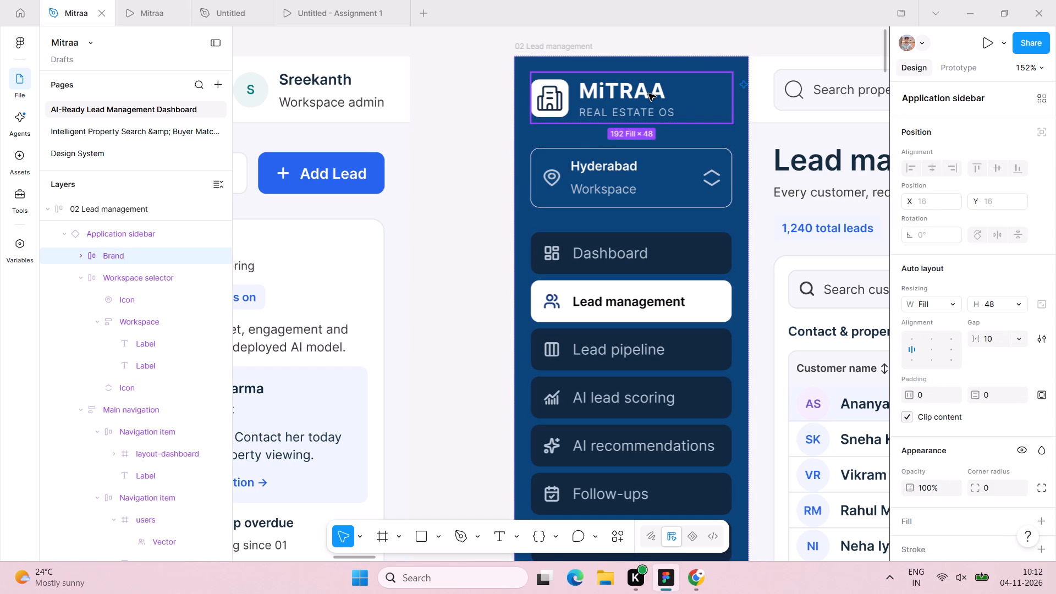
double_click(648, 94)
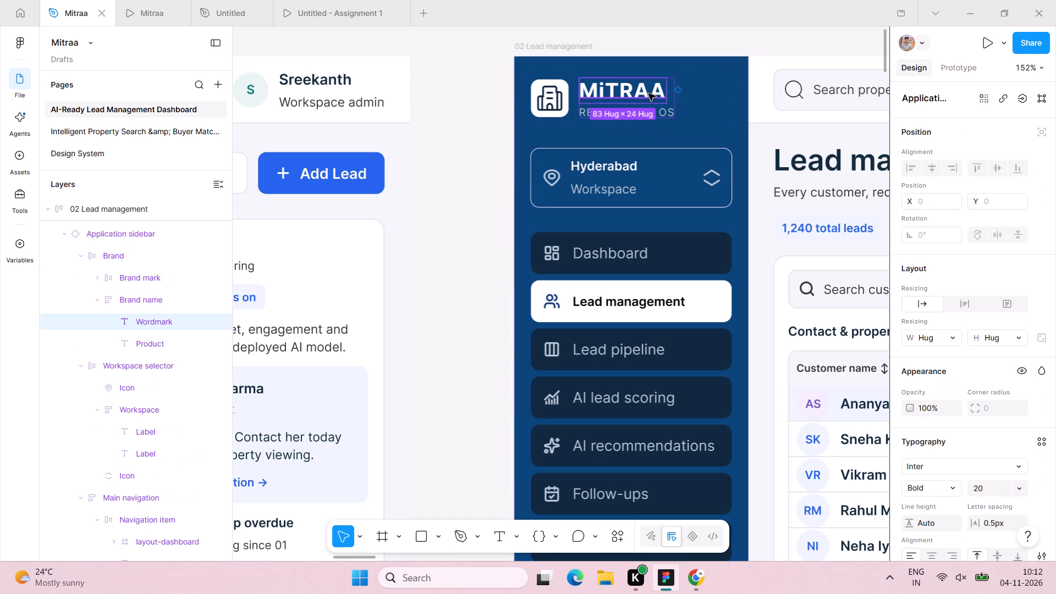